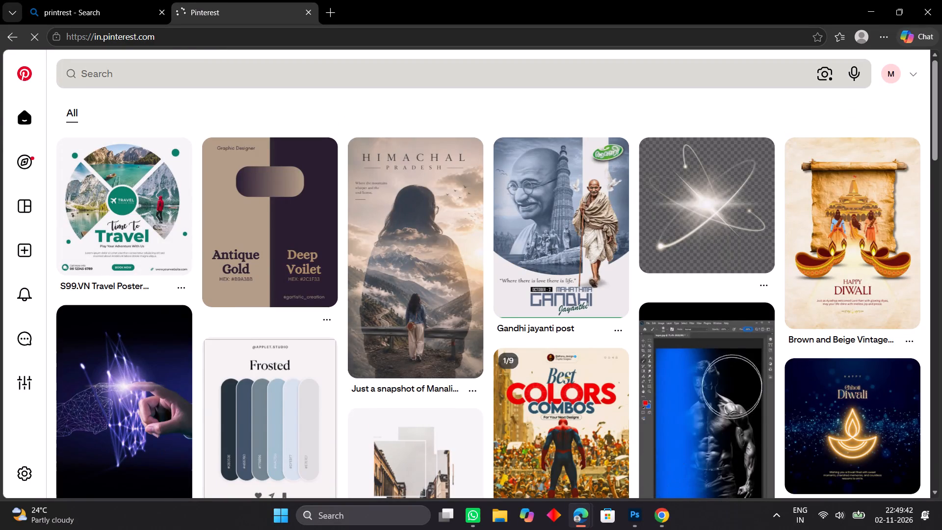
# Search Pinterest for "banner design attempt".
pyautogui.click(172, 78)
pyautogui.write('ba')
pyautogui.write('nner')
pyautogui.press('space')
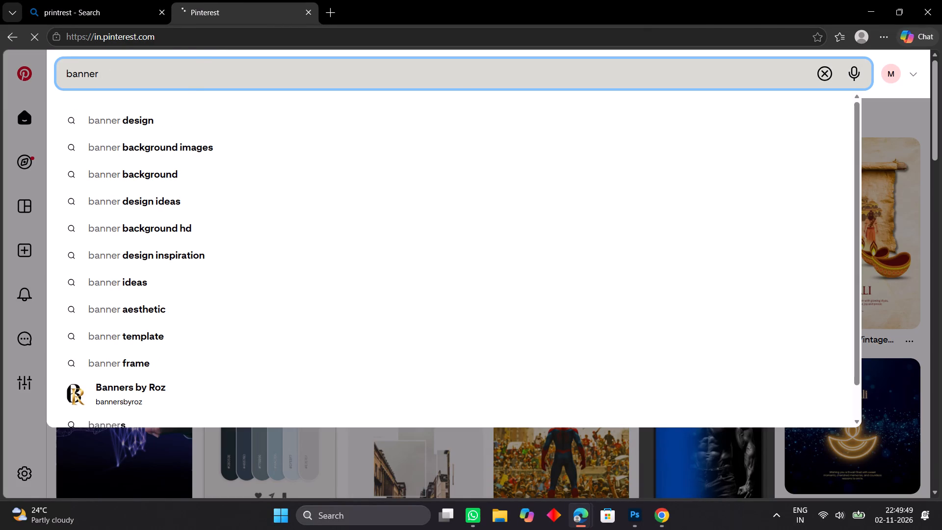
pyautogui.press('d')
pyautogui.write('esign')
pyautogui.press('space')
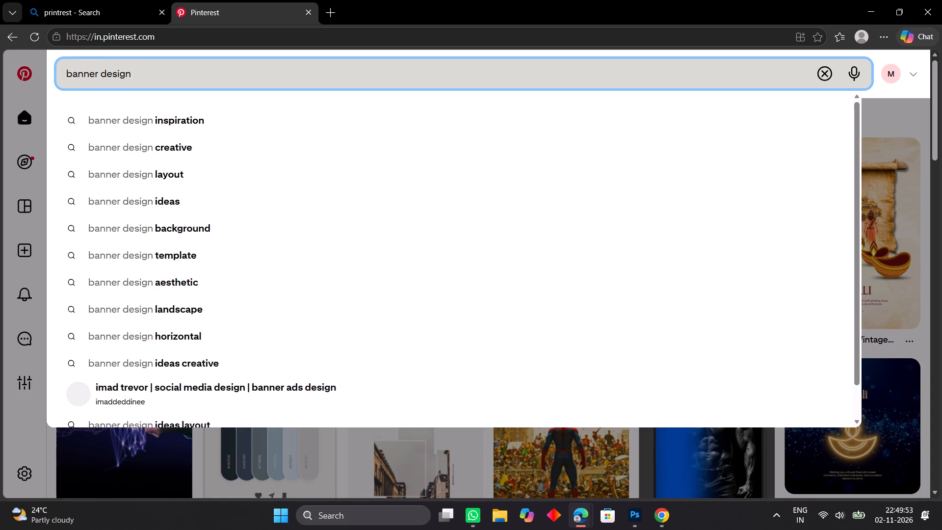
pyautogui.write('attem')
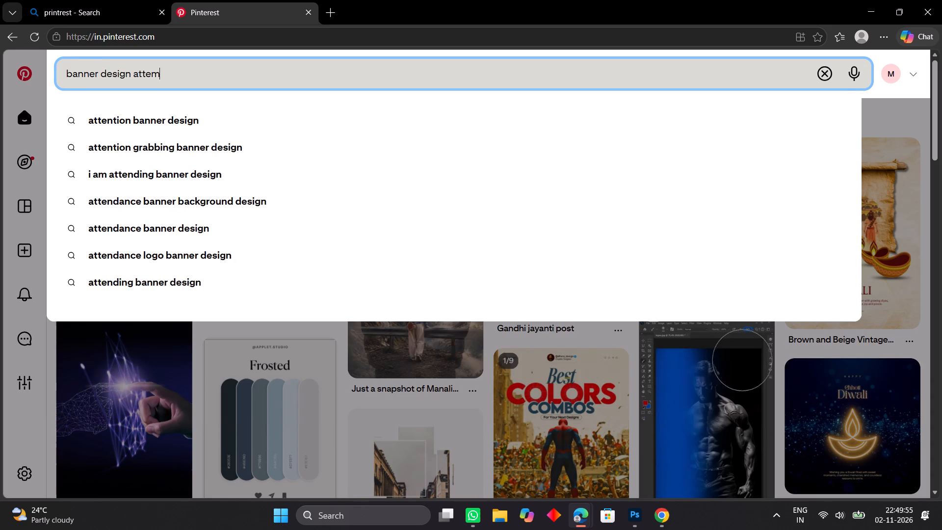
pyautogui.write('pt')
pyautogui.press('Return')
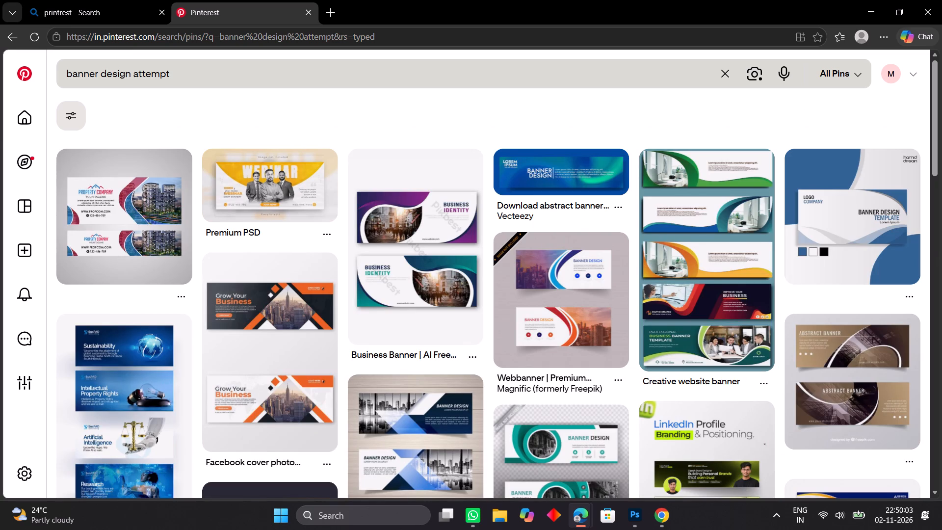
# Open the teal "Browse Free Facebook Banner Templates for Your Brand" pin from the results and enlarge its image.
pyautogui.scroll(-1, 172, 78)
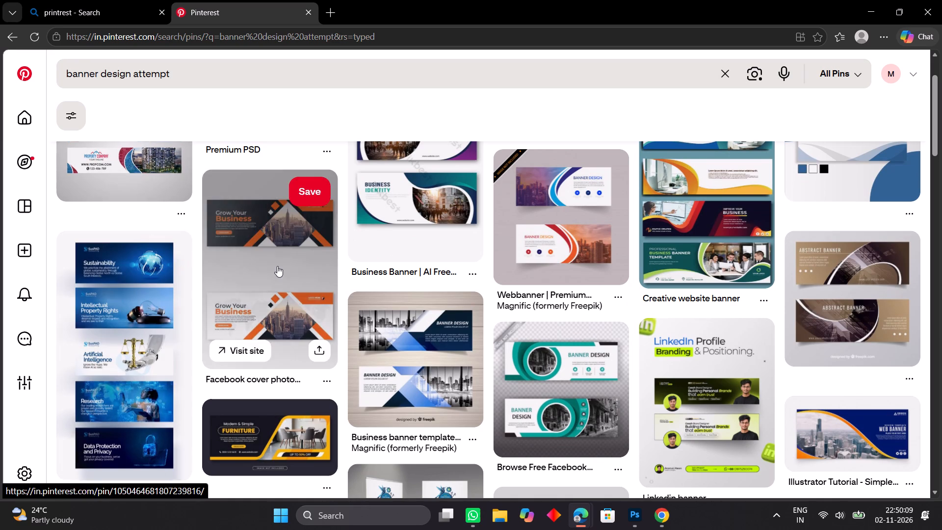
pyautogui.click(524, 365)
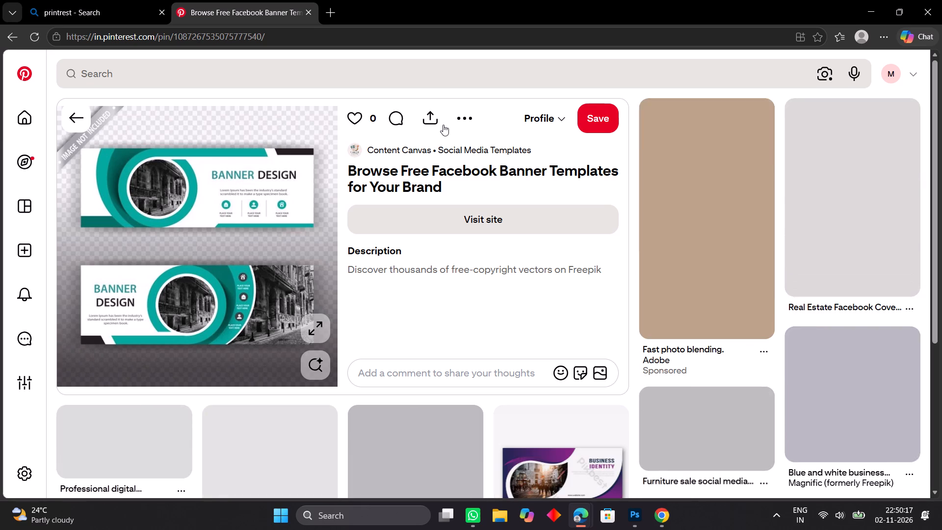
pyautogui.click(468, 122)
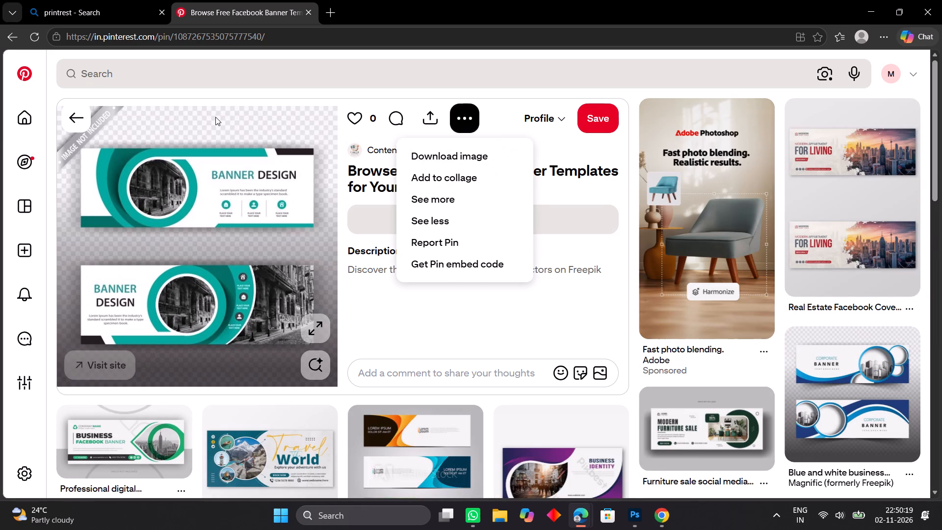
pyautogui.click(215, 117)
pyautogui.click(318, 332)
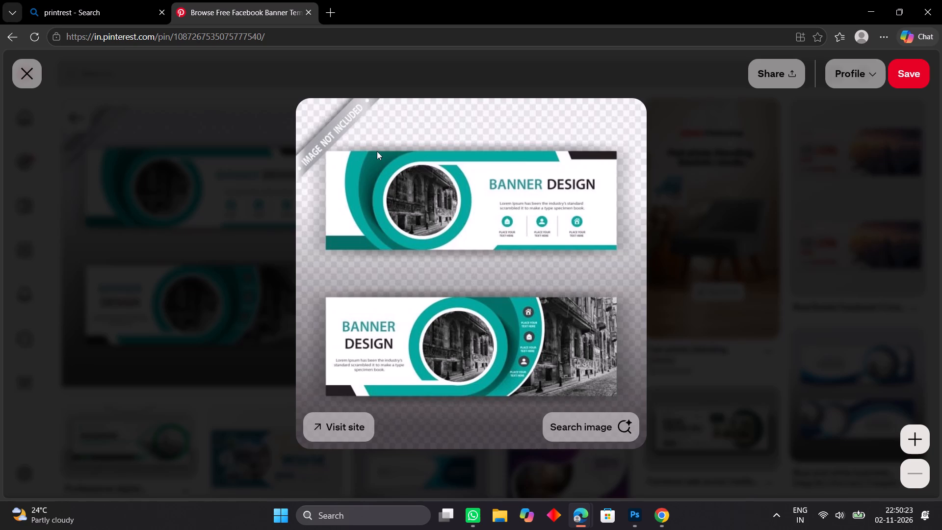
# Capture a screen snip of the upper teal banner's left half, including the circular building photo.
pyautogui.press('Print')
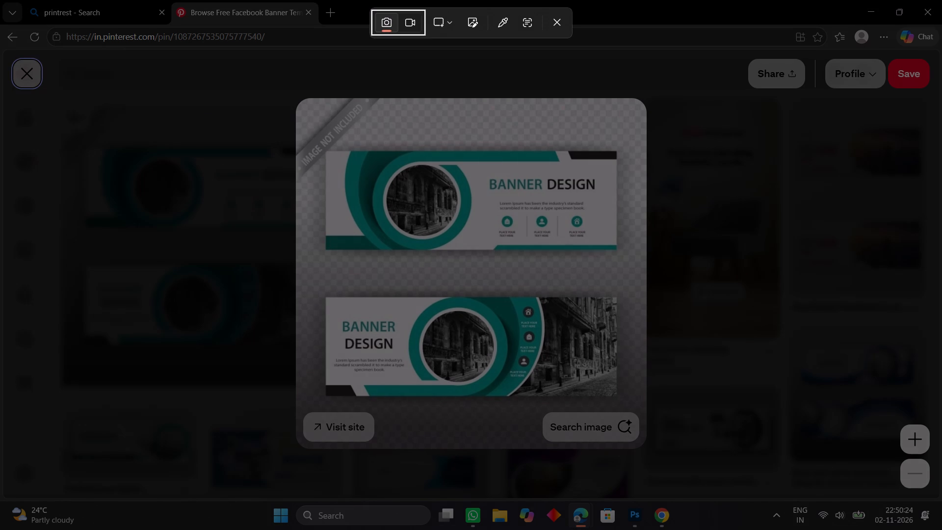
pyautogui.moveTo(316, 143); pyautogui.dragTo(490, 242)
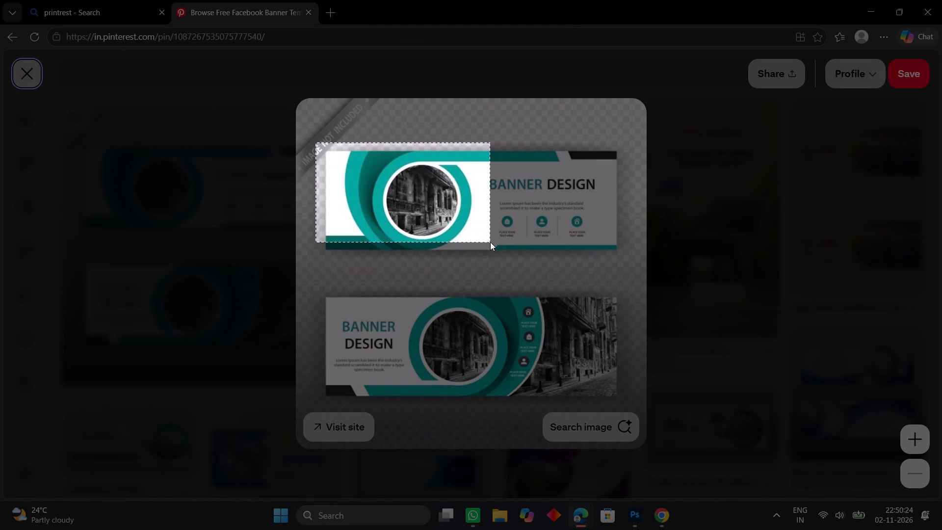
pyautogui.moveTo(490, 242); pyautogui.dragTo(484, 235)
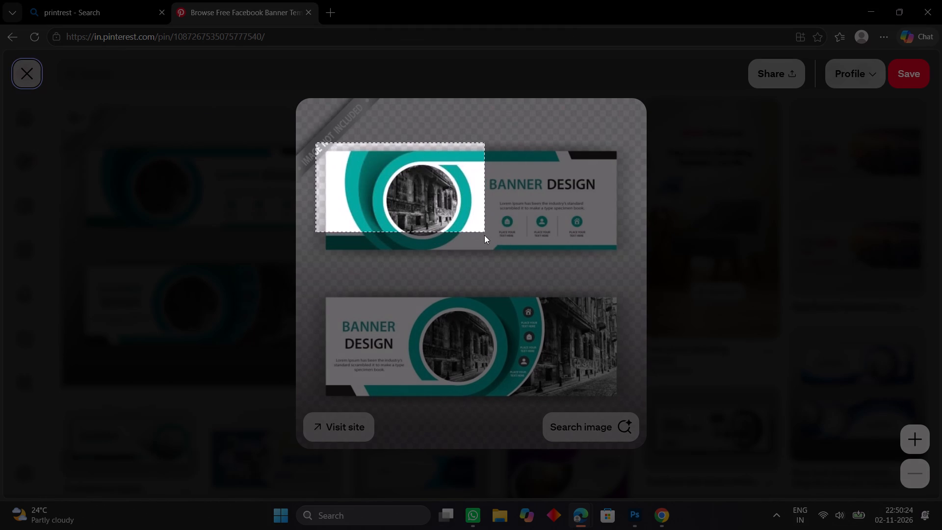
pyautogui.moveTo(484, 235); pyautogui.dragTo(486, 246)
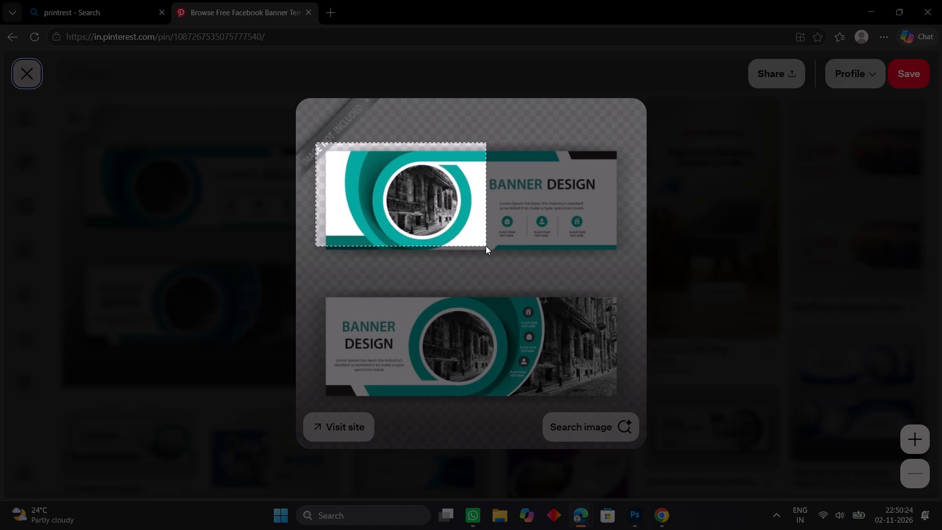
pyautogui.moveTo(486, 246); pyautogui.dragTo(486, 257)
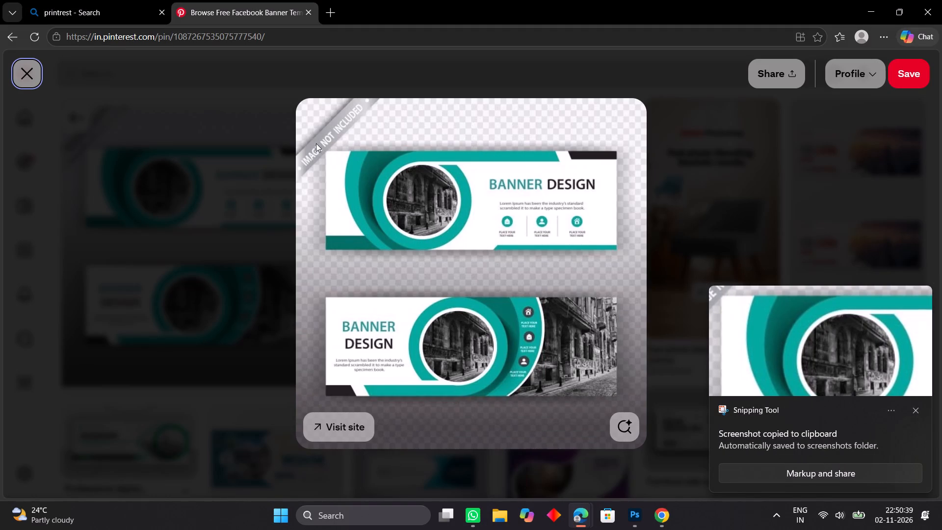
# Capture a rectangular screenshot of only the upper teal-and-white banner design in the opened pin.
pyautogui.press('Print')
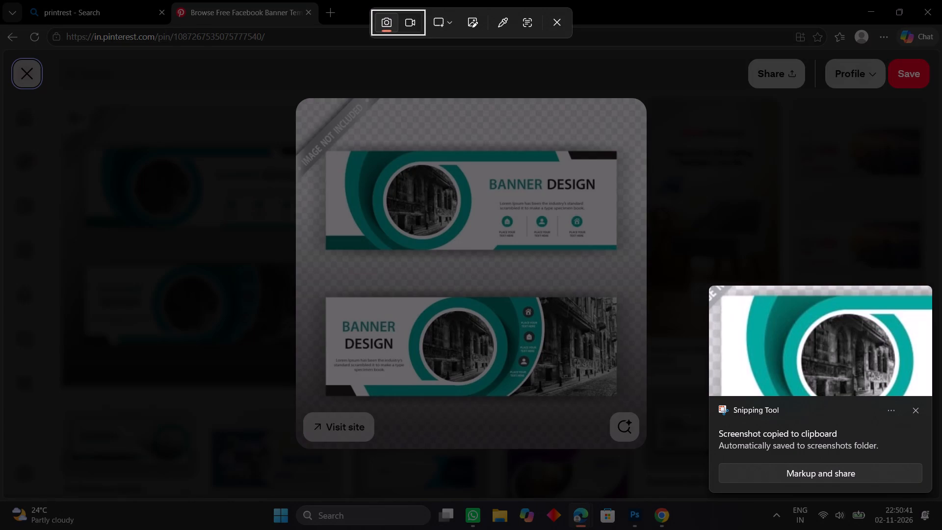
pyautogui.moveTo(322, 150); pyautogui.dragTo(621, 250)
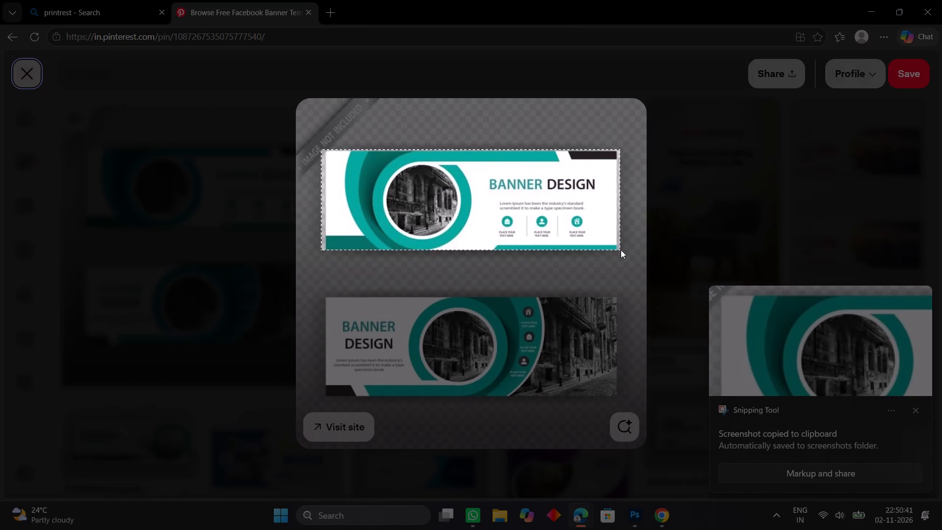
pyautogui.moveTo(621, 250); pyautogui.dragTo(621, 252)
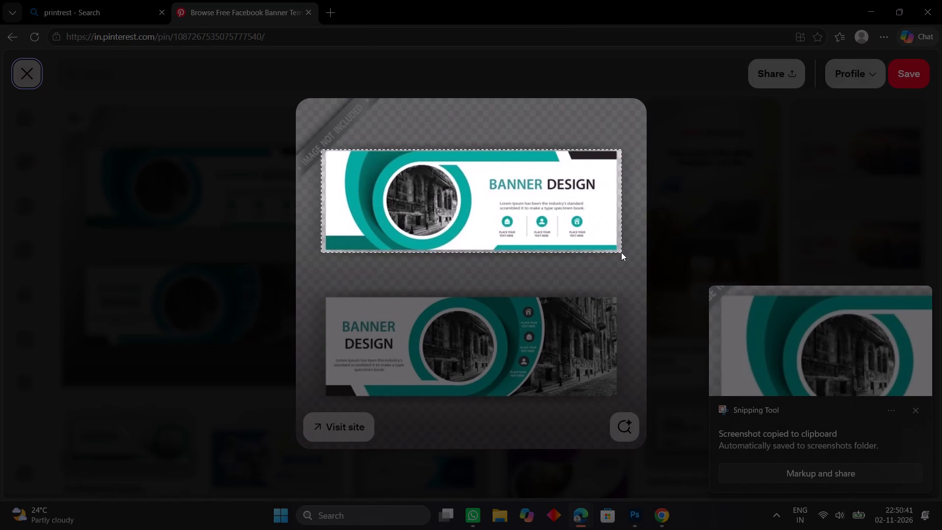
pyautogui.moveTo(621, 252); pyautogui.dragTo(621, 254)
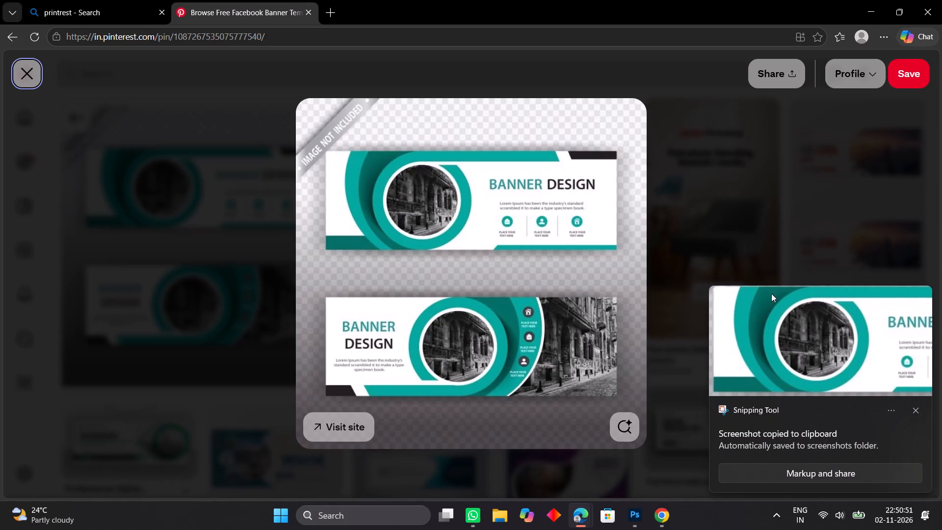
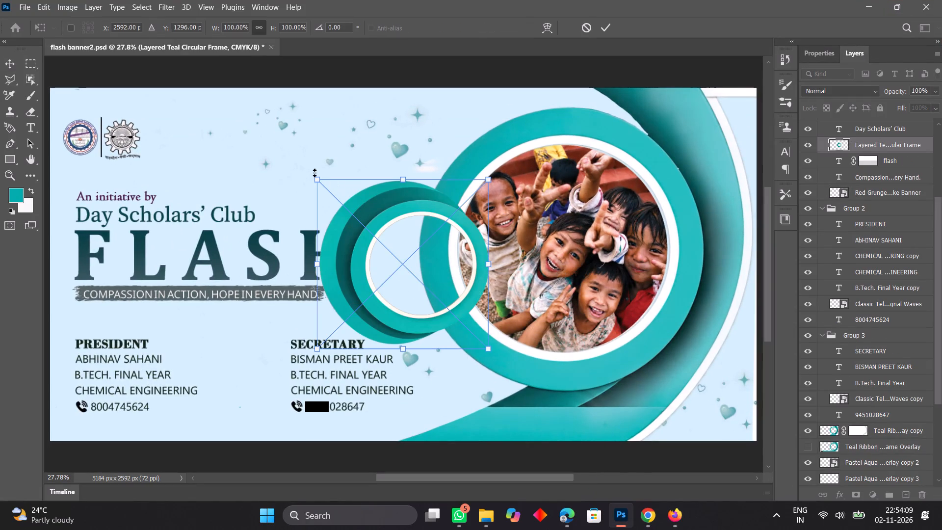
# Rotate the placed teal circular frame about 178° around its centre.
pyautogui.moveTo(305, 170); pyautogui.dragTo(572, 297)
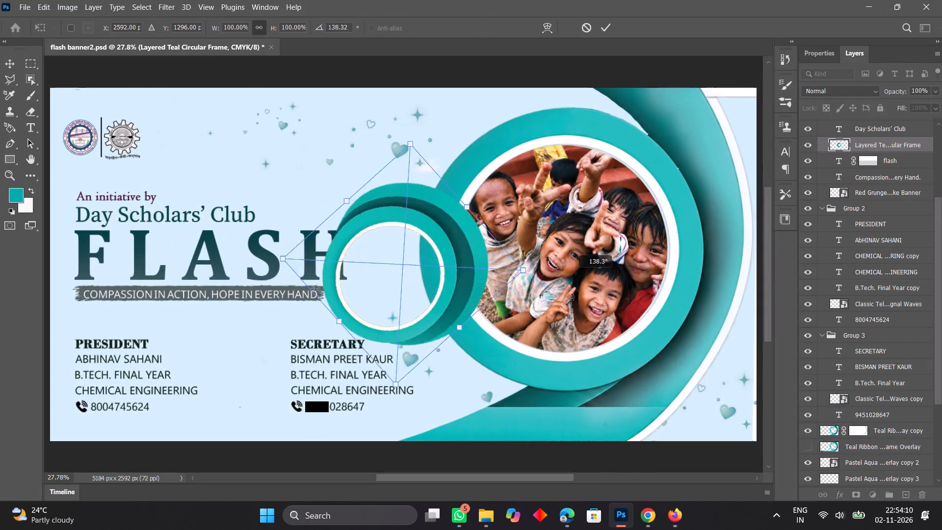
pyautogui.moveTo(572, 297); pyautogui.dragTo(573, 367)
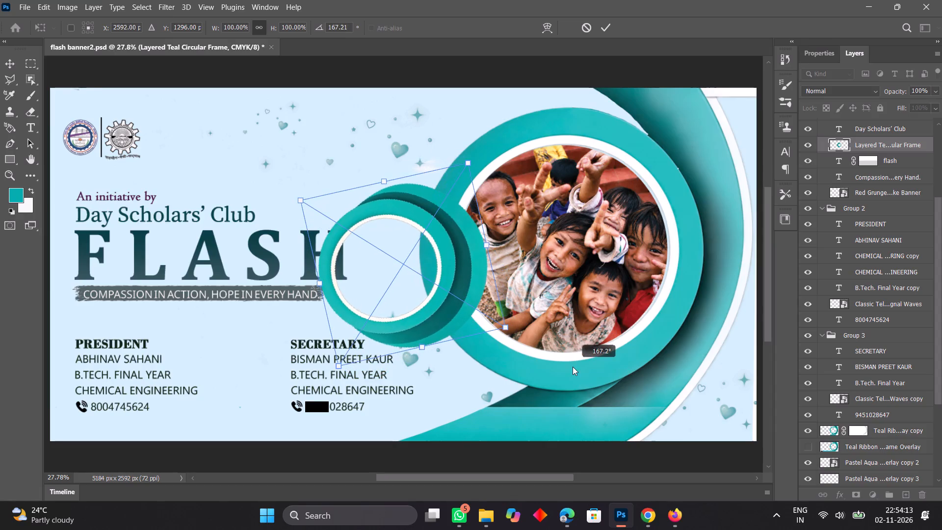
pyautogui.moveTo(573, 367); pyautogui.dragTo(552, 411)
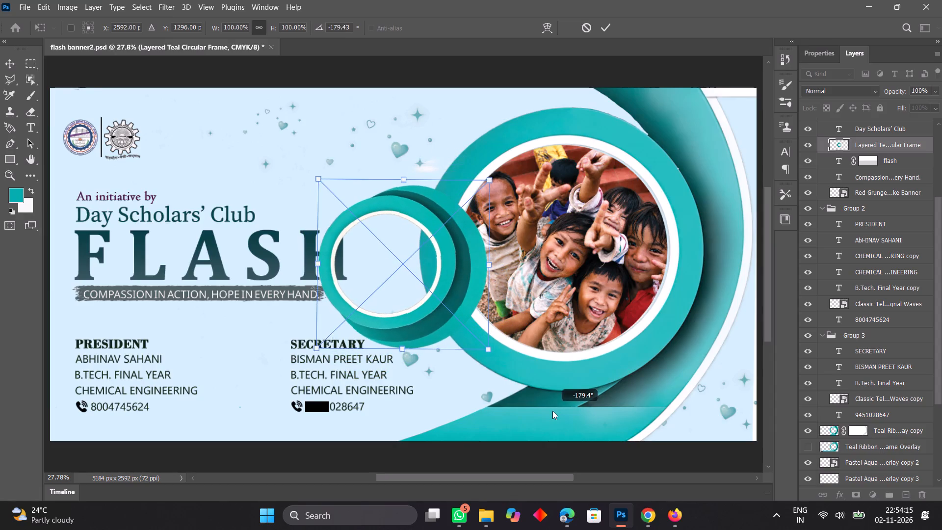
pyautogui.moveTo(552, 411); pyautogui.dragTo(553, 400)
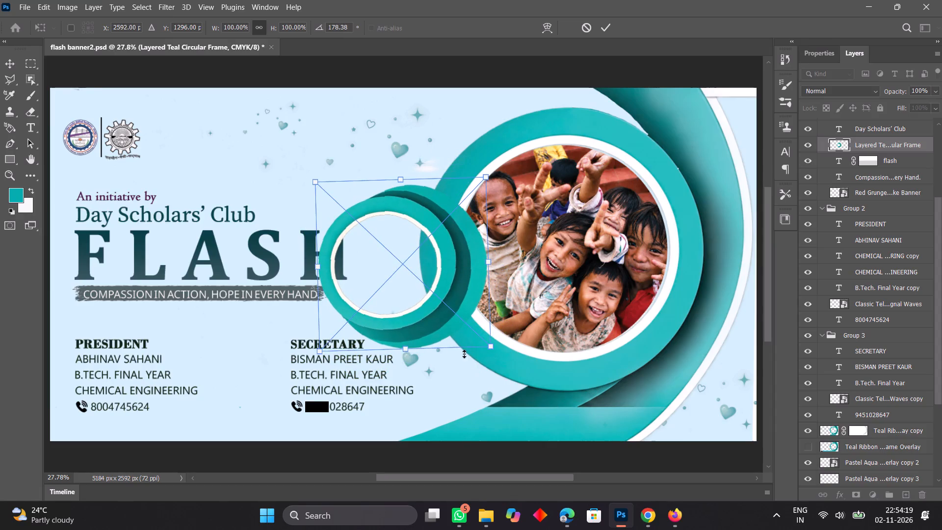
# Hide the placed Layered Teal Circular Frame layer.
pyautogui.click(808, 147)
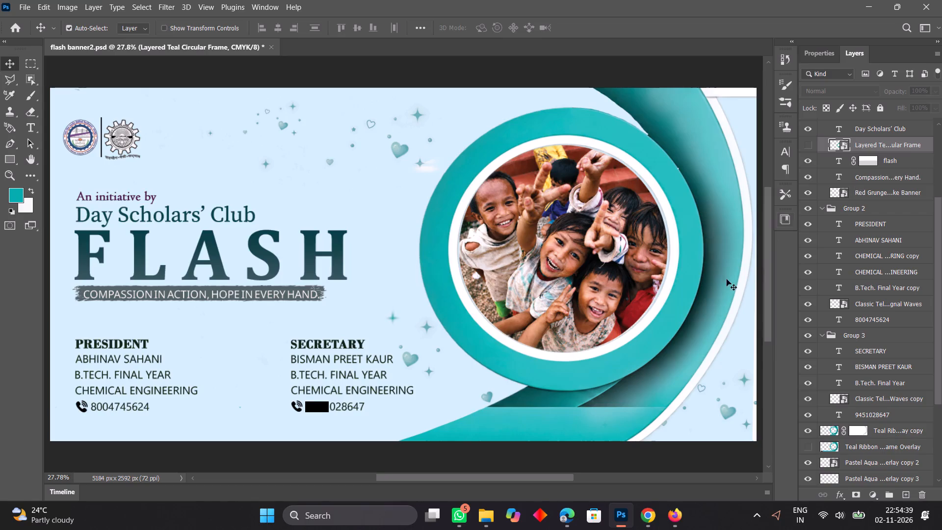
# Duplicate the Teal Ribbon Circle Frame Overlay copy layer and nudge the duplicate slightly straight down from the original ring.
pyautogui.click(688, 283)
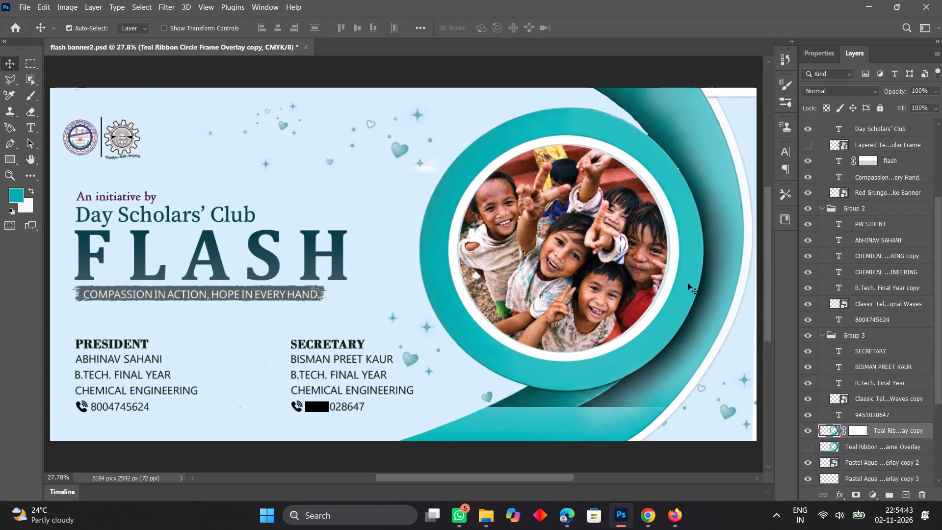
pyautogui.hotkey('ctrl', 'j')
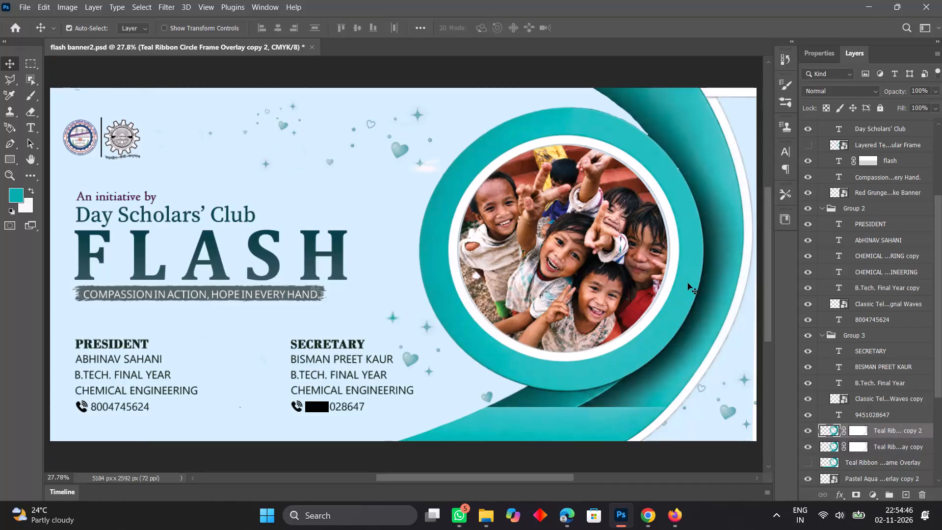
pyautogui.press('Down')
pyautogui.press('Down')
pyautogui.press('Down')
pyautogui.press('Down')
pyautogui.press('Down')
pyautogui.press('Down')
pyautogui.press('Down')
pyautogui.press('Down')
pyautogui.press('Down')
pyautogui.press('Down')
pyautogui.press('Down')
pyautogui.press('Down')
pyautogui.press('Down')
pyautogui.press('Down')
pyautogui.press('Down')
pyautogui.press('Down')
pyautogui.press('Down')
pyautogui.press('Down')
pyautogui.press('Down')
pyautogui.press('Down')
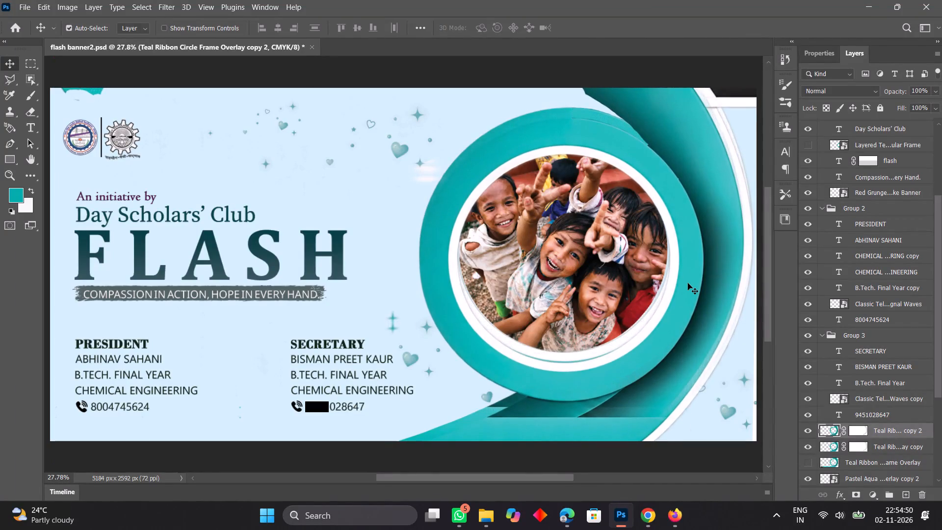
# Nudge the Teal Ribbon Circle Frame Overlay copy 2 ring straight left so it is offset from the ring beneath it.
pyautogui.press('Left')
pyautogui.press('Left')
pyautogui.press('Left')
pyautogui.press('Left')
pyautogui.press('Left')
pyautogui.press('Left')
pyautogui.press('Left')
pyautogui.press('Left')
pyautogui.press('Left')
pyautogui.press('Left')
pyautogui.press('Left')
pyautogui.press('Left')
pyautogui.press('Left')
pyautogui.press('Left')
pyautogui.press('Left')
pyautogui.press('Left')
pyautogui.press('Left')
pyautogui.press('Left')
pyautogui.press('Left')
pyautogui.press('Left')
pyautogui.press('Left')
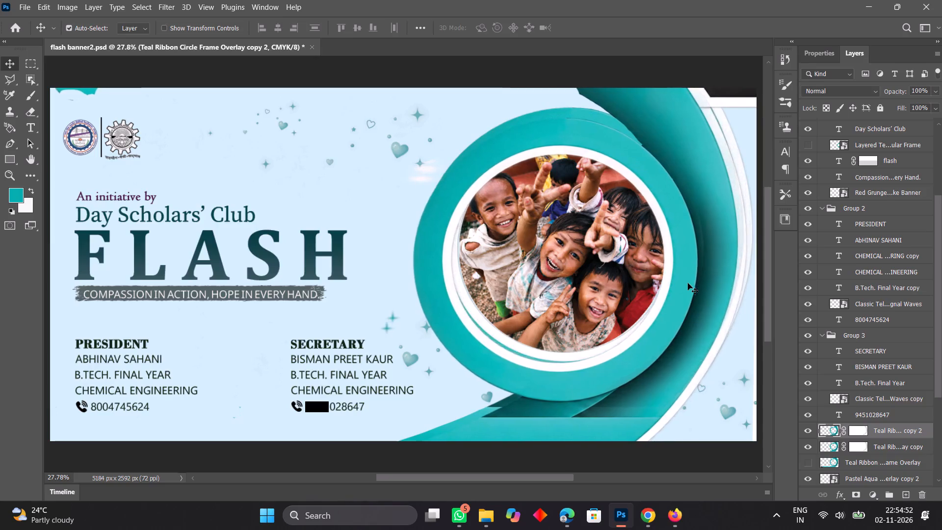
pyautogui.press('Left')
pyautogui.press('Left')
pyautogui.press('Left')
pyautogui.press('Left')
pyautogui.press('Left')
pyautogui.press('Left')
pyautogui.press('Left')
pyautogui.press('Left')
pyautogui.press('Left')
pyautogui.press('Left')
pyautogui.press('Left')
pyautogui.press('Left')
pyautogui.press('Left')
pyautogui.press('Left')
pyautogui.press('Left')
pyautogui.press('Left')
pyautogui.press('Left')
pyautogui.press('Left')
pyautogui.press('Left')
pyautogui.press('Left')
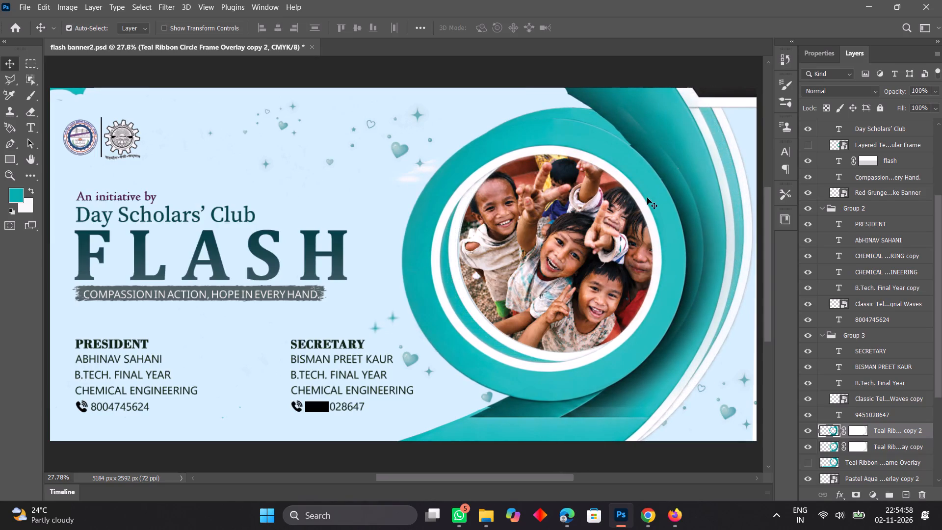
# Toggle the Teal Ribbon Circle Frame Overlay copy layer off and back on to compare the two rings.
pyautogui.click(807, 447)
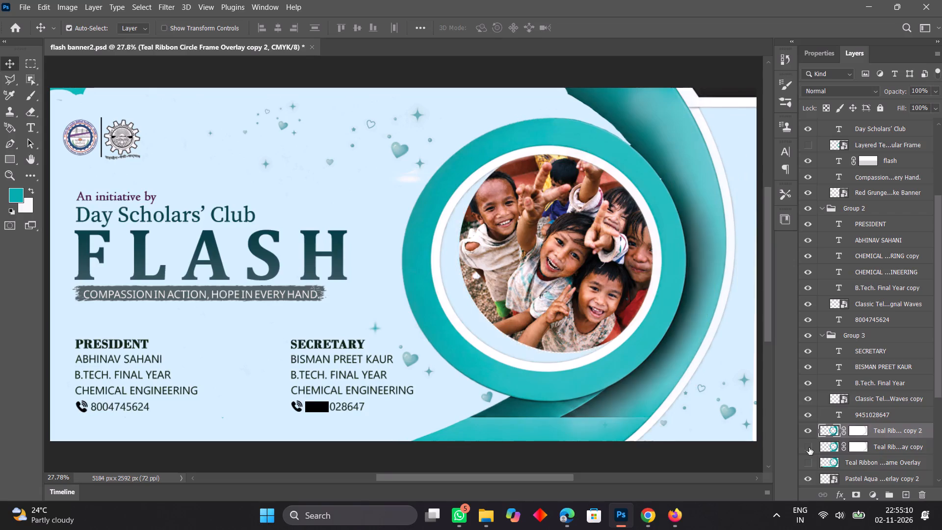
pyautogui.click(809, 448)
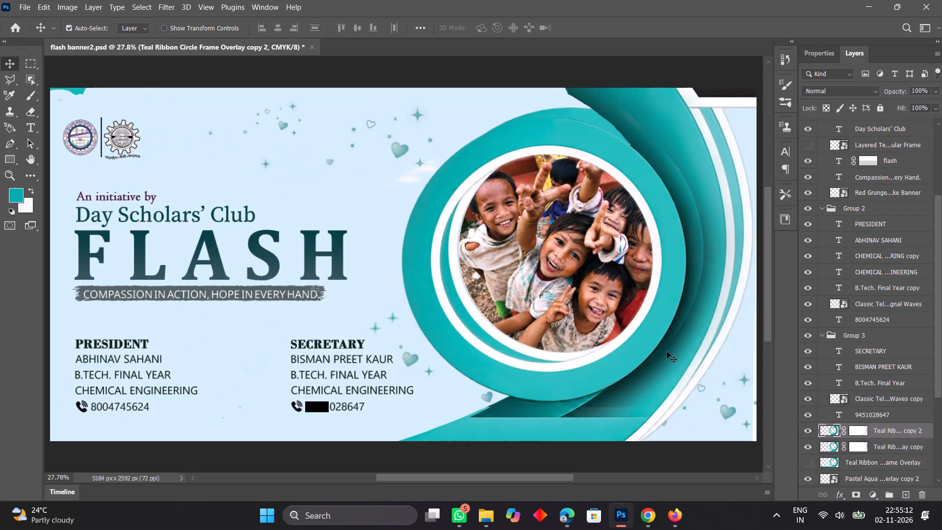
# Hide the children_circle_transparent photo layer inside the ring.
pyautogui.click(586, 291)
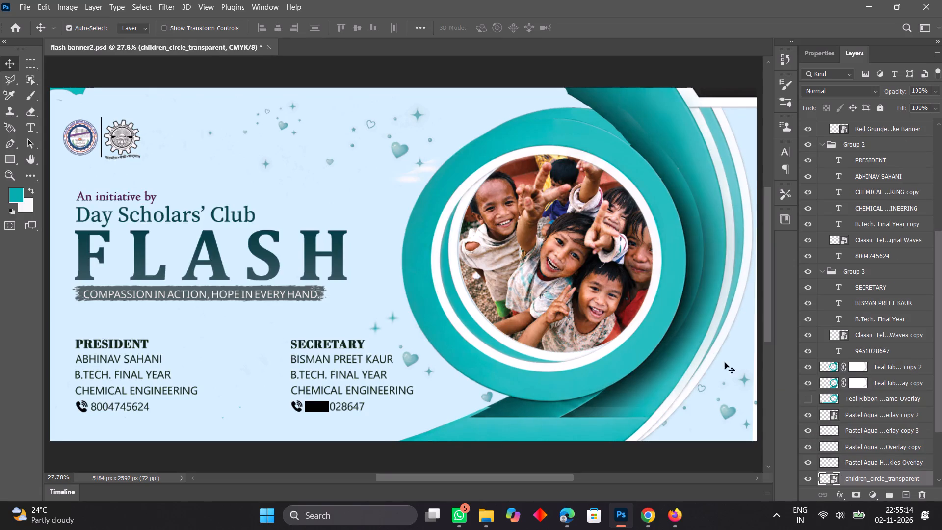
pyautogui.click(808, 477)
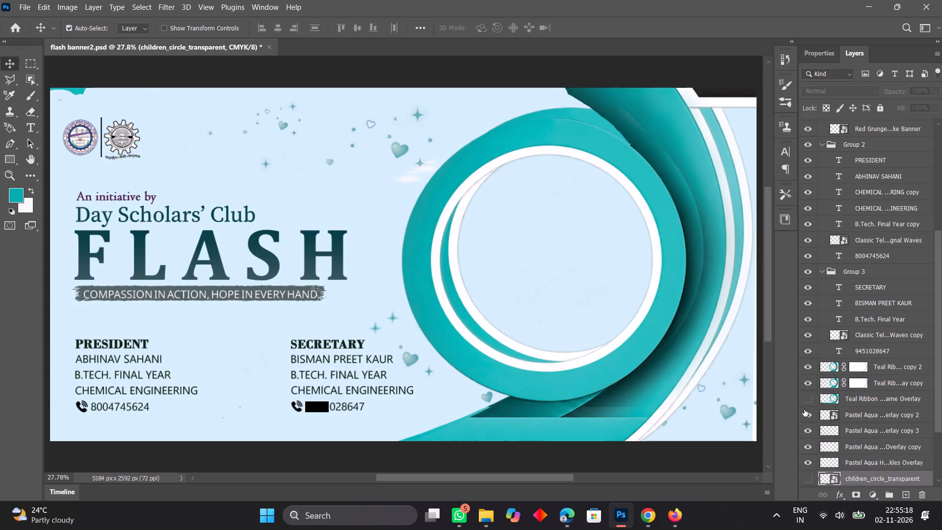
# Select the Teal Ribbon Circle Frame Overlay copy 2 ring and enable the display of transform controls.
pyautogui.click(676, 233)
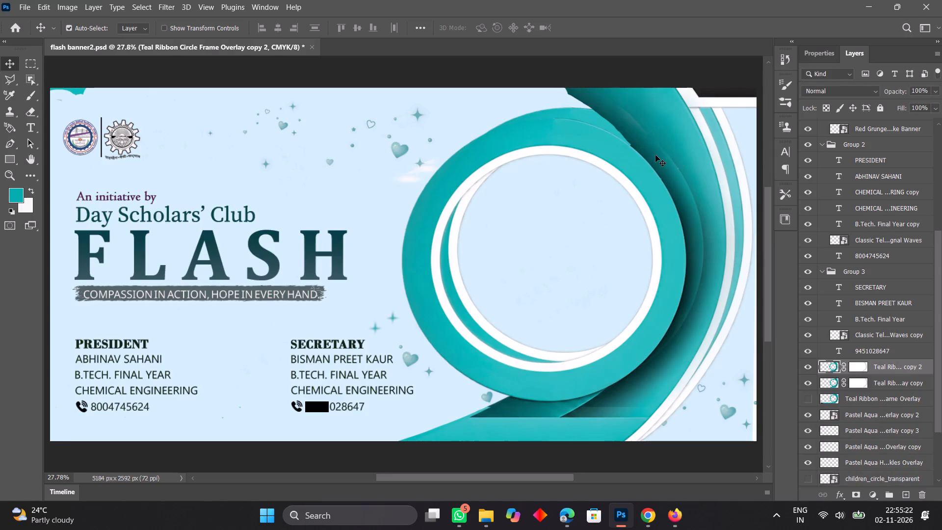
pyautogui.scroll(1, 655, 155)
pyautogui.click(644, 199)
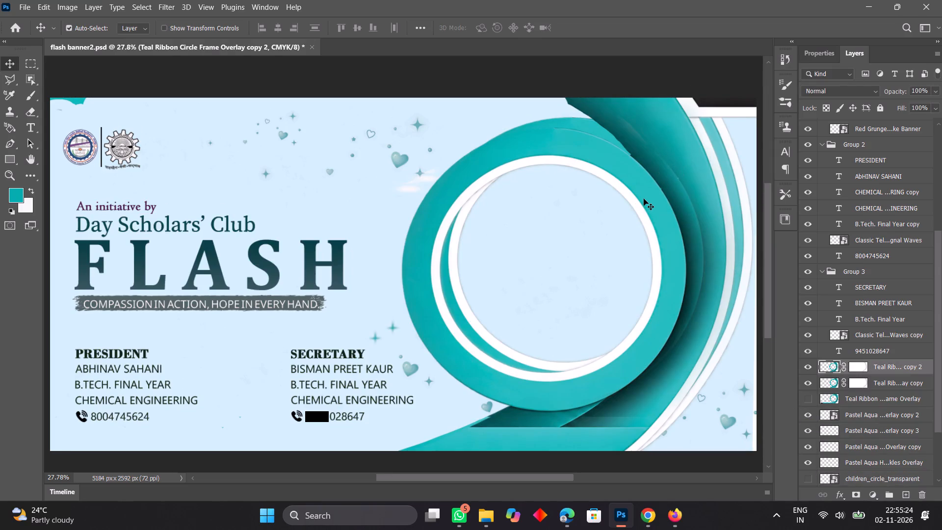
pyautogui.click(165, 28)
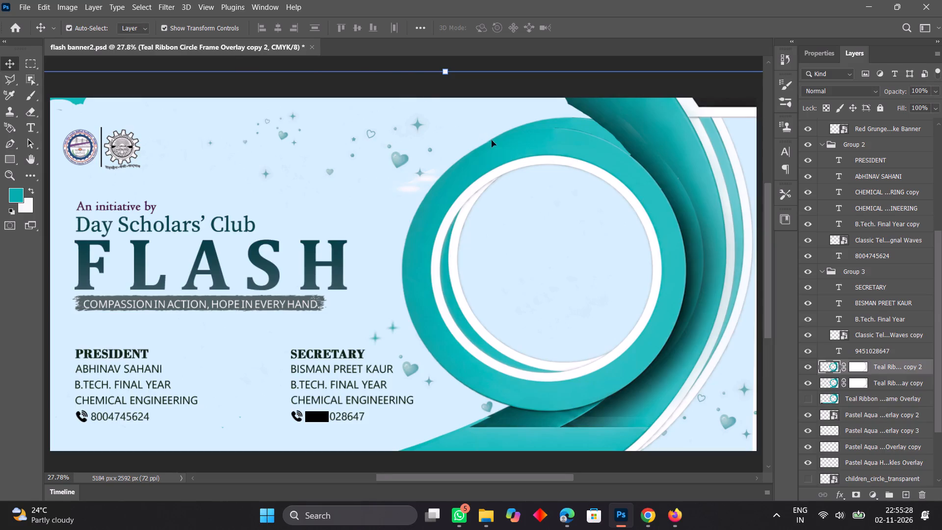
# Compare the two ring copies by toggling layer visibility, leaving the overlay copy hidden and copy 2 and the children photo shown.
pyautogui.click(808, 363)
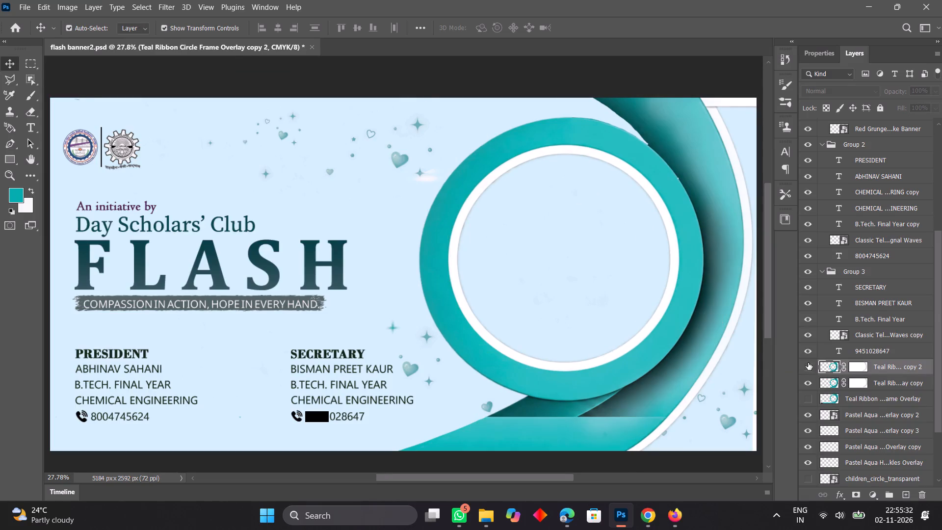
pyautogui.click(808, 363)
pyautogui.click(810, 382)
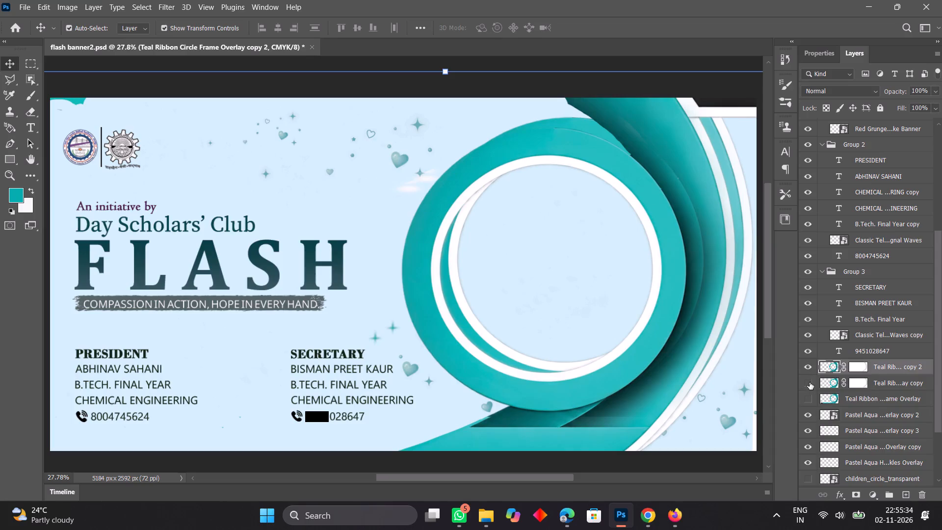
pyautogui.click(809, 365)
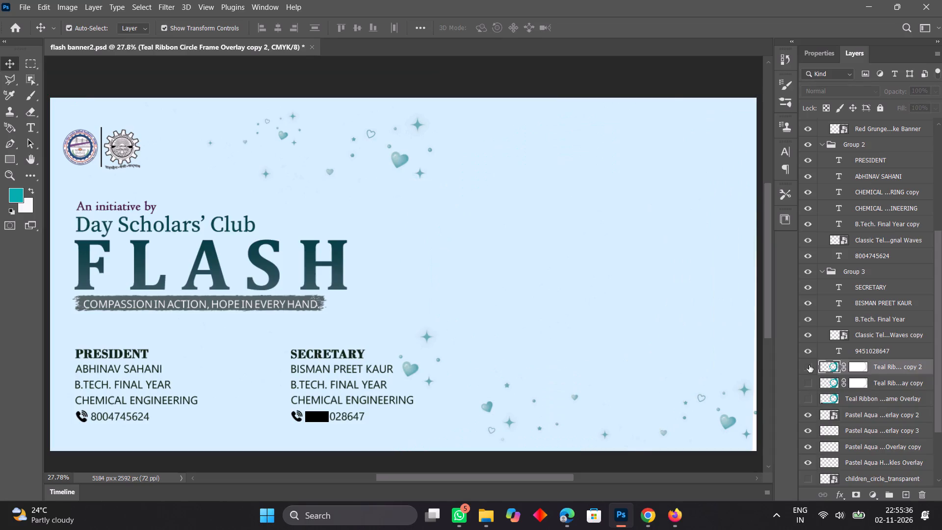
pyautogui.click(809, 365)
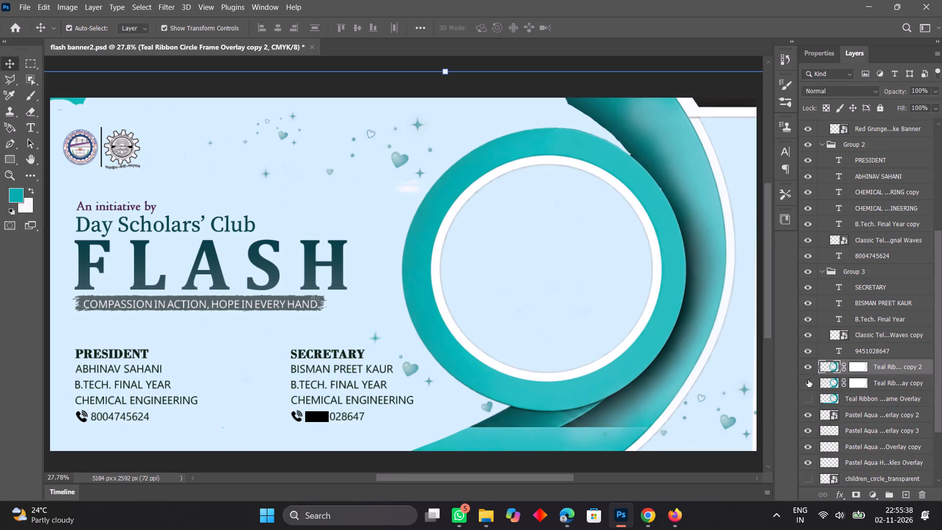
pyautogui.click(807, 476)
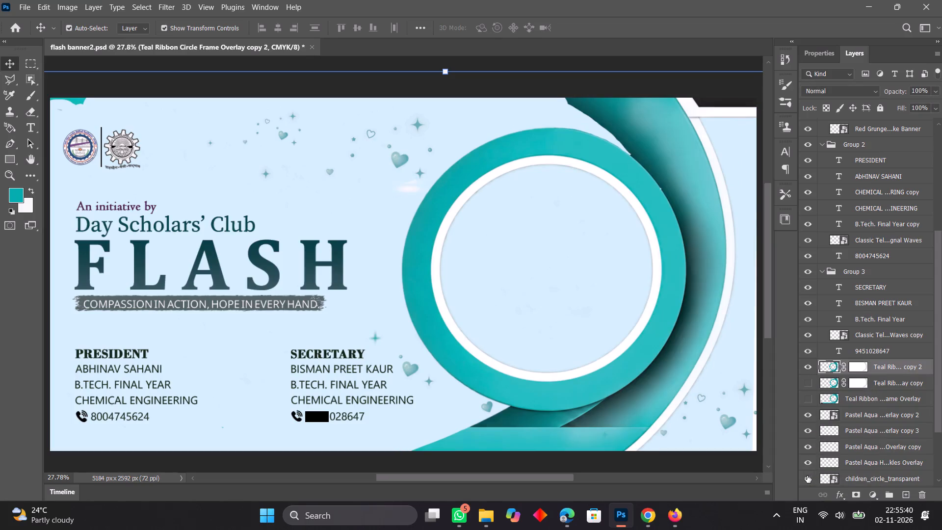
pyautogui.click(807, 476)
pyautogui.click(805, 363)
pyautogui.click(810, 380)
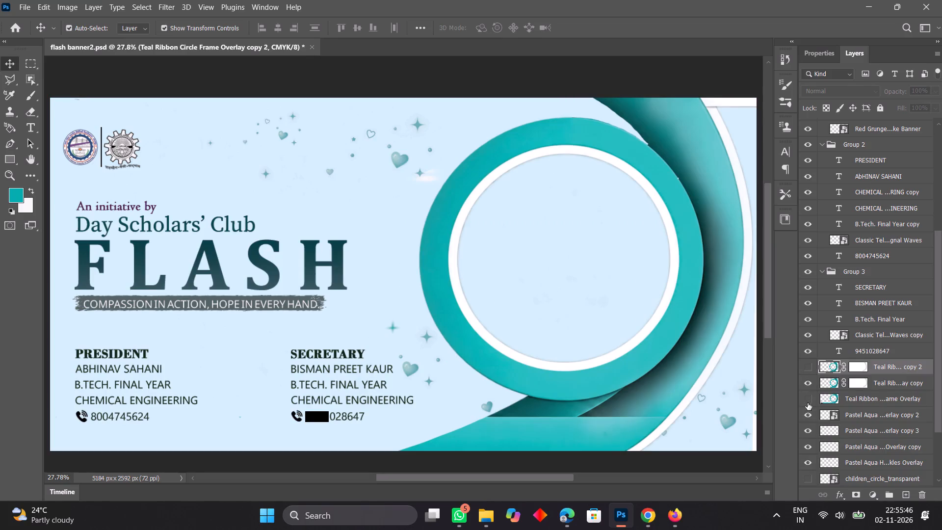
pyautogui.click(806, 481)
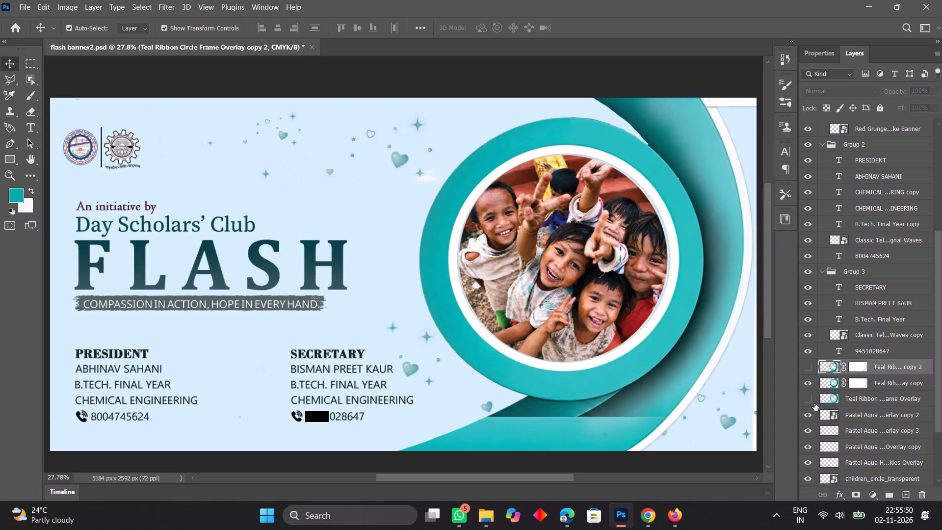
pyautogui.click(808, 380)
pyautogui.click(808, 365)
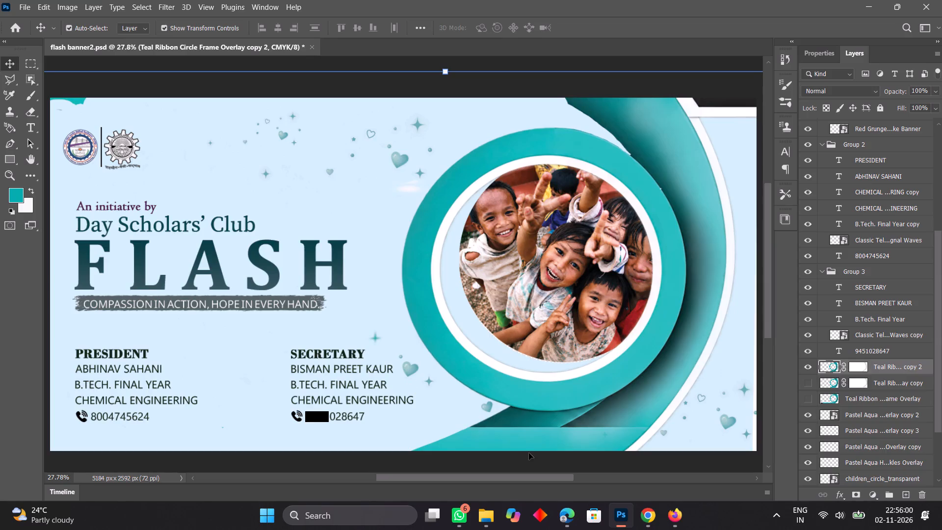
# Scale the copy 2 ring up proportionally to about 105.9% and reposition it around the children photo.
pyautogui.scroll(2, 281, 300)
pyautogui.scroll(-7, 307, 335)
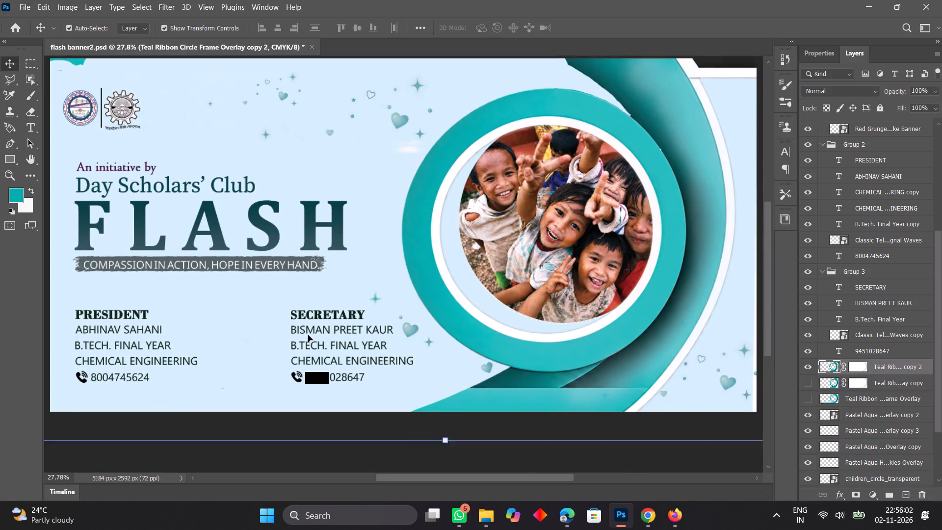
pyautogui.scroll(-1, 308, 335)
pyautogui.moveTo(446, 423); pyautogui.dragTo(420, 438)
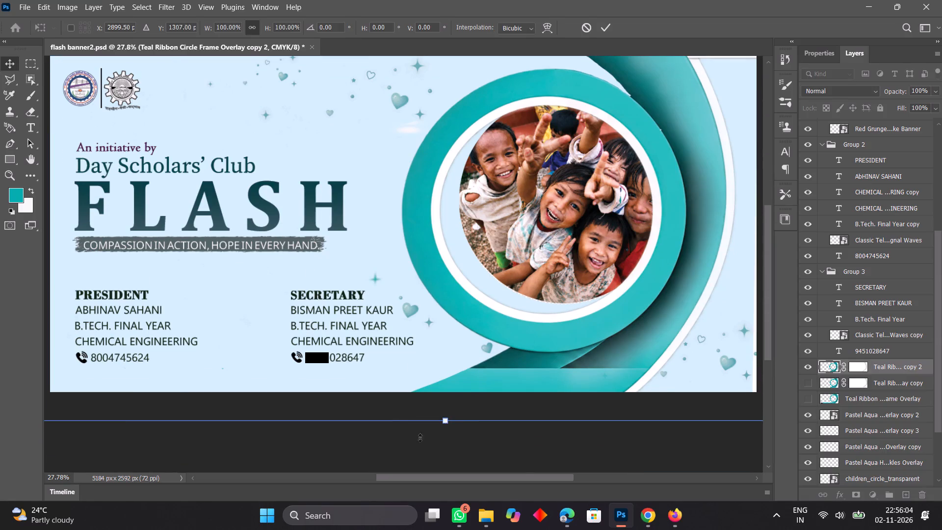
pyautogui.moveTo(420, 438); pyautogui.dragTo(403, 447)
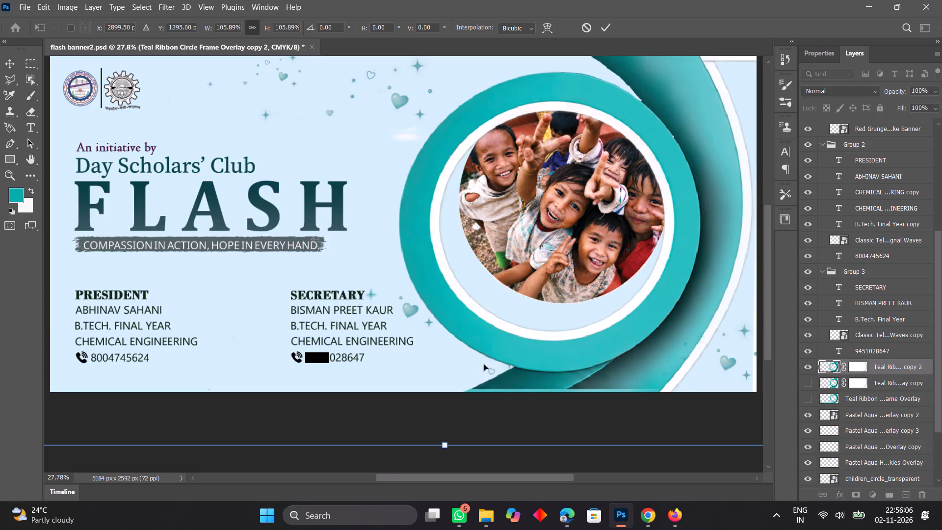
pyautogui.moveTo(497, 351); pyautogui.dragTo(498, 340)
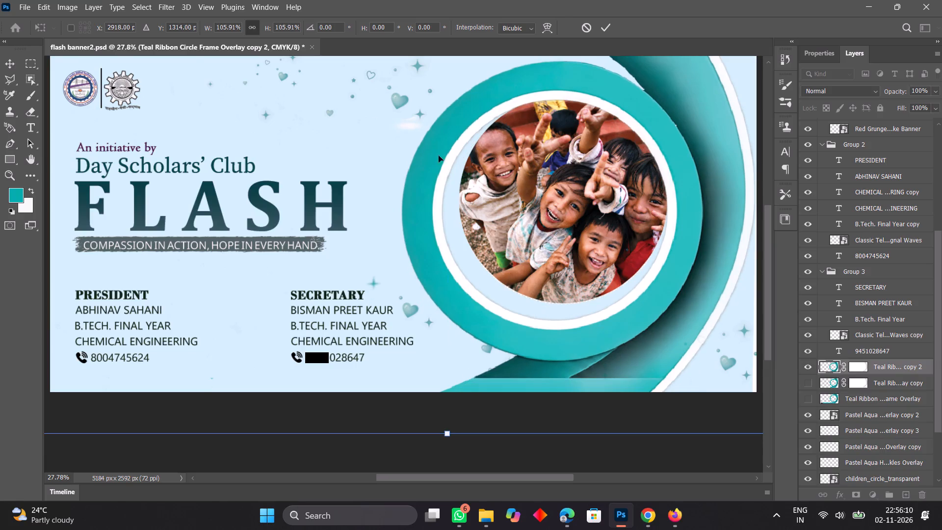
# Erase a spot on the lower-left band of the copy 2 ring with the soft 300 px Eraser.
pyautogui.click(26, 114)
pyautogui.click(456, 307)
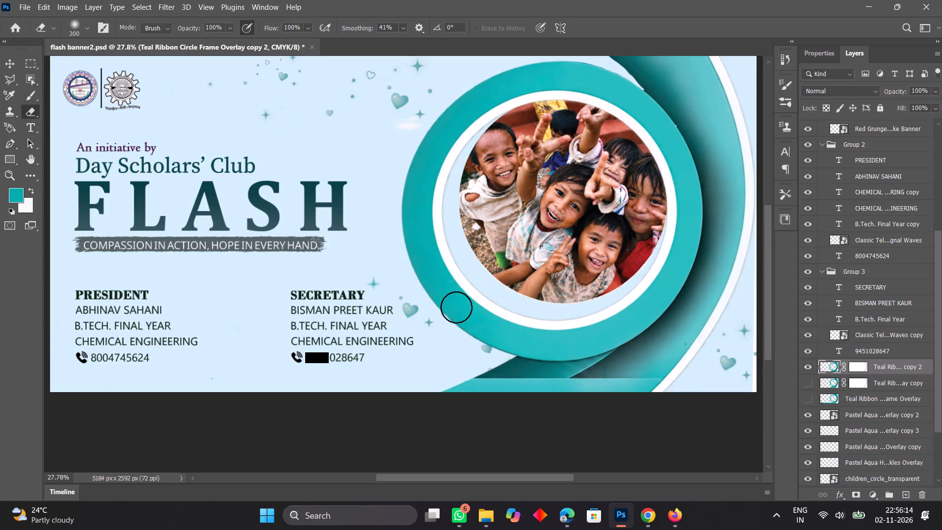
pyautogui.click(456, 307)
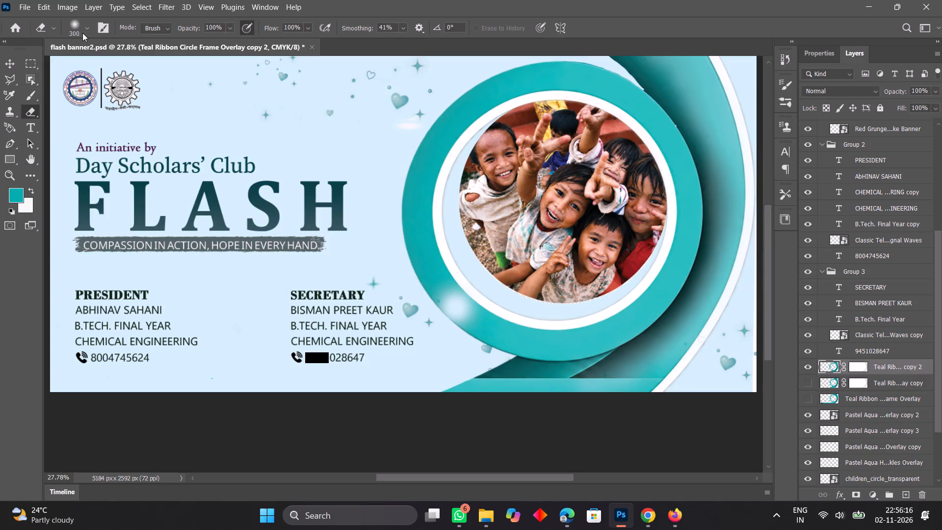
# Erase the lower-left band and the inner white rim of the copy 2 ring with the 300 px Hard Round eraser.
pyautogui.click(85, 28)
pyautogui.scroll(2, 91, 216)
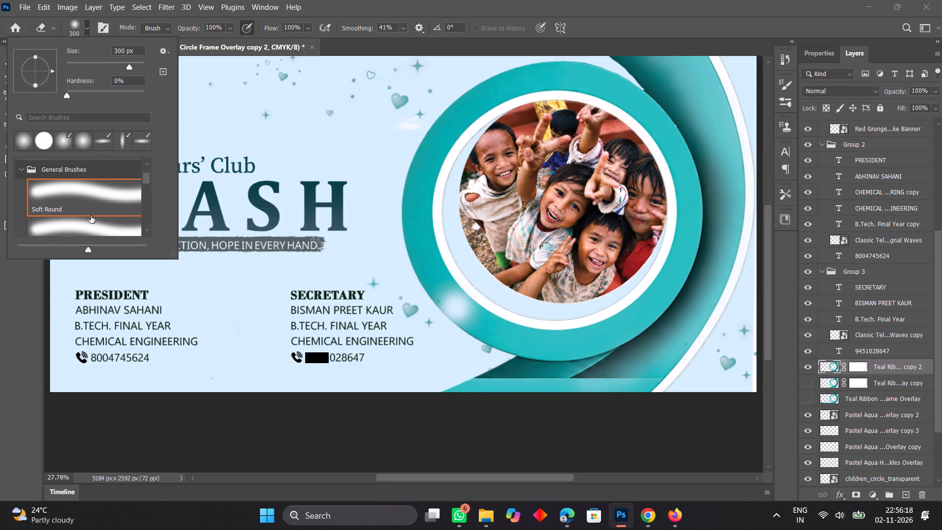
pyautogui.scroll(6, 91, 216)
pyautogui.click(87, 176)
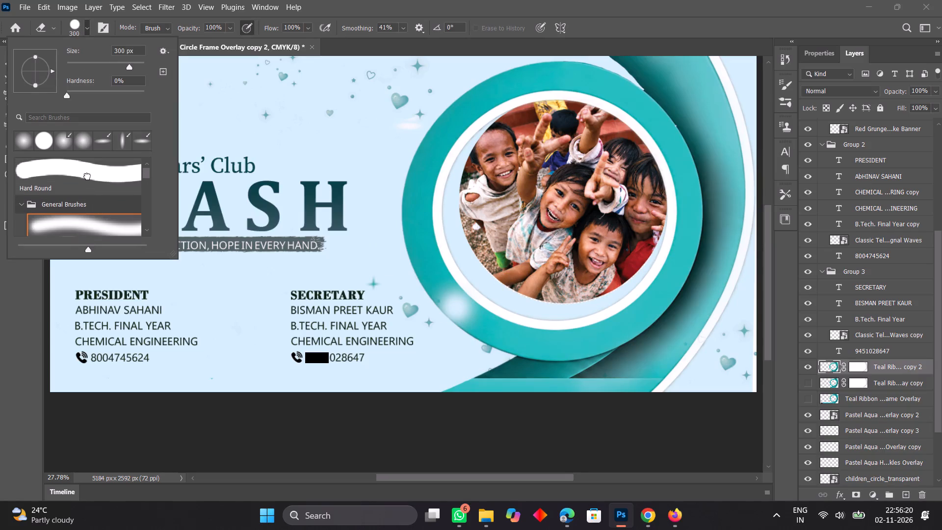
pyautogui.click(447, 298)
pyautogui.moveTo(450, 298); pyautogui.dragTo(417, 199)
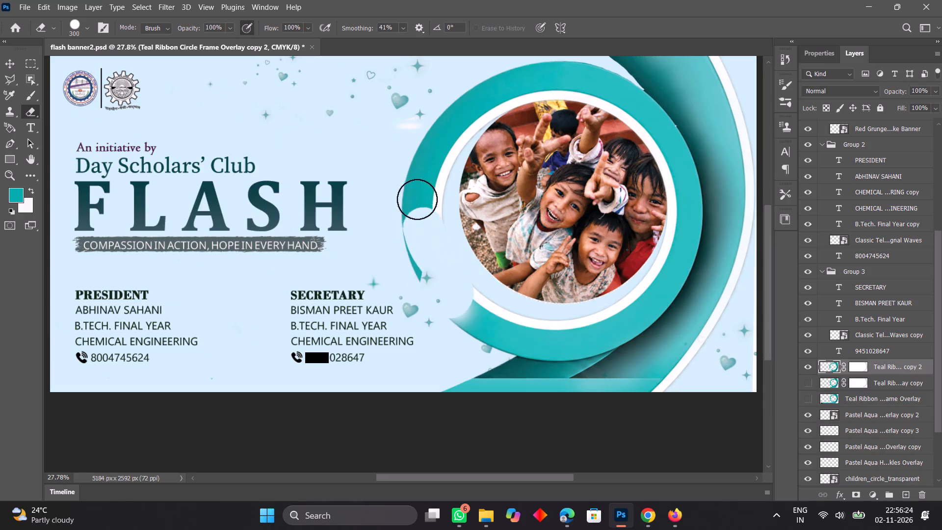
pyautogui.moveTo(417, 199); pyautogui.dragTo(474, 342)
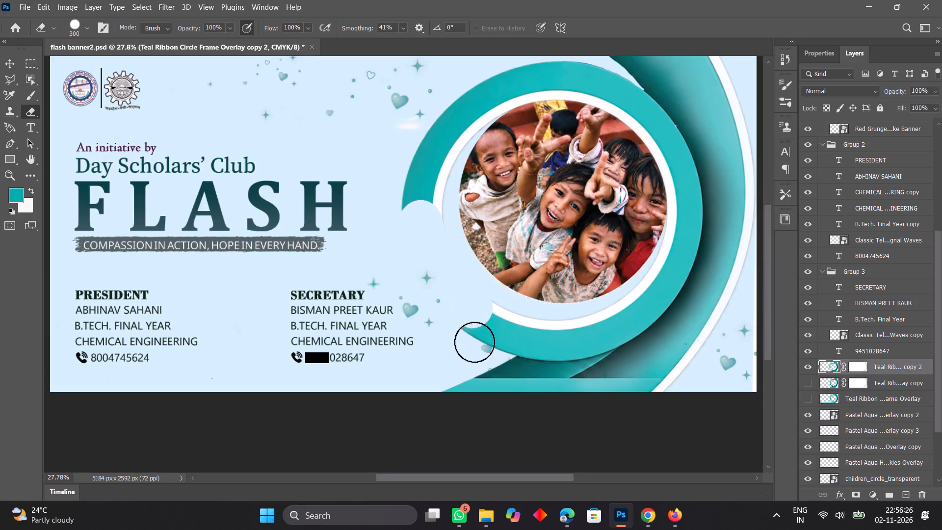
pyautogui.moveTo(474, 342); pyautogui.dragTo(549, 318)
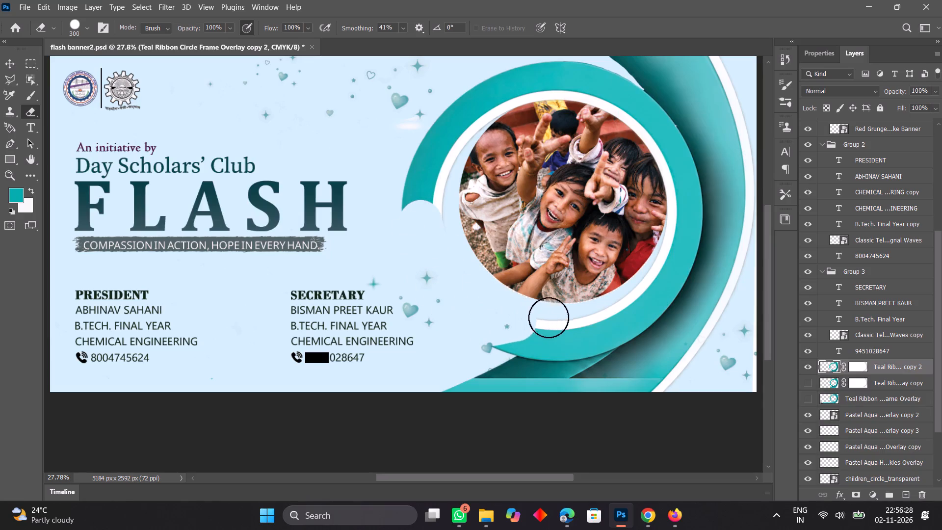
pyautogui.moveTo(549, 318); pyautogui.dragTo(675, 118)
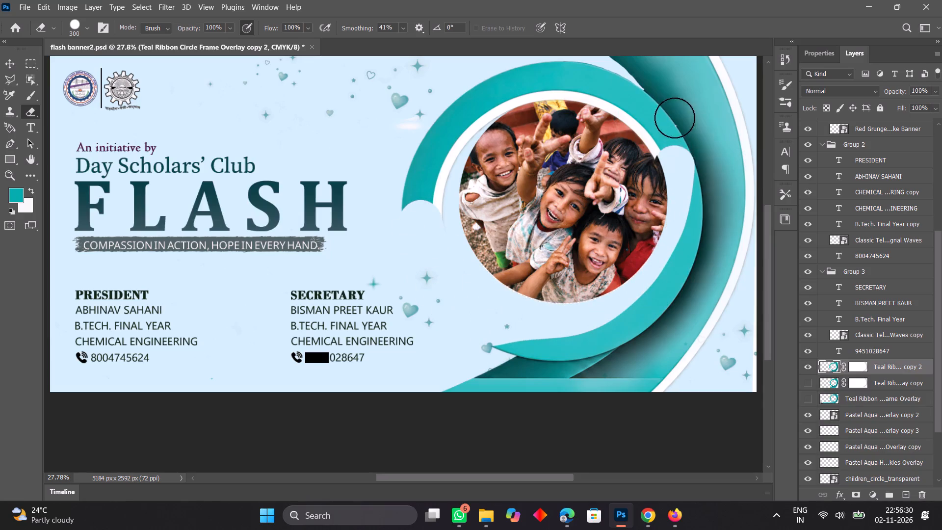
# Erase the top and left arcs of the copy 2 ring, including the leftover fragments beside the children photo.
pyautogui.moveTo(675, 118); pyautogui.dragTo(436, 152)
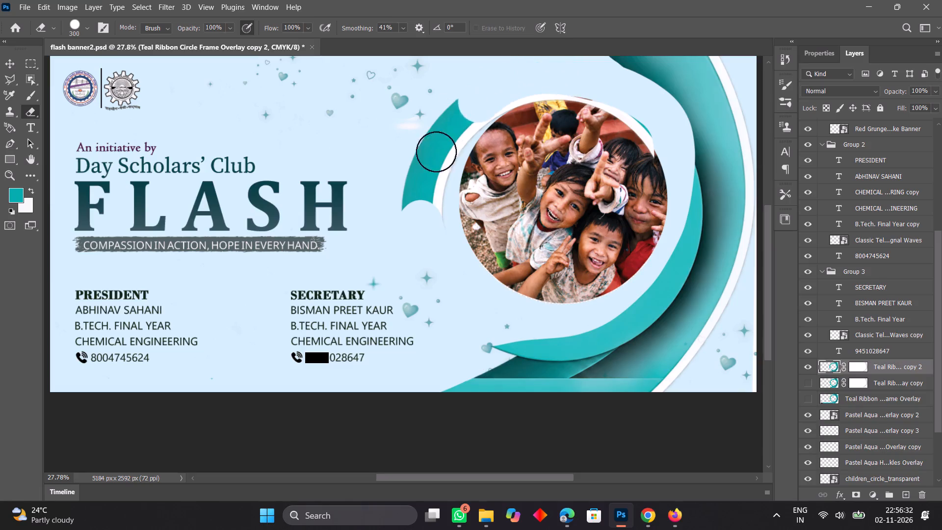
pyautogui.moveTo(436, 152); pyautogui.dragTo(408, 172)
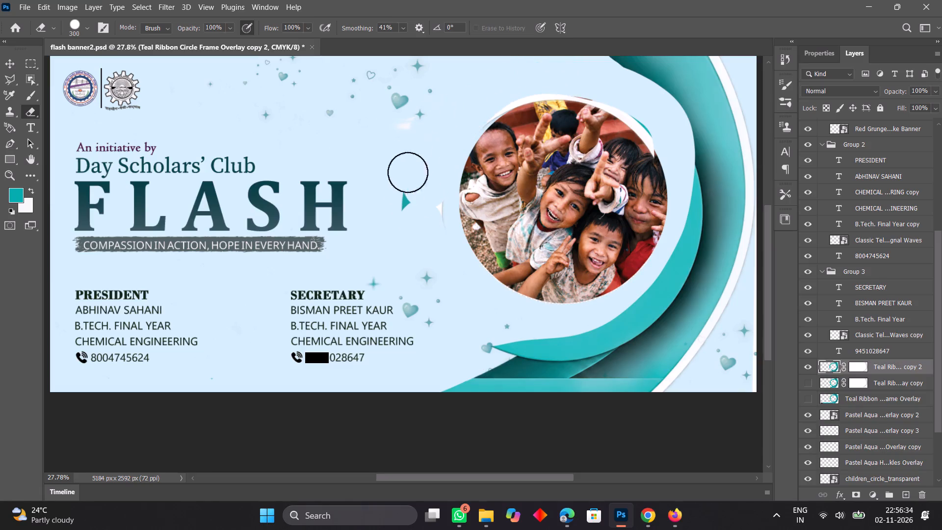
pyautogui.moveTo(408, 172); pyautogui.dragTo(450, 208)
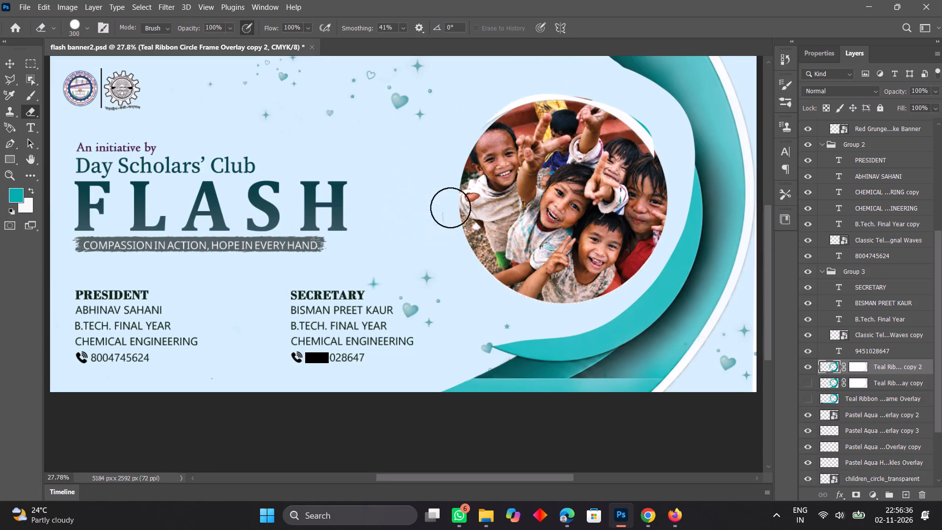
pyautogui.moveTo(450, 208); pyautogui.dragTo(594, 61)
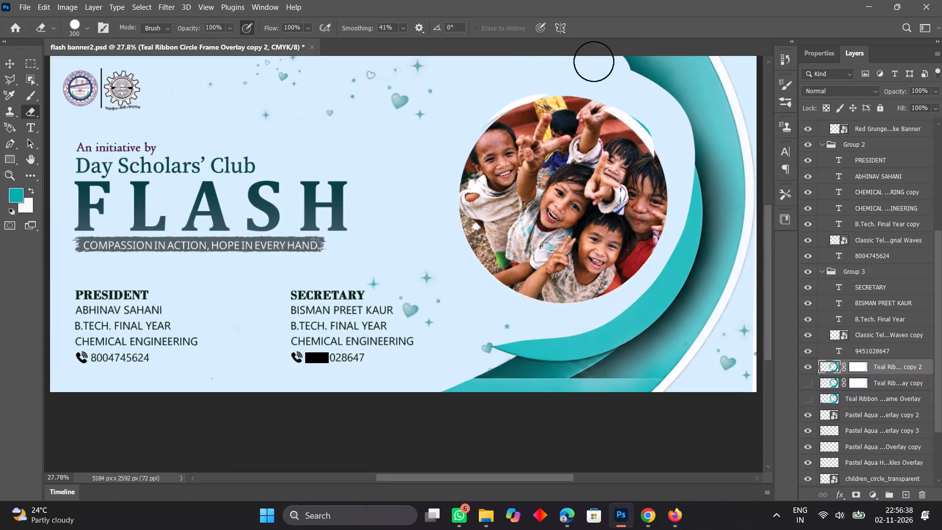
# Erase the upper-right outer ribbon of copy 2 down beside the photo, and check it against the overlay copy ring.
pyautogui.moveTo(594, 61); pyautogui.dragTo(688, 99)
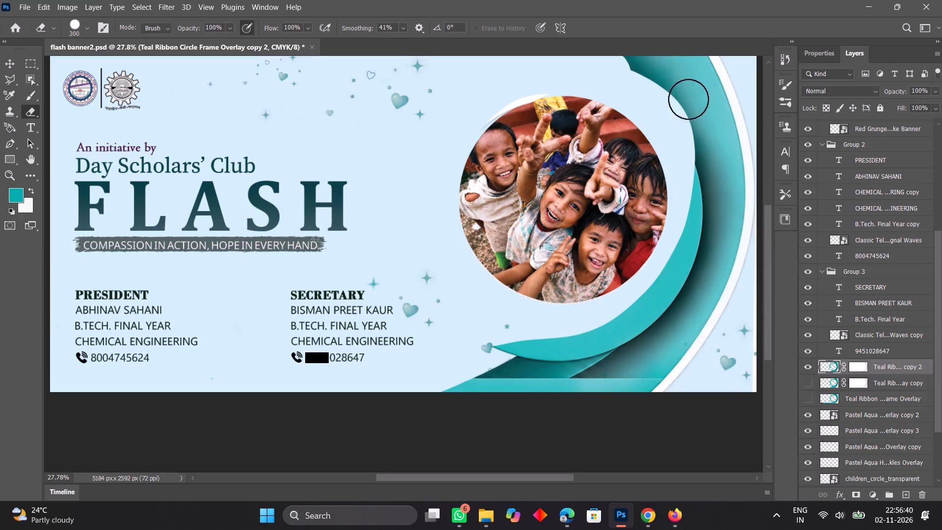
pyautogui.moveTo(688, 99); pyautogui.dragTo(717, 79)
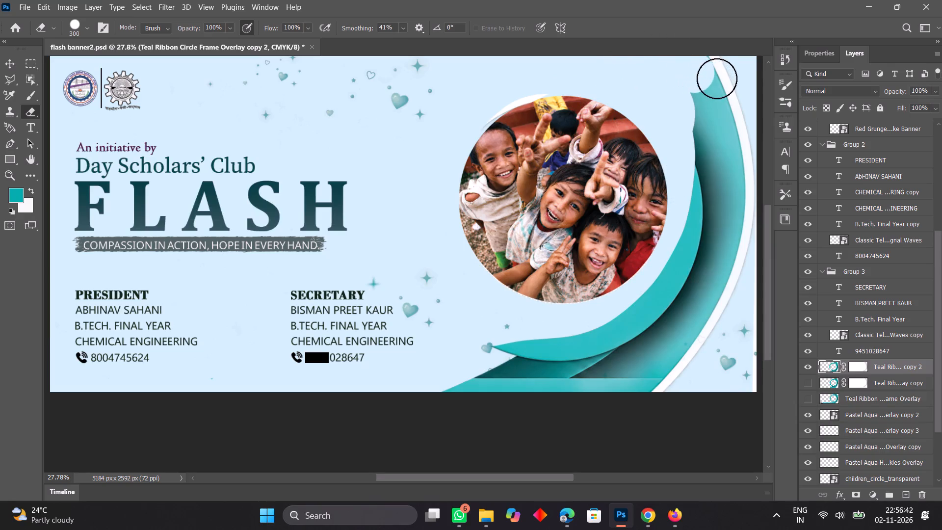
pyautogui.moveTo(717, 79); pyautogui.dragTo(697, 128)
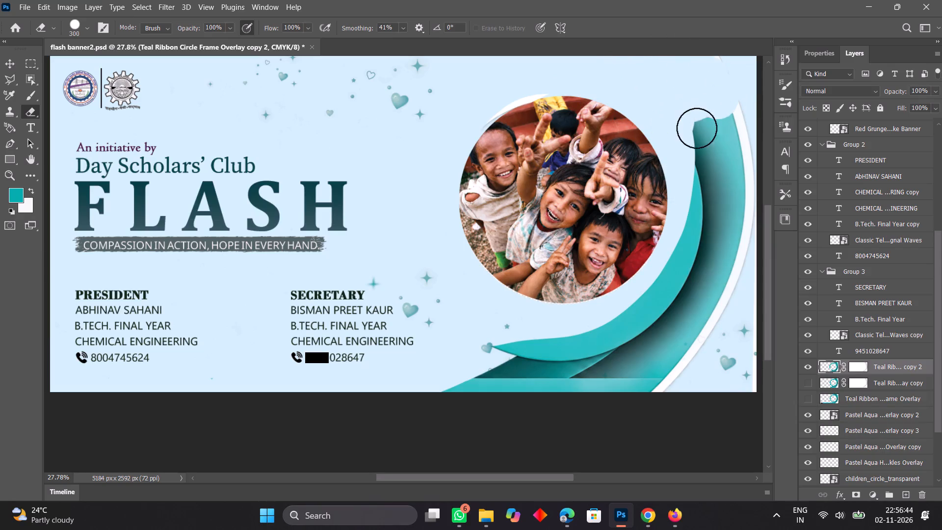
pyautogui.moveTo(697, 128); pyautogui.dragTo(710, 167)
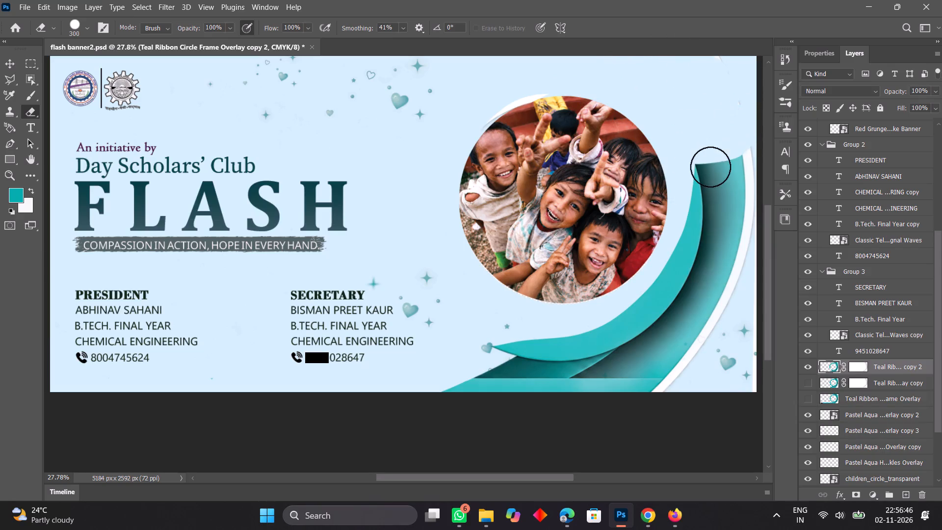
pyautogui.moveTo(710, 167); pyautogui.dragTo(743, 207)
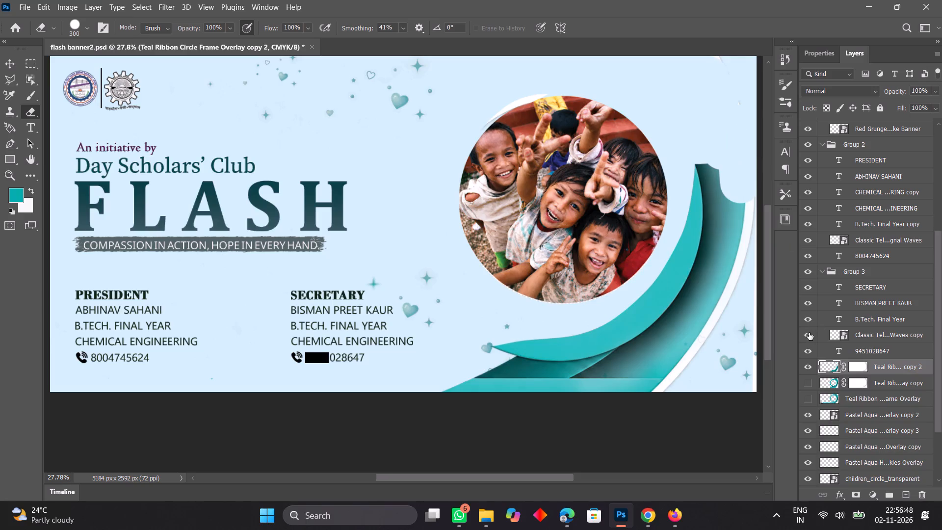
pyautogui.click(805, 384)
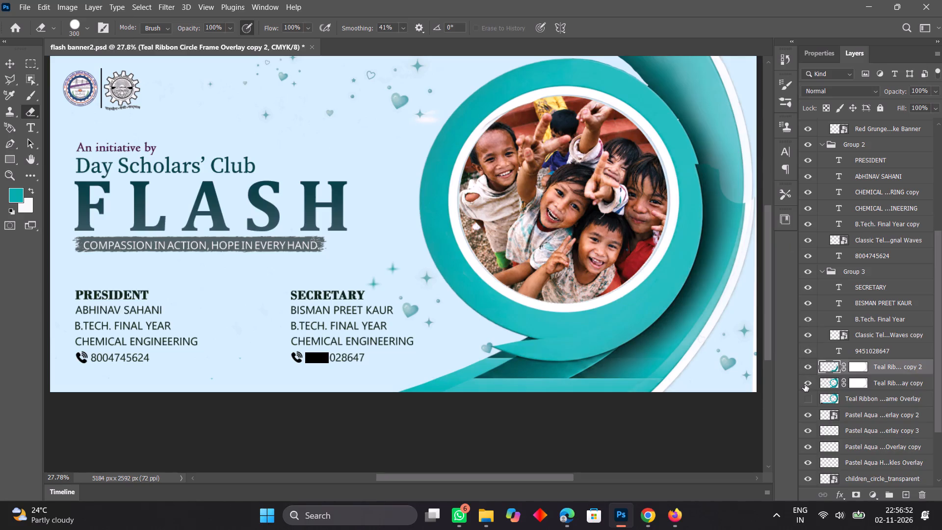
pyautogui.click(806, 379)
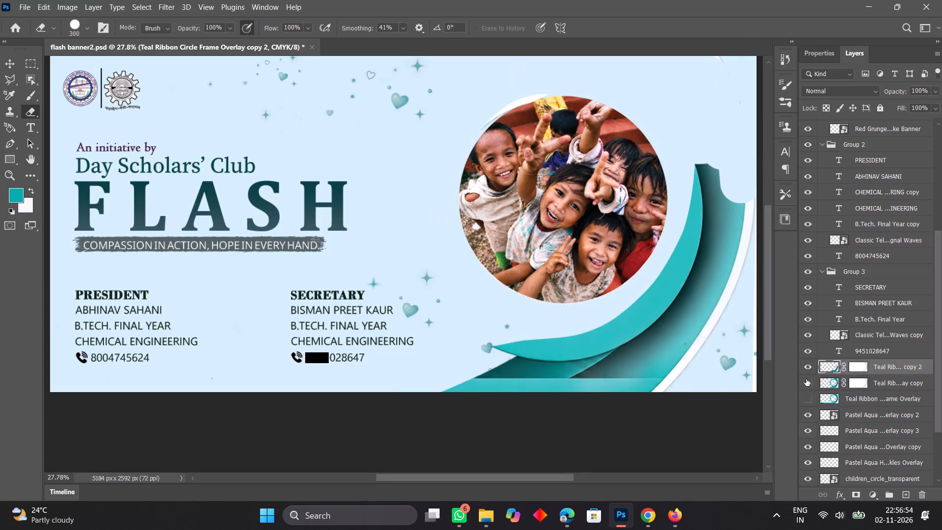
# Erase the rest of the copy 2 ribbon beside and below the photo, keeping only its tail along the banner's lower edge.
pyautogui.click(499, 328)
pyautogui.moveTo(507, 333); pyautogui.dragTo(570, 321)
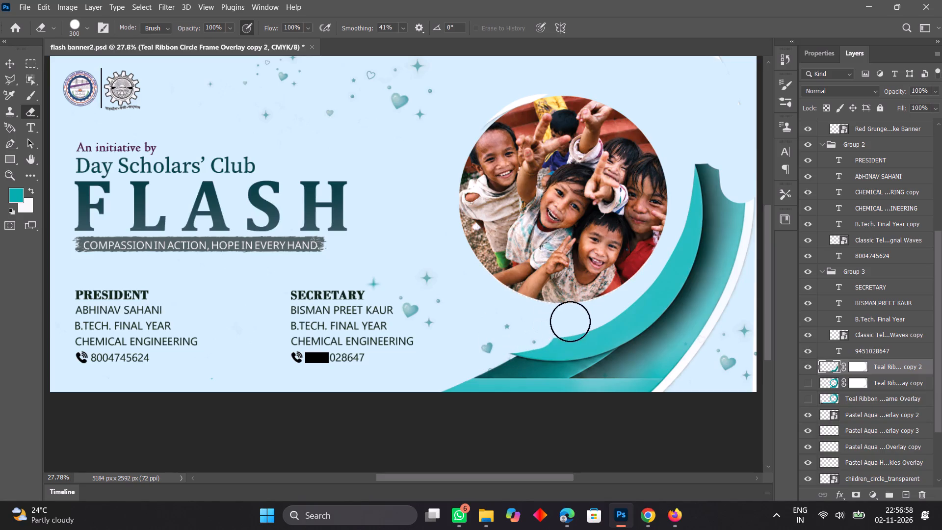
pyautogui.moveTo(570, 321); pyautogui.dragTo(703, 154)
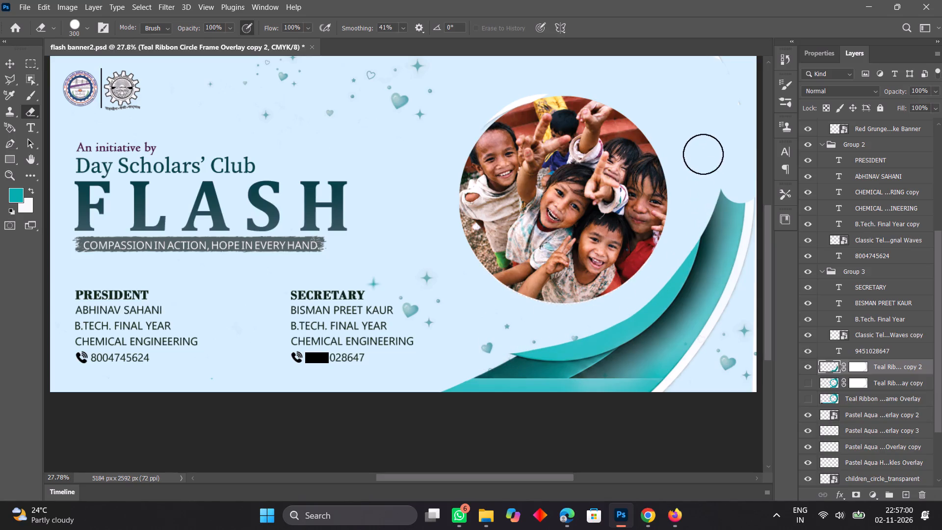
pyautogui.moveTo(703, 154); pyautogui.dragTo(726, 318)
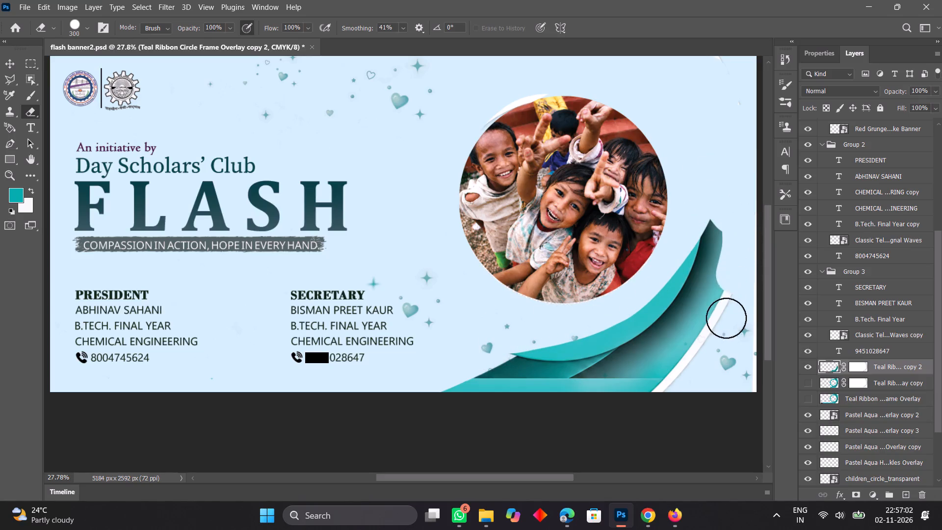
pyautogui.moveTo(726, 318); pyautogui.dragTo(710, 230)
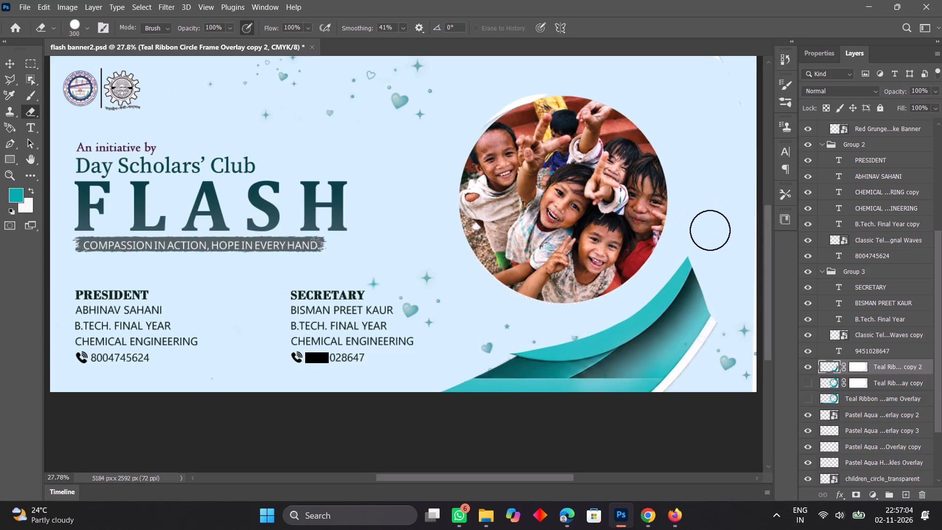
pyautogui.moveTo(710, 230); pyautogui.dragTo(688, 276)
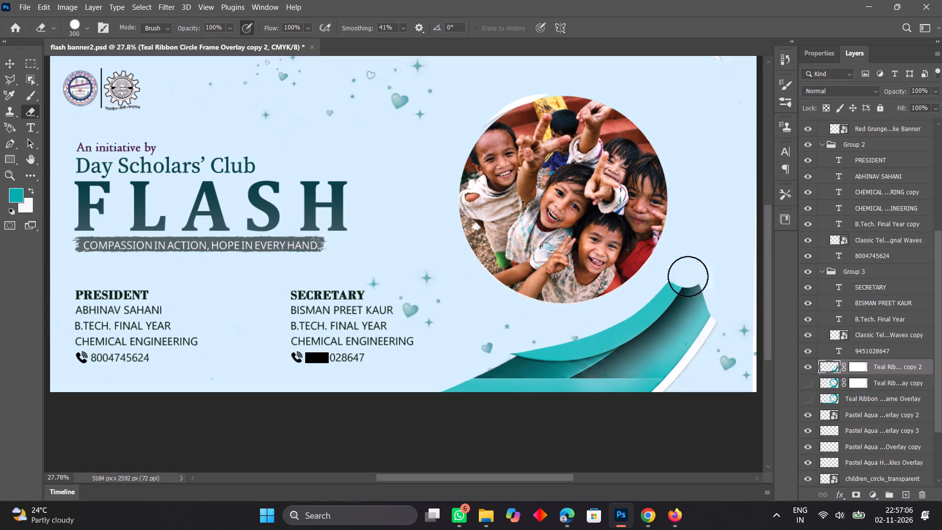
pyautogui.moveTo(688, 276); pyautogui.dragTo(640, 304)
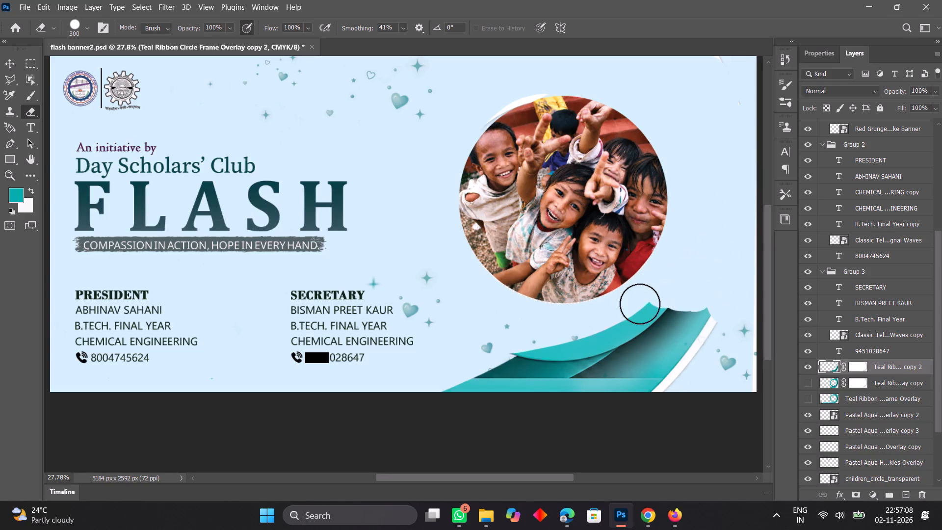
pyautogui.moveTo(640, 304); pyautogui.dragTo(709, 291)
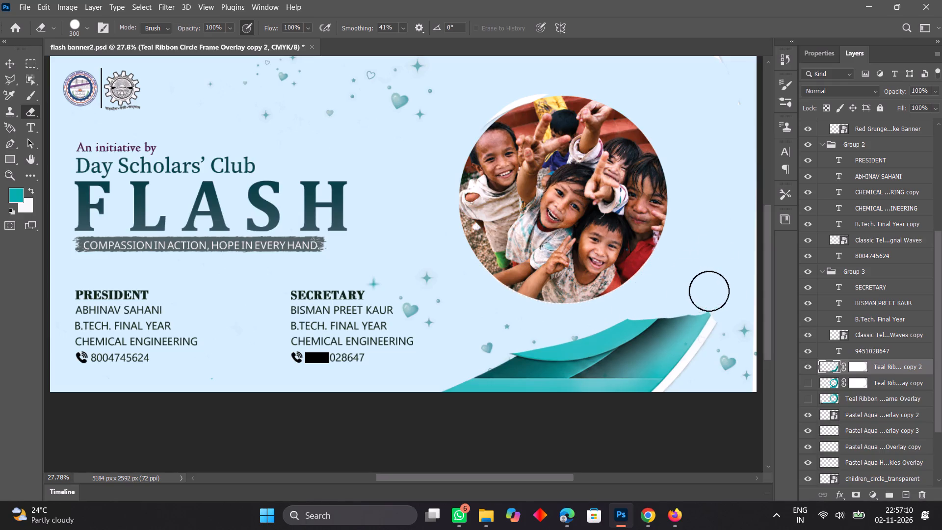
pyautogui.moveTo(709, 291); pyautogui.dragTo(684, 312)
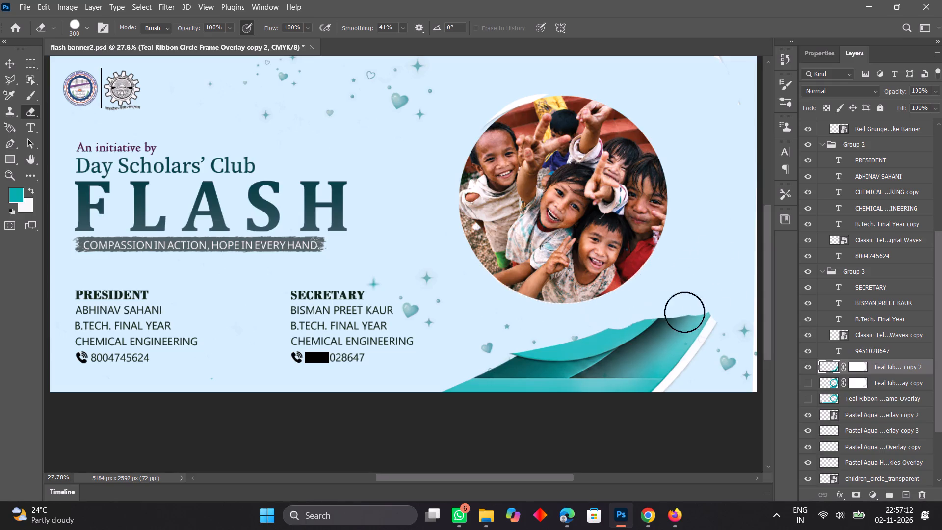
pyautogui.moveTo(684, 312); pyautogui.dragTo(753, 303)
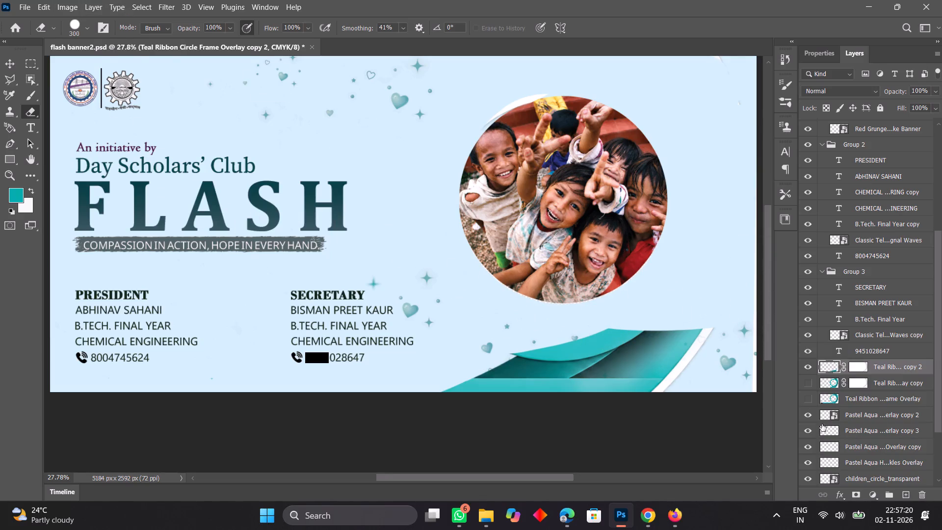
# Show the overlay copy ring and move the remaining copy 2 ribbon tail slightly up and left over its lower band.
pyautogui.click(810, 379)
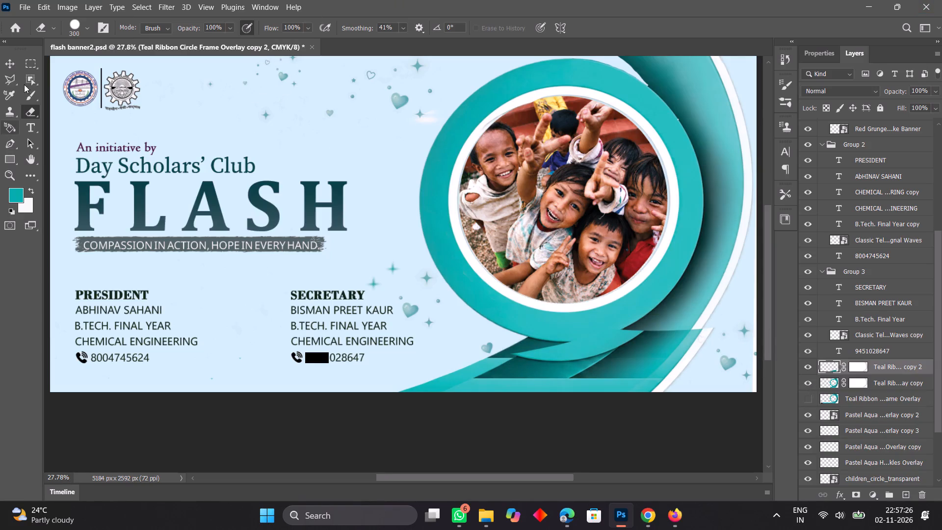
pyautogui.click(13, 60)
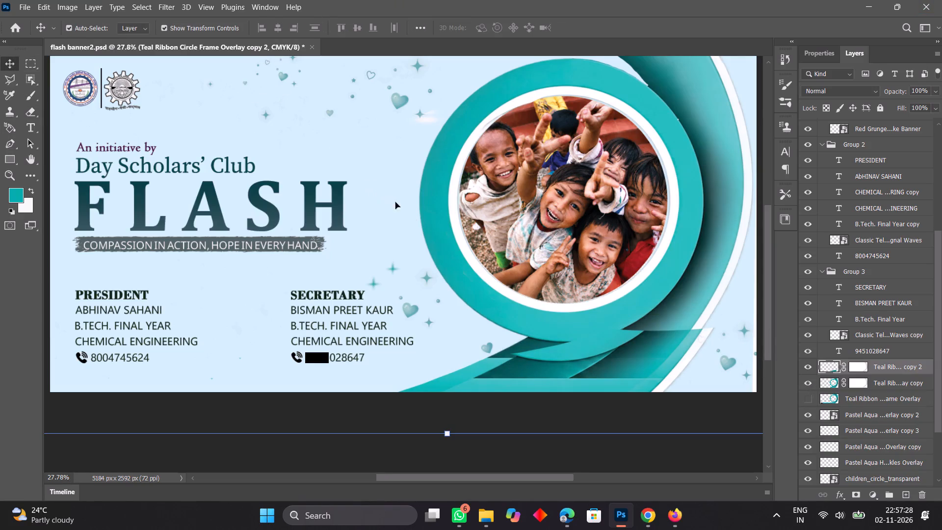
pyautogui.moveTo(586, 351); pyautogui.dragTo(573, 342)
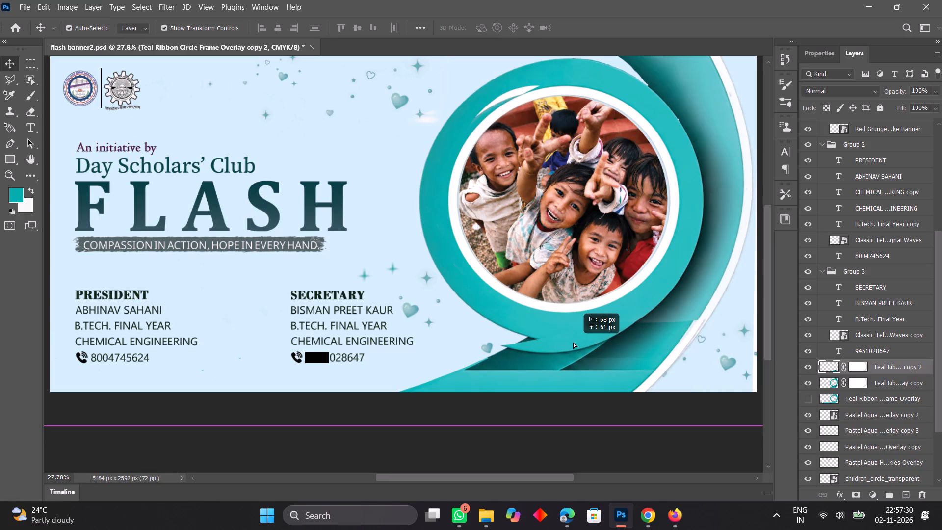
pyautogui.moveTo(573, 342); pyautogui.dragTo(582, 332)
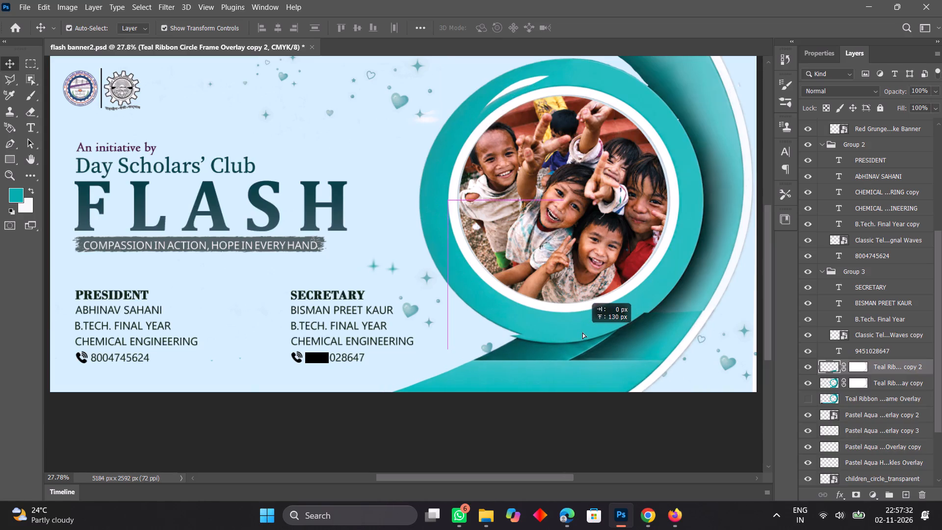
pyautogui.moveTo(582, 332); pyautogui.dragTo(577, 337)
# Reposition the copy 2 ribbon tail down and left beneath the photo ring, over the lower band at the banner's bottom edge.
pyautogui.click(708, 299)
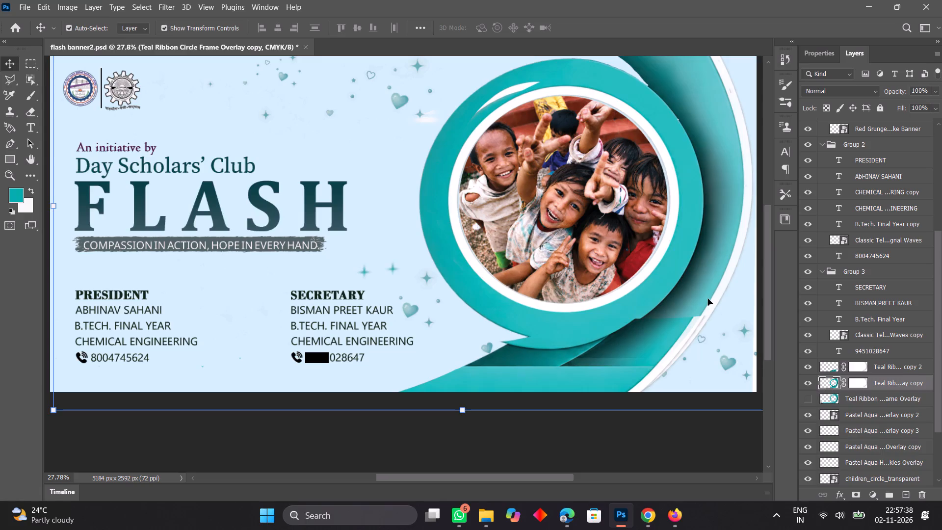
pyautogui.moveTo(671, 326); pyautogui.dragTo(687, 305)
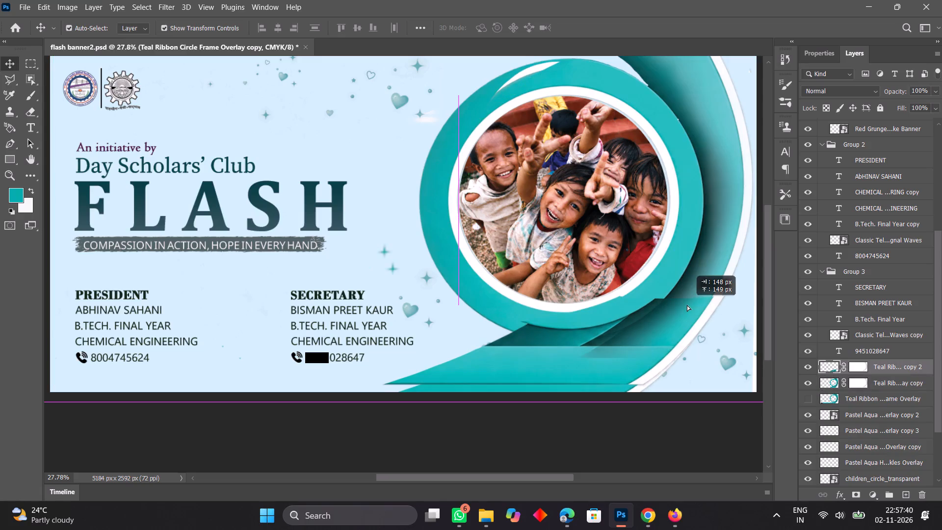
pyautogui.moveTo(687, 305); pyautogui.dragTo(623, 377)
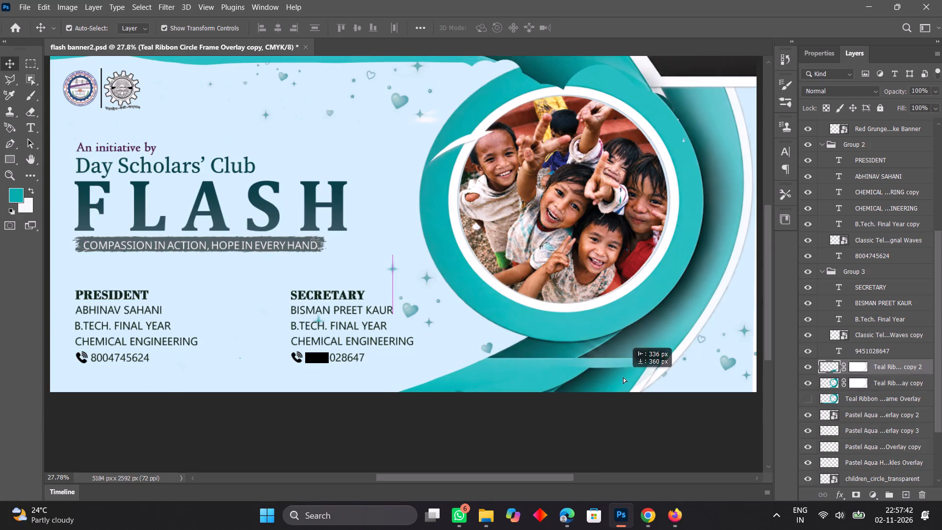
pyautogui.moveTo(623, 377); pyautogui.dragTo(607, 366)
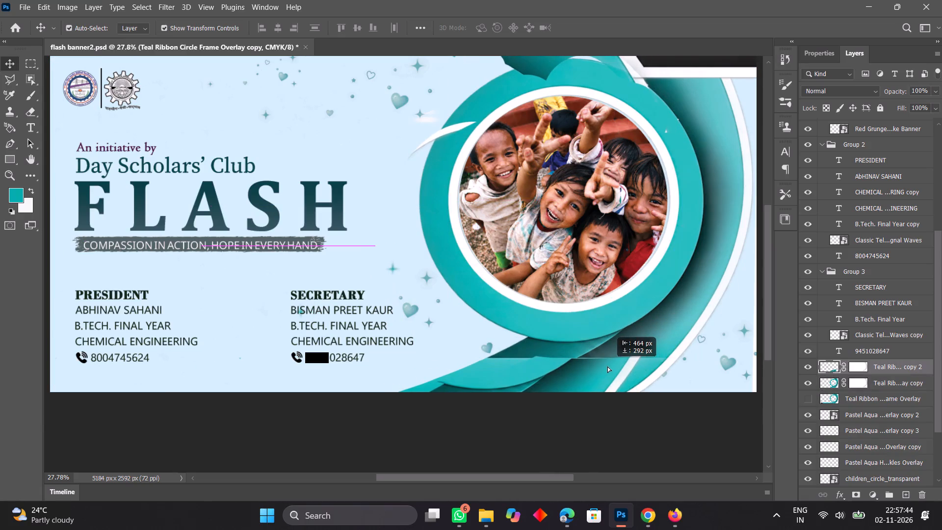
pyautogui.moveTo(607, 366); pyautogui.dragTo(611, 366)
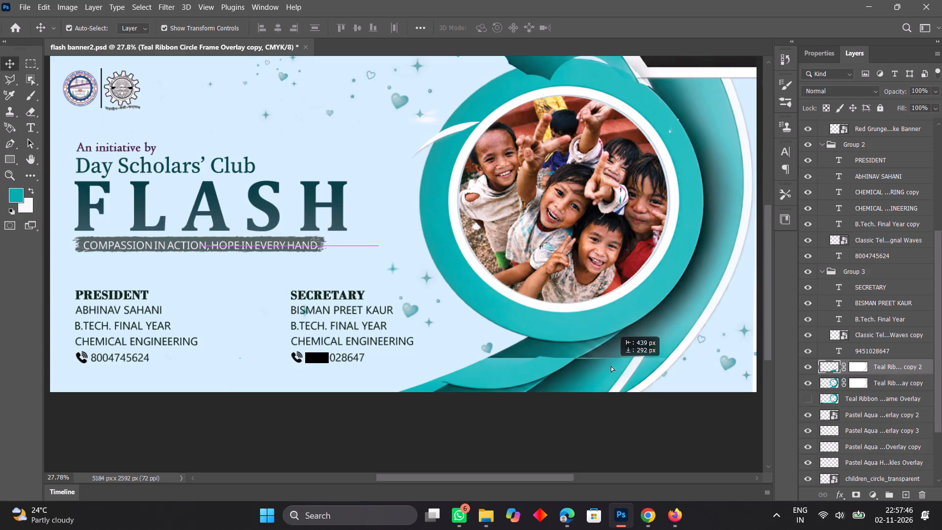
pyautogui.moveTo(611, 366); pyautogui.dragTo(610, 366)
pyautogui.moveTo(603, 372); pyautogui.dragTo(615, 354)
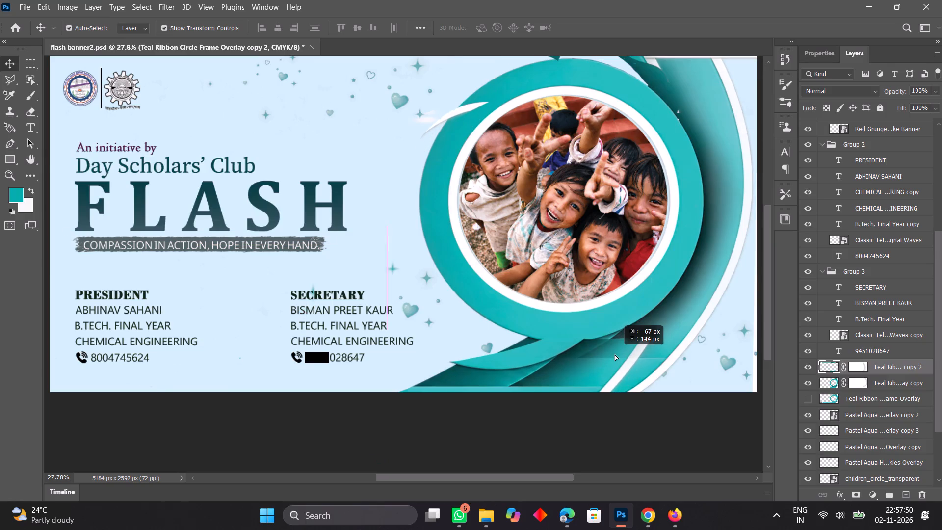
pyautogui.moveTo(615, 354); pyautogui.dragTo(620, 354)
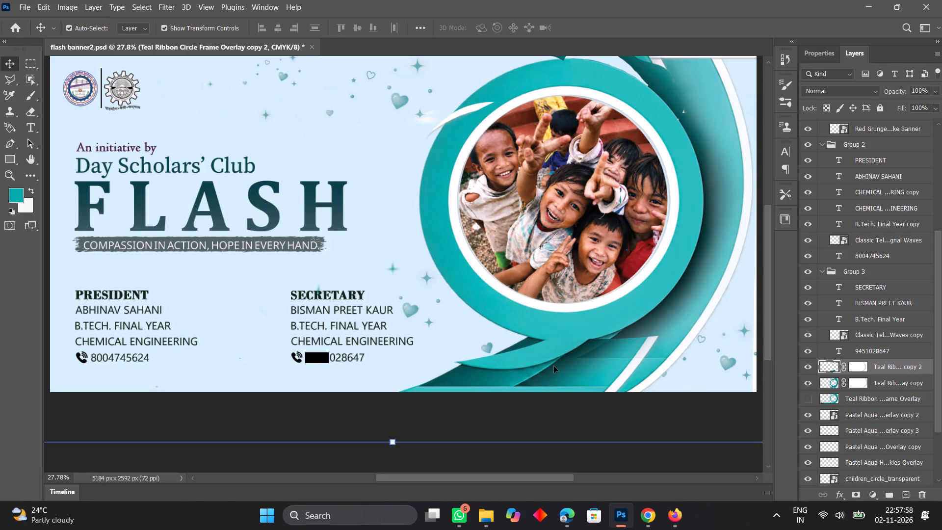
# Erase the upper edge of the copy 2 ribbon with the 300 px Eraser where it overlaps the ring's lower-right underside.
pyautogui.click(35, 111)
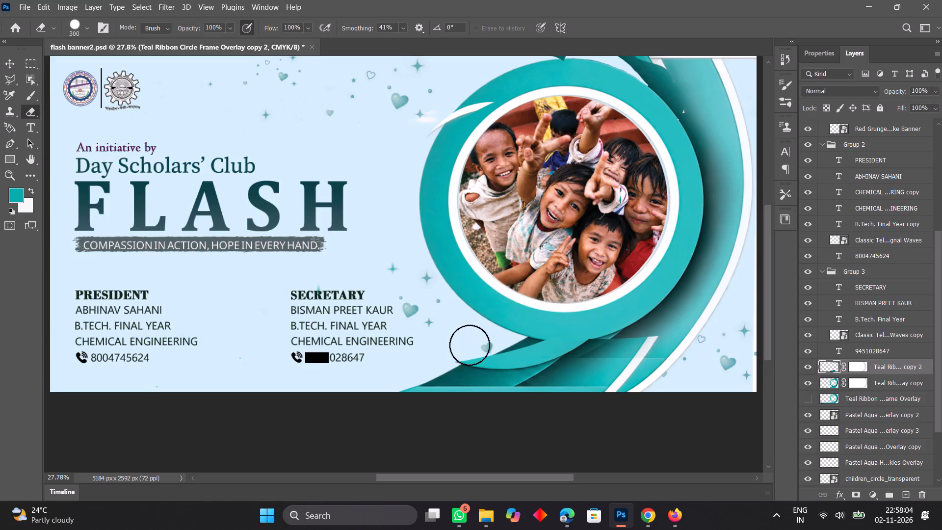
pyautogui.moveTo(573, 336); pyautogui.dragTo(574, 336)
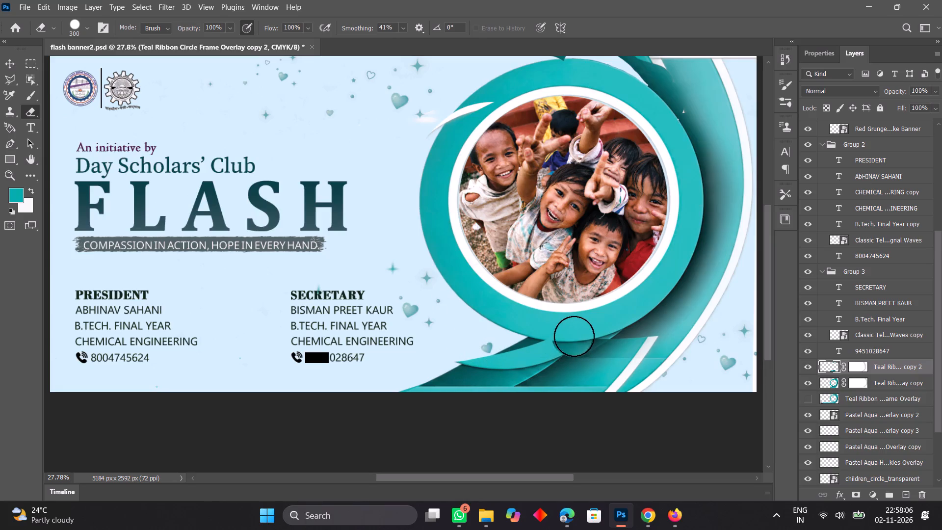
pyautogui.moveTo(574, 336); pyautogui.dragTo(613, 336)
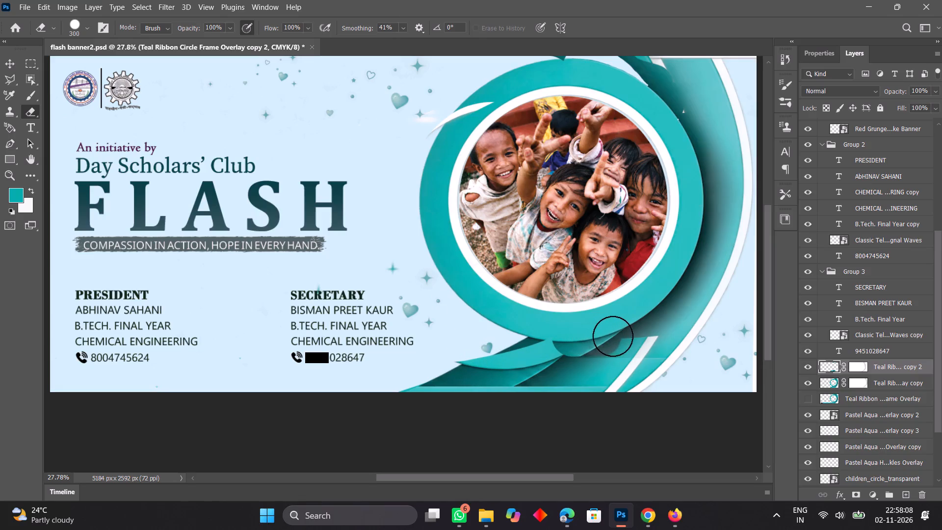
pyautogui.moveTo(613, 336); pyautogui.dragTo(680, 336)
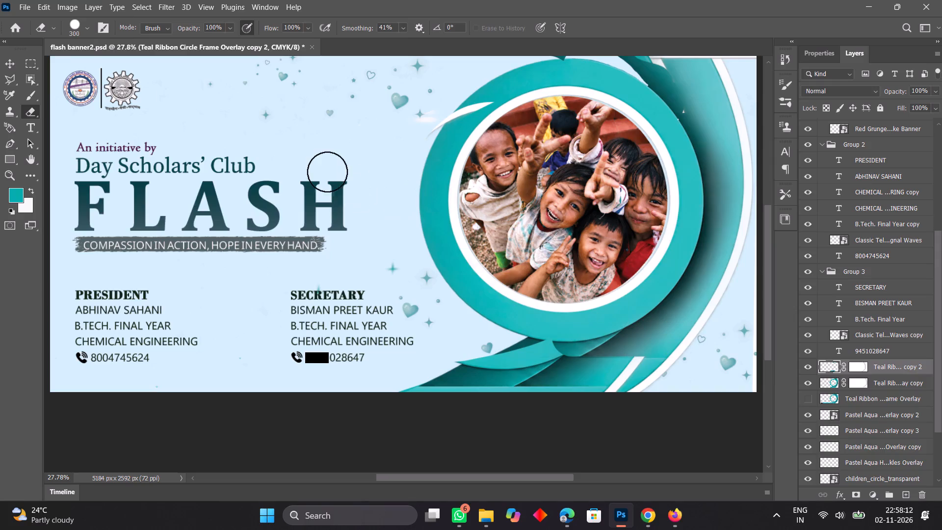
# Rotate the copy 2 ribbon layer about 2.64° clockwise and scale it proportionally to about 104.5%.
pyautogui.click(10, 64)
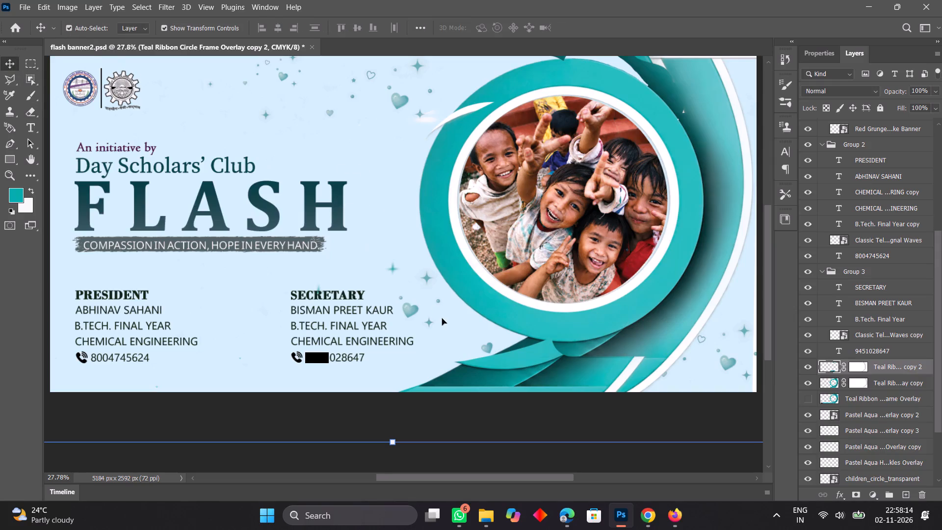
pyautogui.click(558, 381)
pyautogui.hotkey('ctrl', '-')
pyautogui.hotkey('ctrl', '-')
pyautogui.hotkey('ctrl', '-')
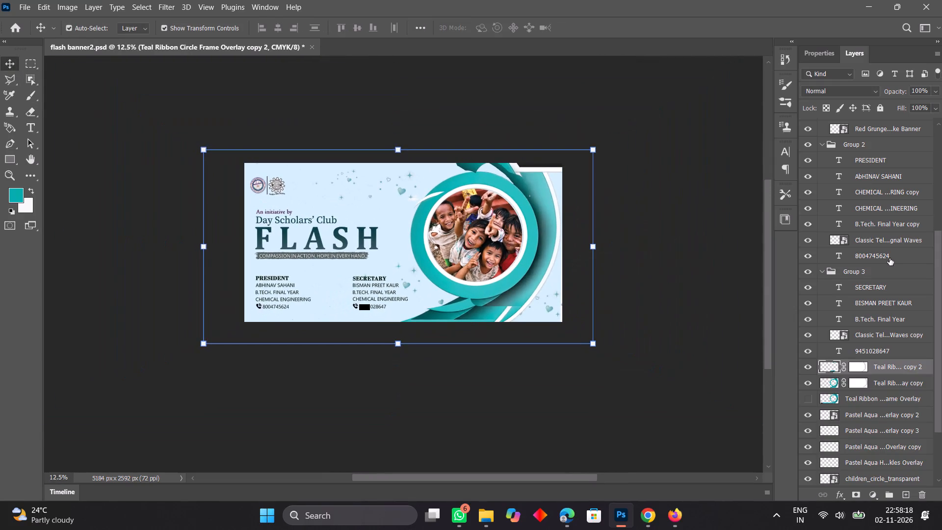
pyautogui.hotkey('ctrl', '+')
pyautogui.hotkey('ctrl', '+')
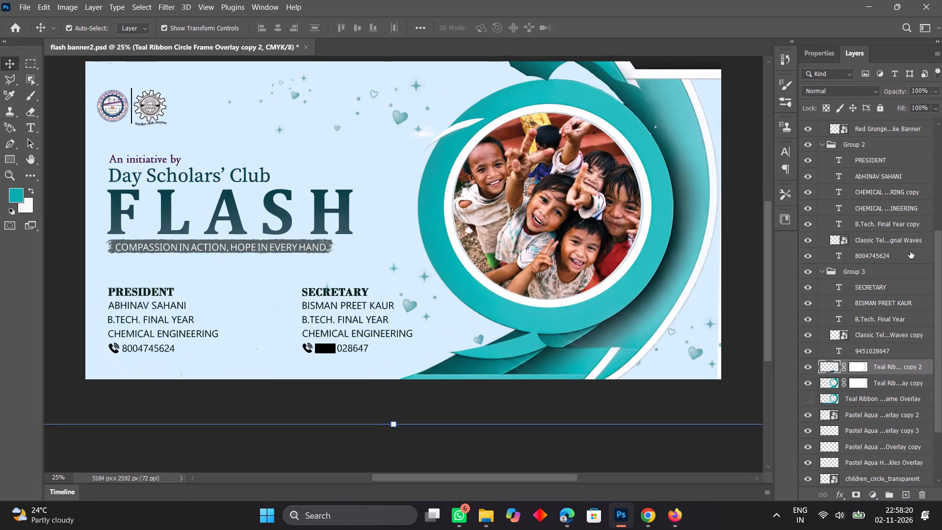
pyautogui.click(910, 251)
pyautogui.hotkey('ctrl', '-')
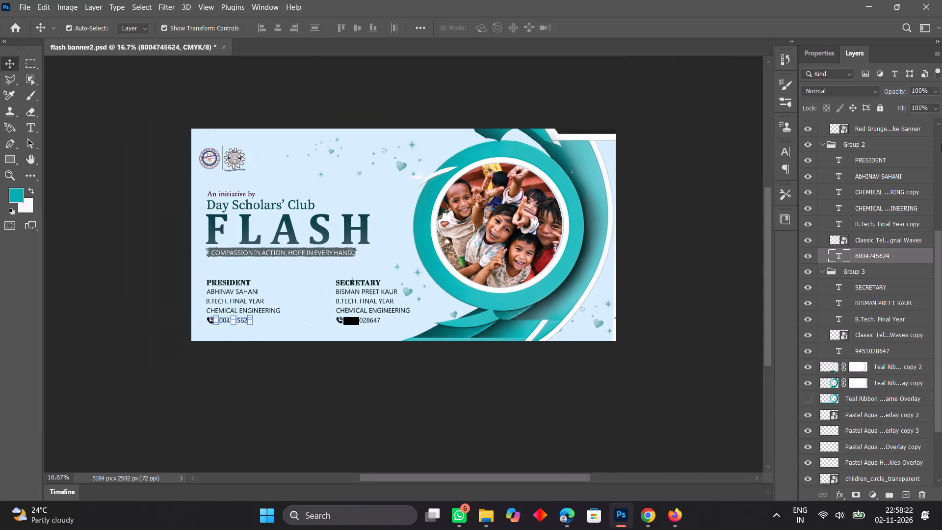
pyautogui.click(523, 331)
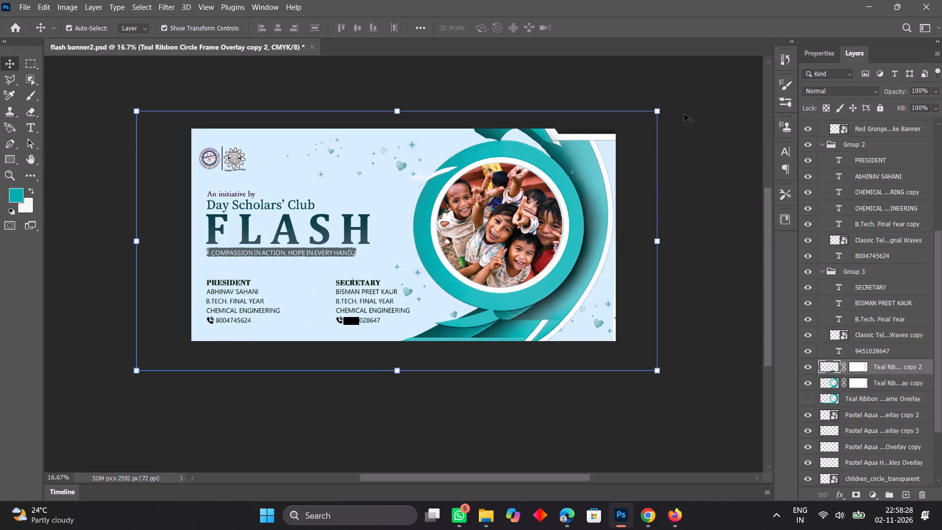
pyautogui.moveTo(667, 106); pyautogui.dragTo(685, 113)
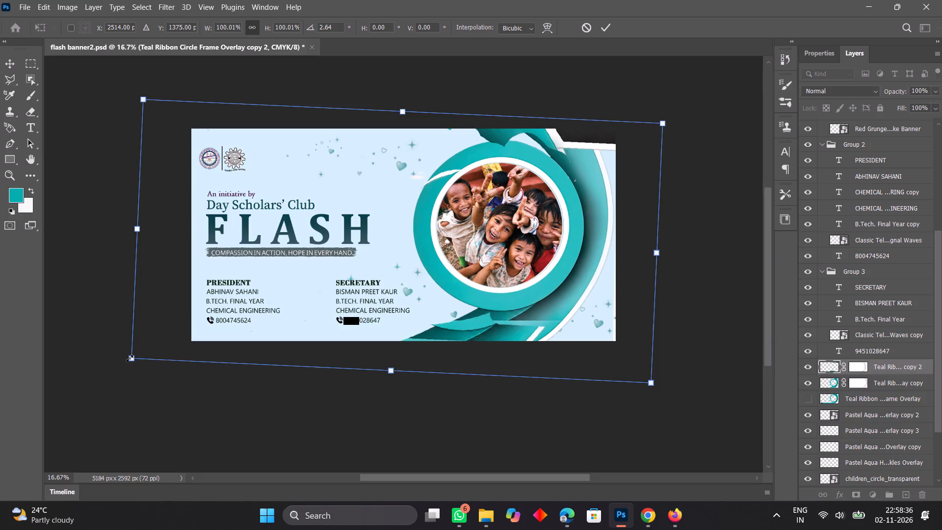
pyautogui.moveTo(130, 358); pyautogui.dragTo(107, 372)
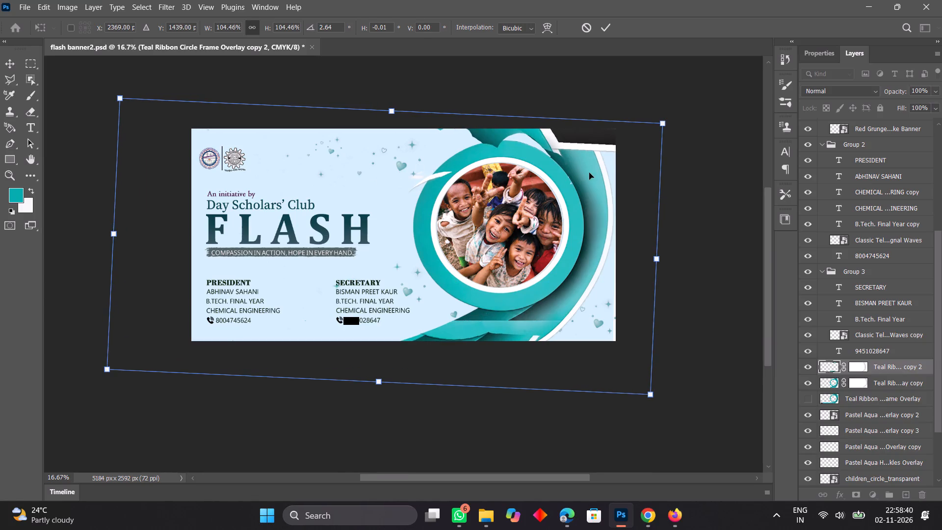
# Move the transformed copy 2 ribbon up and right to about X 2787.5 px, Y 1225 px, covering the frame's lower white edge.
pyautogui.moveTo(605, 198); pyautogui.dragTo(621, 185)
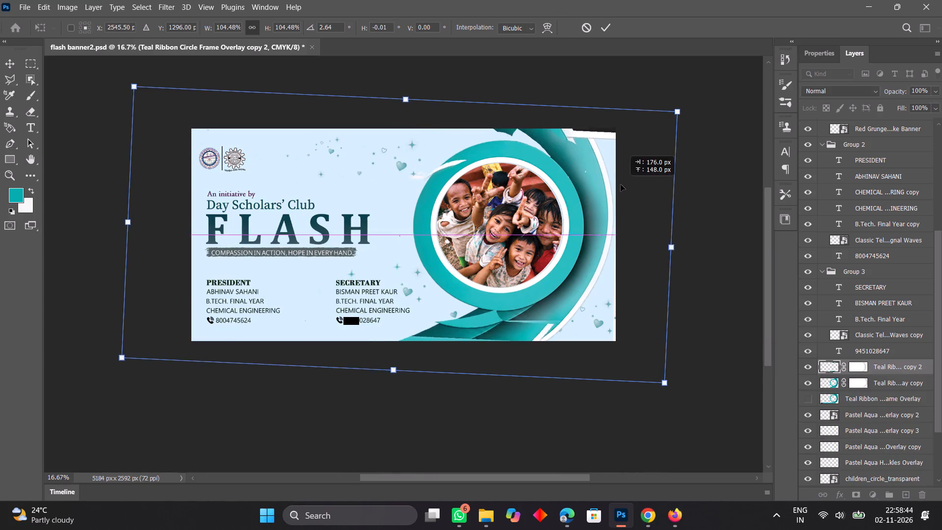
pyautogui.moveTo(621, 185); pyautogui.dragTo(627, 185)
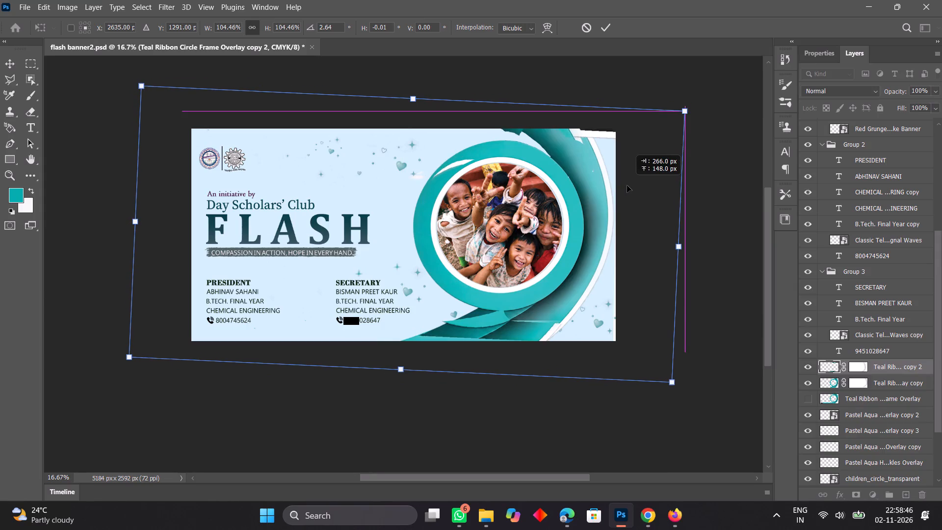
pyautogui.moveTo(627, 185); pyautogui.dragTo(622, 183)
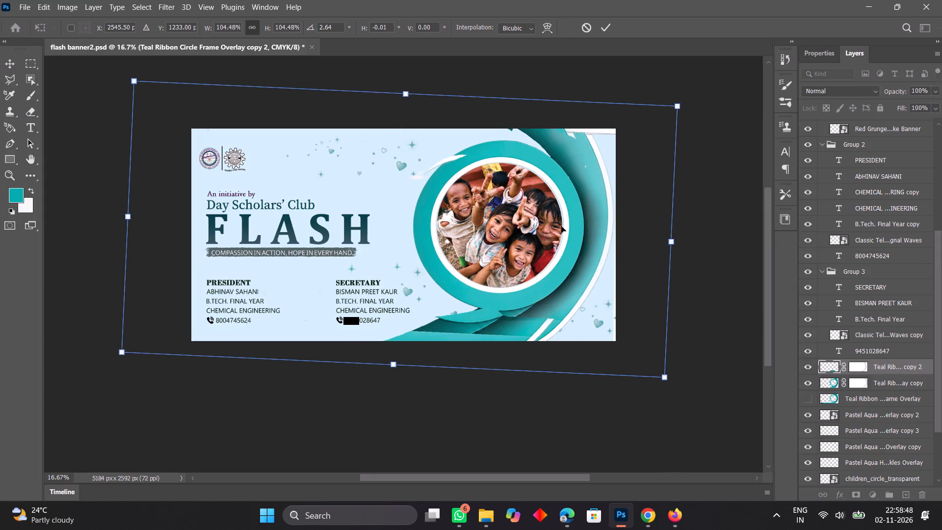
pyautogui.moveTo(523, 327); pyautogui.dragTo(525, 327)
pyautogui.moveTo(525, 327); pyautogui.dragTo(531, 331)
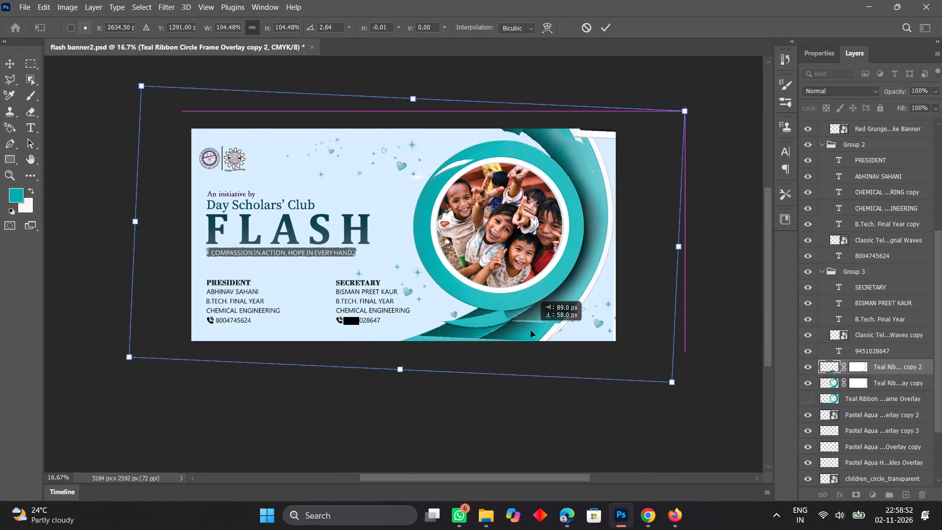
pyautogui.moveTo(531, 331); pyautogui.dragTo(530, 330)
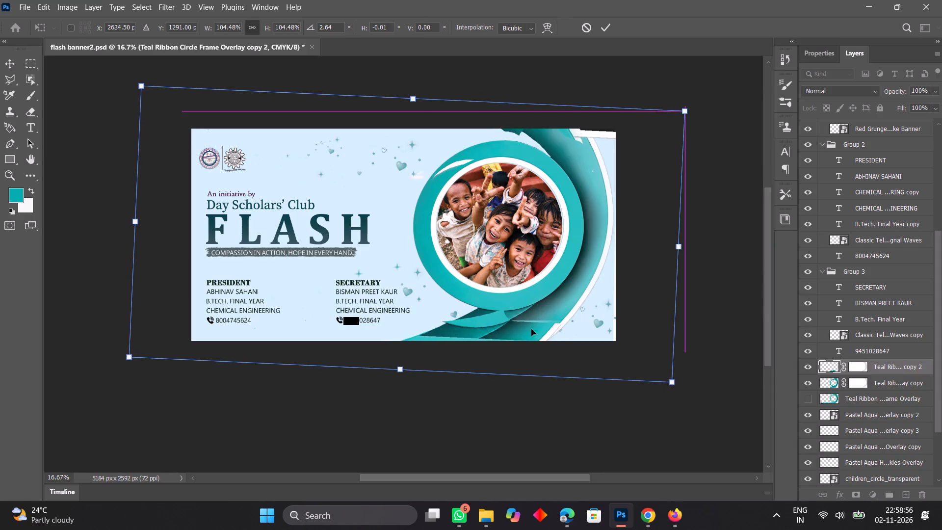
pyautogui.moveTo(531, 329); pyautogui.dragTo(536, 325)
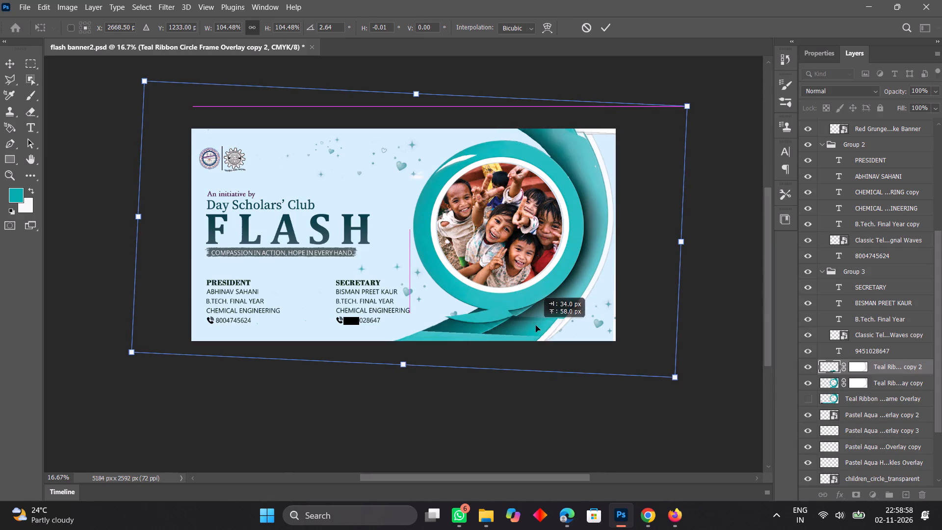
pyautogui.moveTo(536, 325); pyautogui.dragTo(539, 323)
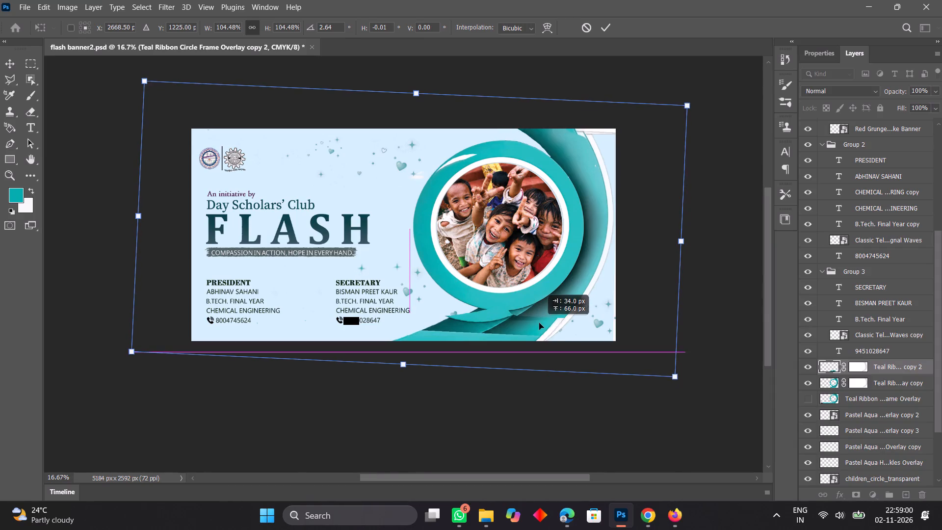
pyautogui.moveTo(539, 323); pyautogui.dragTo(540, 322)
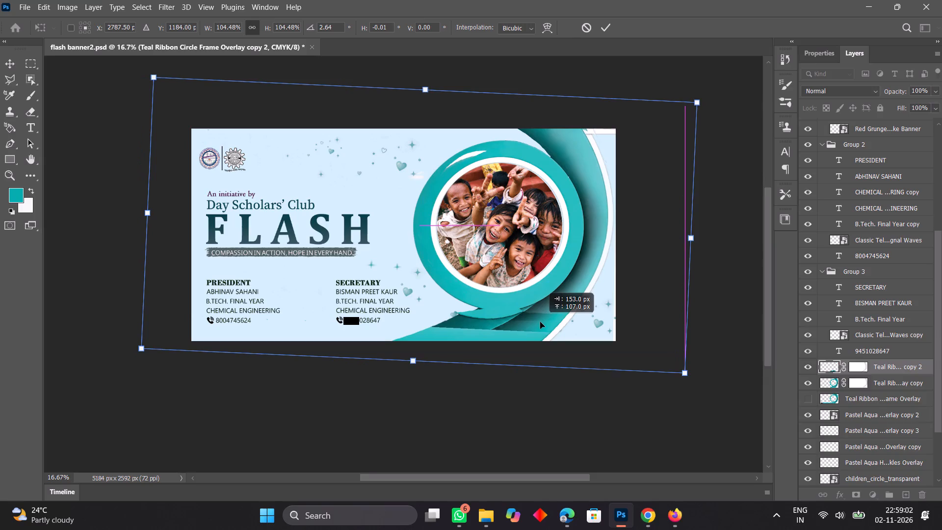
pyautogui.moveTo(540, 322); pyautogui.dragTo(539, 322)
pyautogui.moveTo(539, 323); pyautogui.dragTo(546, 321)
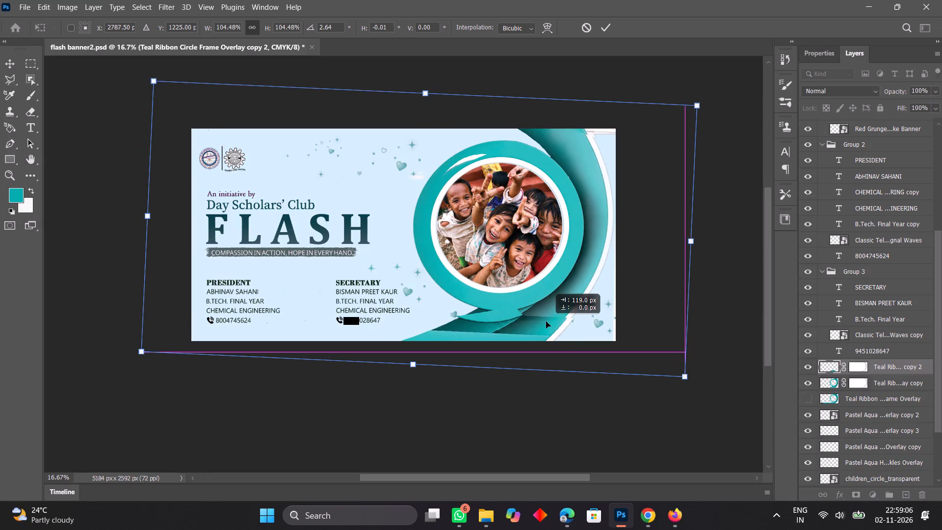
pyautogui.moveTo(546, 321); pyautogui.dragTo(546, 321)
# Nudge the copy 2 ribbon slightly left and up to X 2763.5 px, Y 1219 px to line up with the frame's curve.
pyautogui.press('Left')
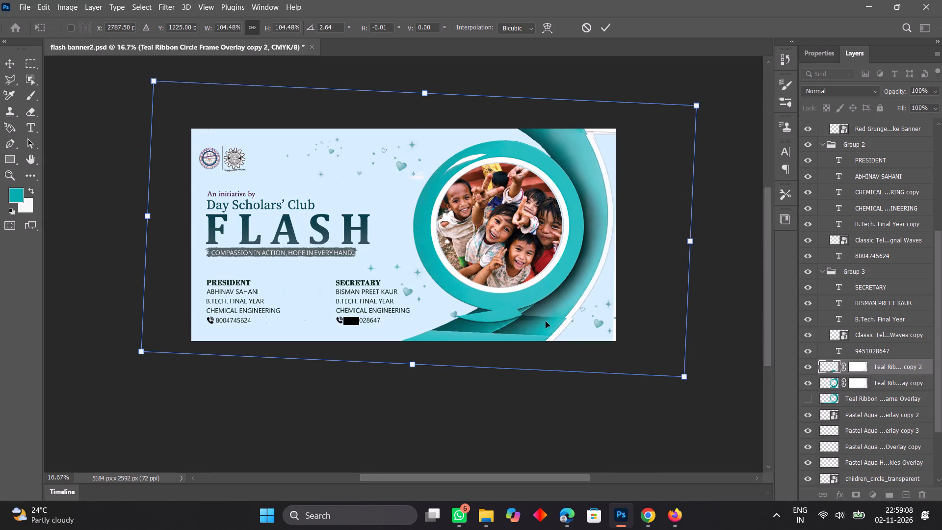
pyautogui.press('Left')
pyautogui.press('Left')
pyautogui.press('Left')
pyautogui.press('Left')
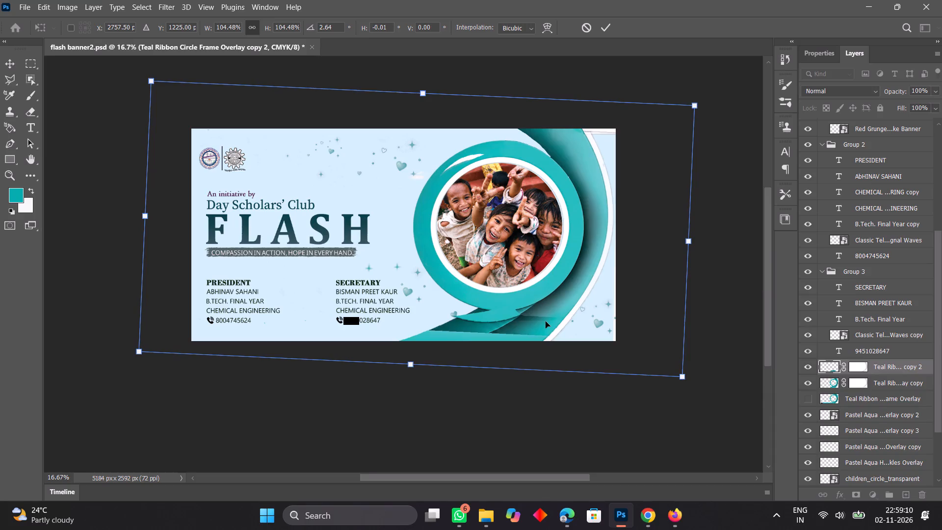
pyautogui.press('Up')
pyautogui.press('Right')
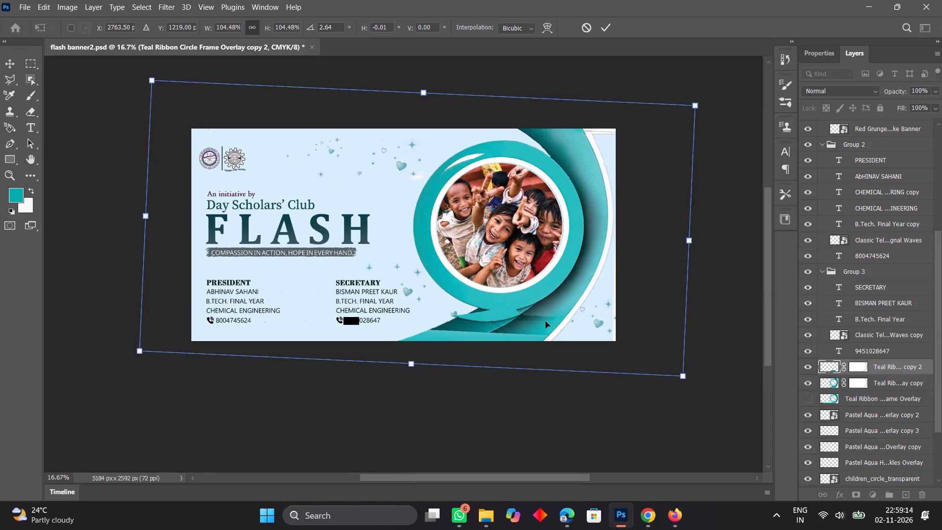
# Erase the upper part of the copy 2 ribbon tail beneath the ring, including its pointed tip, with the 300 px Eraser.
pyautogui.click(30, 112)
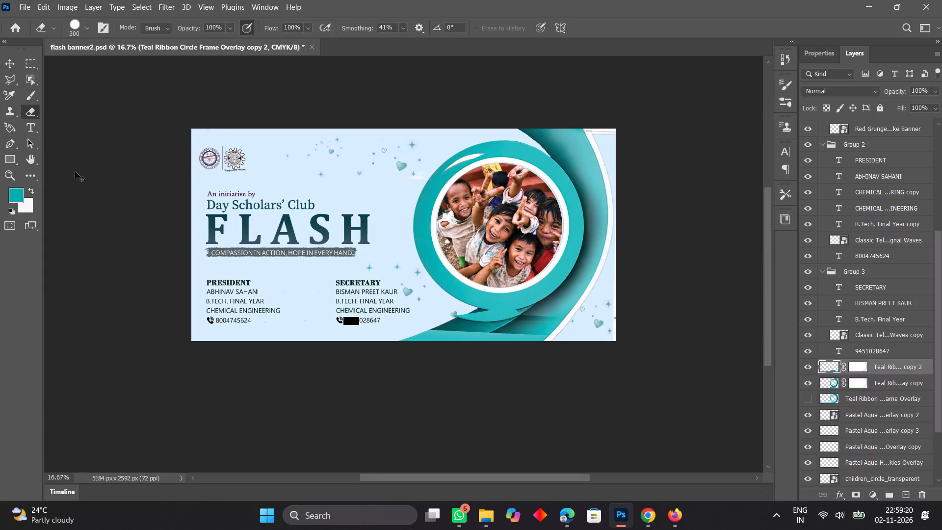
pyautogui.hotkey('ctrl', '+')
pyautogui.hotkey('ctrl', '+')
pyautogui.hotkey('ctrl', '+')
pyautogui.scroll(-1, 75, 172)
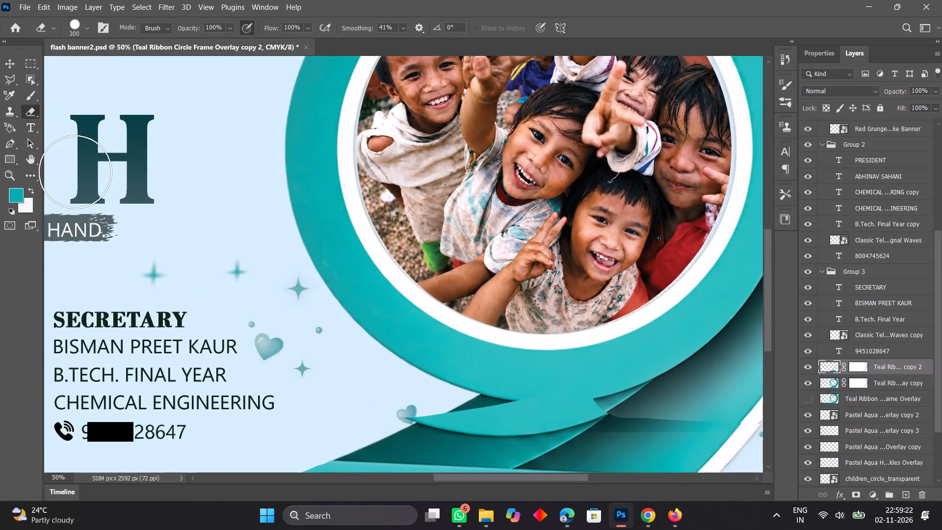
pyautogui.scroll(-1, 75, 172)
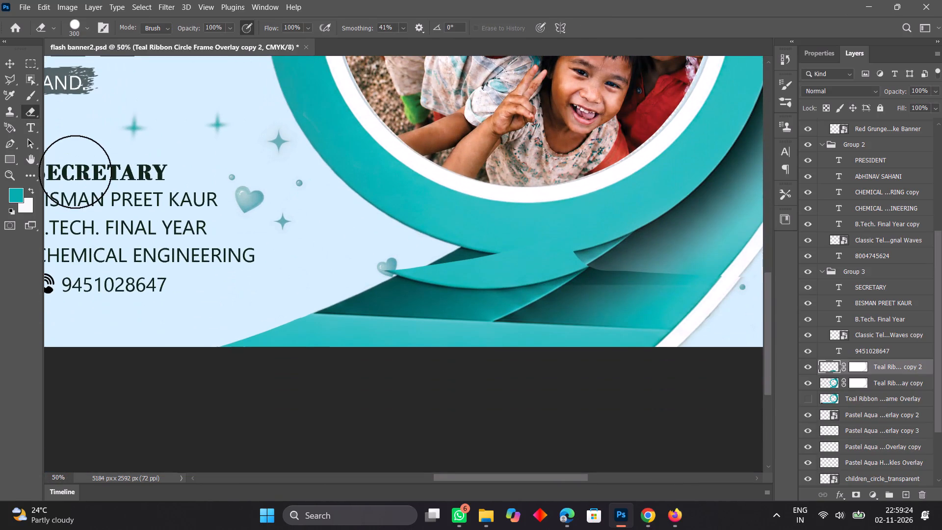
pyautogui.hotkey('ctrl', '+')
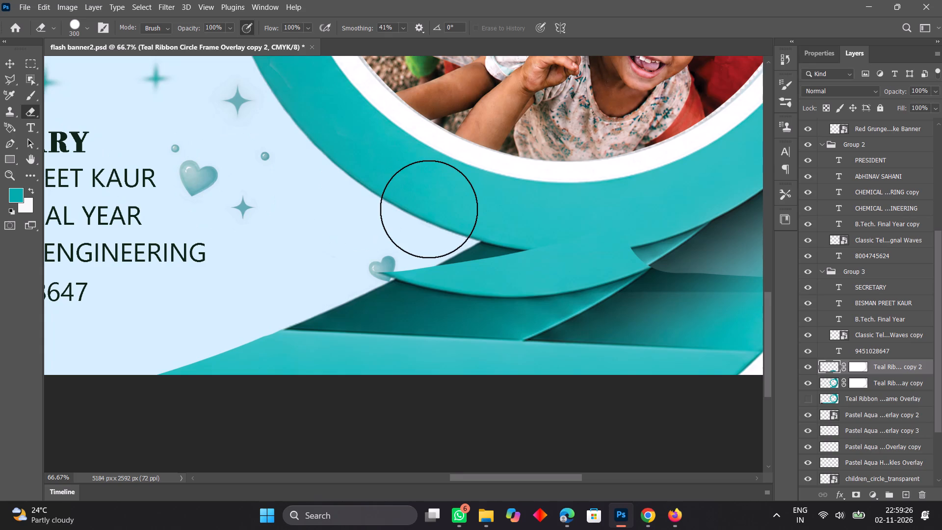
pyautogui.scroll(-2, 429, 209)
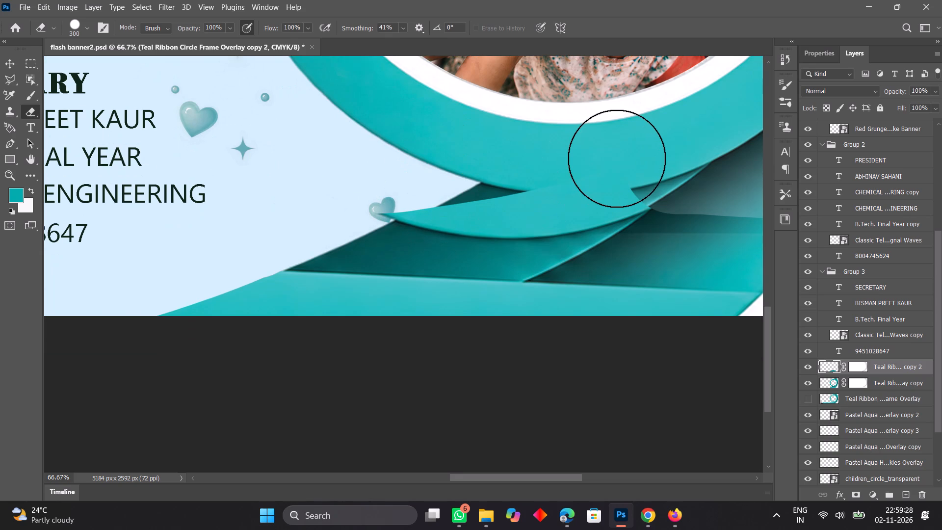
pyautogui.scroll(1, 617, 159)
pyautogui.hscroll(1, 617, 159)
pyautogui.scroll(1, 617, 159)
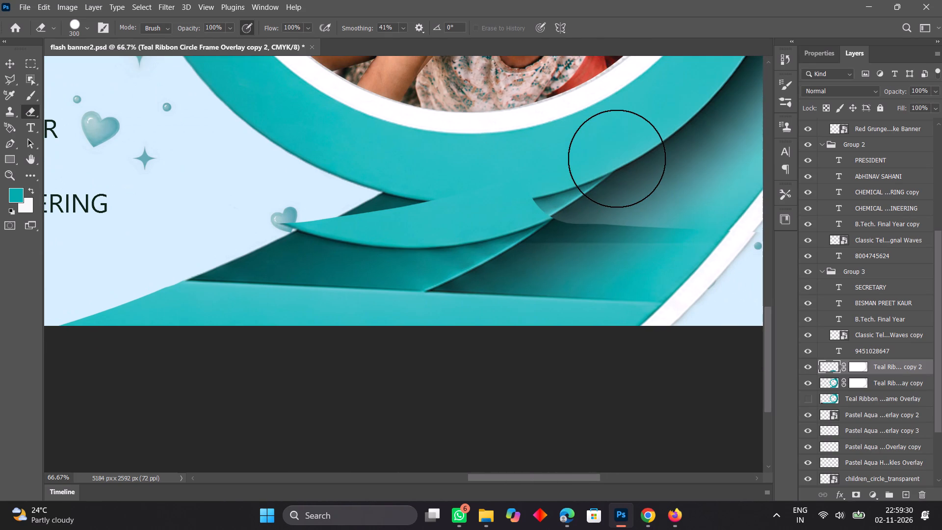
pyautogui.scroll(1, 617, 159)
pyautogui.click(544, 198)
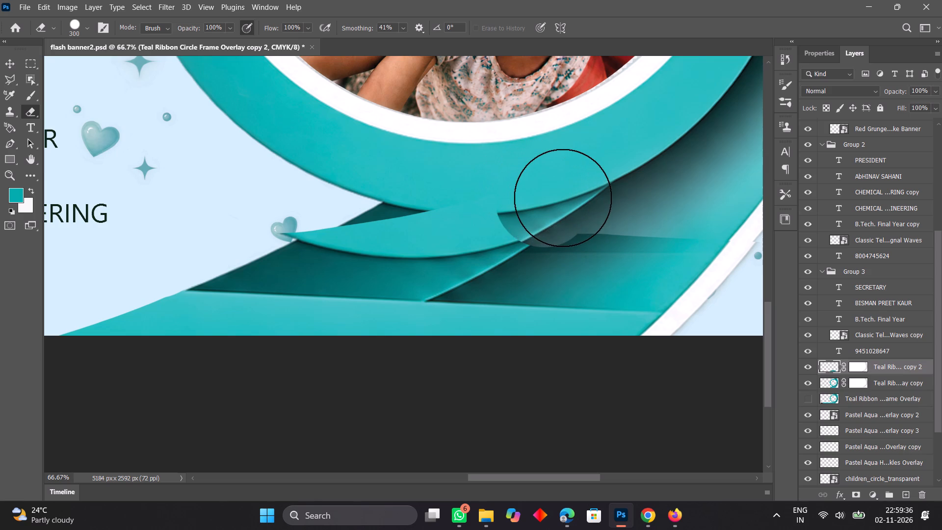
pyautogui.hotkey('ctrl', 'z')
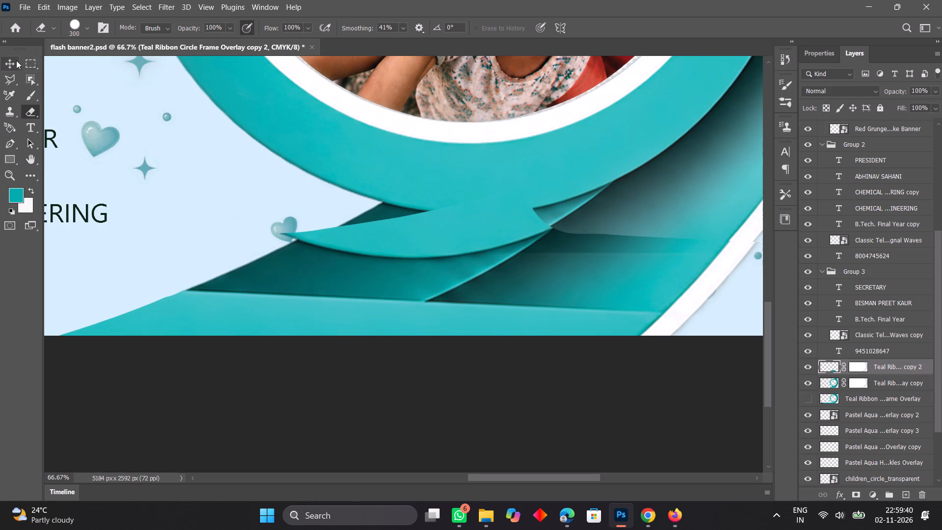
pyautogui.click(349, 186)
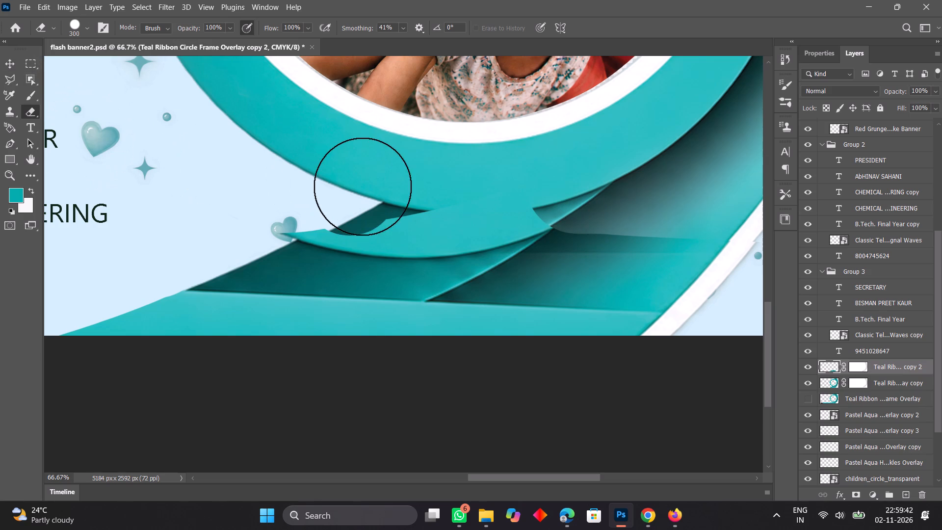
pyautogui.moveTo(369, 187); pyautogui.dragTo(493, 176)
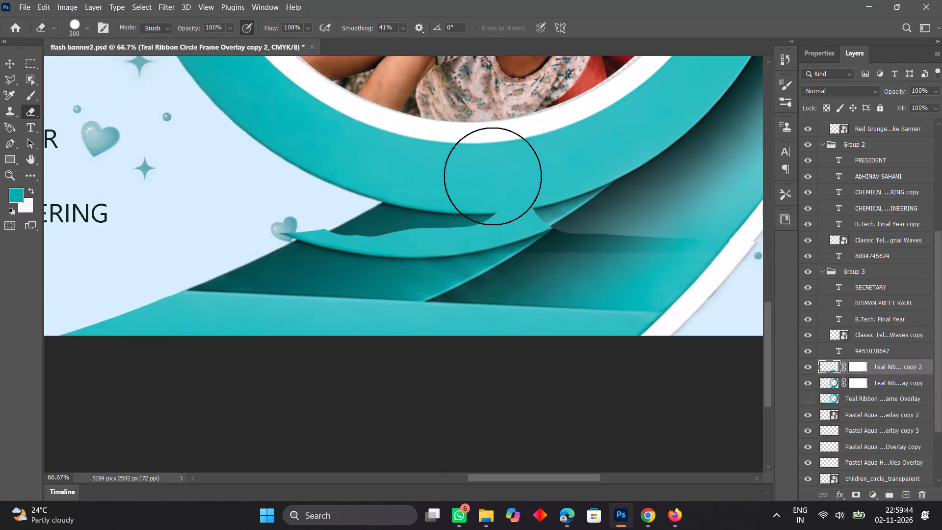
pyautogui.moveTo(493, 176); pyautogui.dragTo(490, 172)
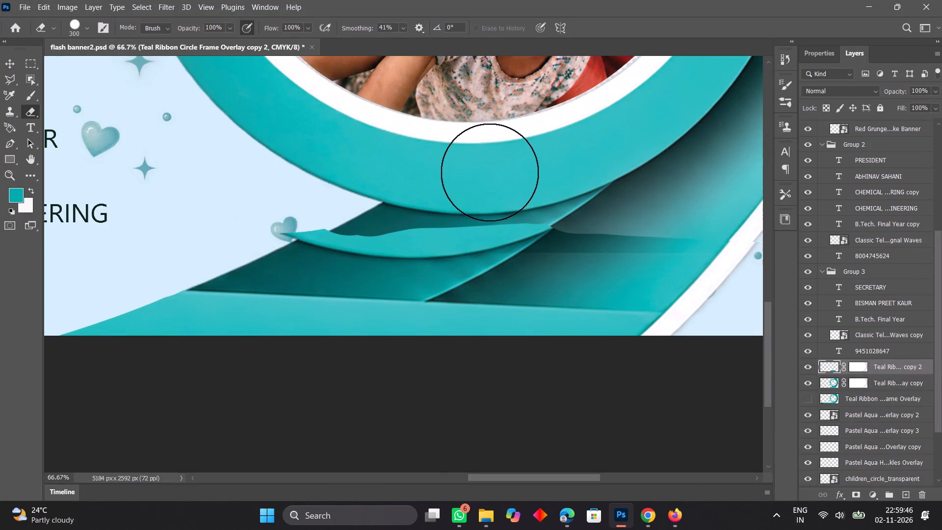
pyautogui.moveTo(490, 172); pyautogui.dragTo(288, 190)
pyautogui.click(328, 194)
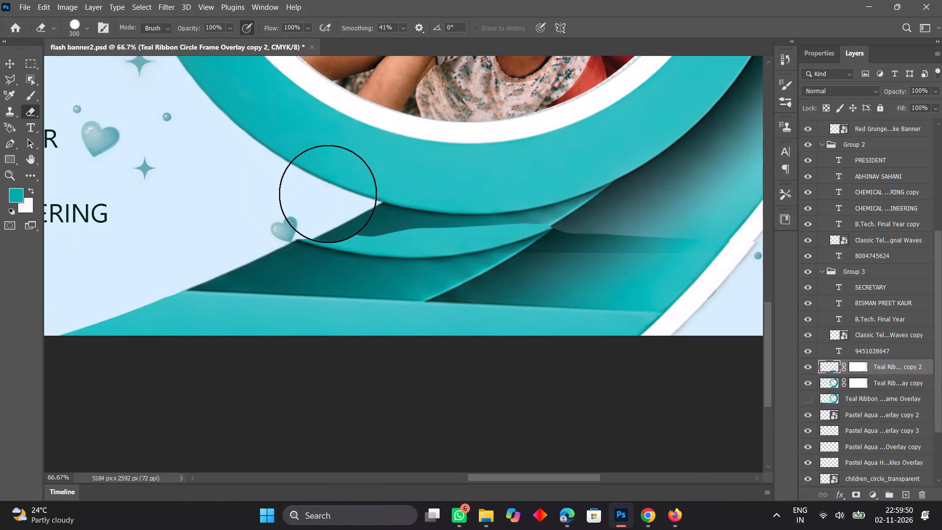
# Trim the copy 2 ribbon tail's remaining upper edge down to a thin curved strip, from its tip to the dark ribbon fold.
pyautogui.click(365, 193)
pyautogui.moveTo(383, 195); pyautogui.dragTo(410, 195)
pyautogui.doubleClick(410, 195)
pyautogui.moveTo(410, 195); pyautogui.dragTo(462, 189)
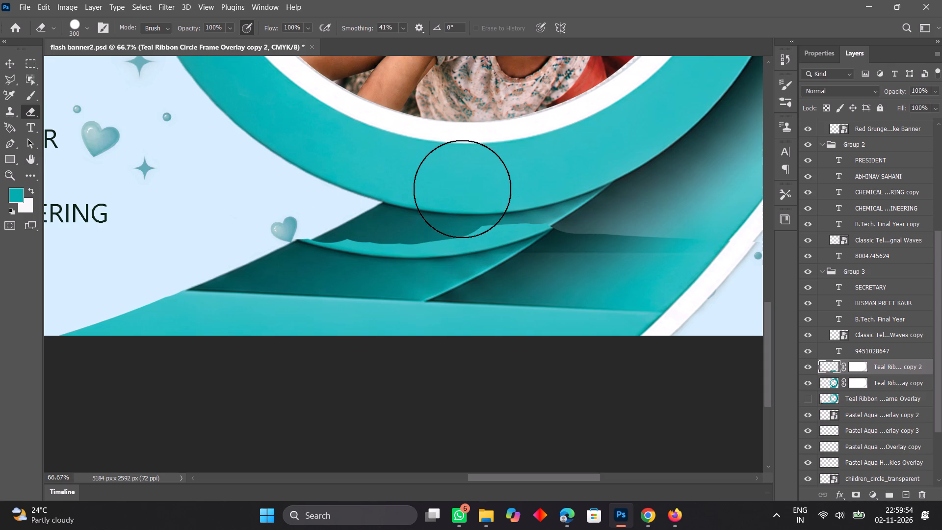
pyautogui.doubleClick(462, 189)
pyautogui.moveTo(462, 189); pyautogui.dragTo(491, 189)
pyautogui.click(491, 189)
pyautogui.moveTo(491, 189); pyautogui.dragTo(521, 193)
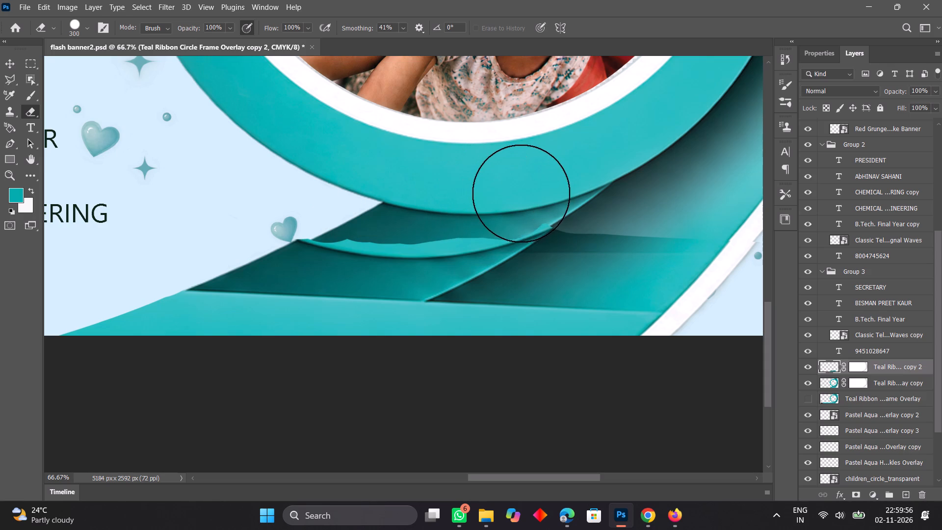
pyautogui.moveTo(521, 193); pyautogui.dragTo(519, 189)
pyautogui.moveTo(519, 189); pyautogui.dragTo(513, 195)
pyautogui.click(513, 195)
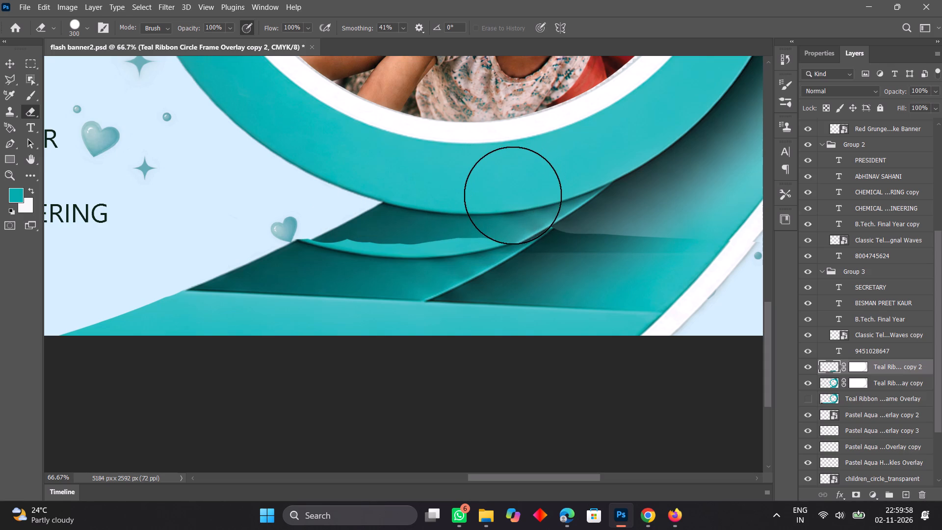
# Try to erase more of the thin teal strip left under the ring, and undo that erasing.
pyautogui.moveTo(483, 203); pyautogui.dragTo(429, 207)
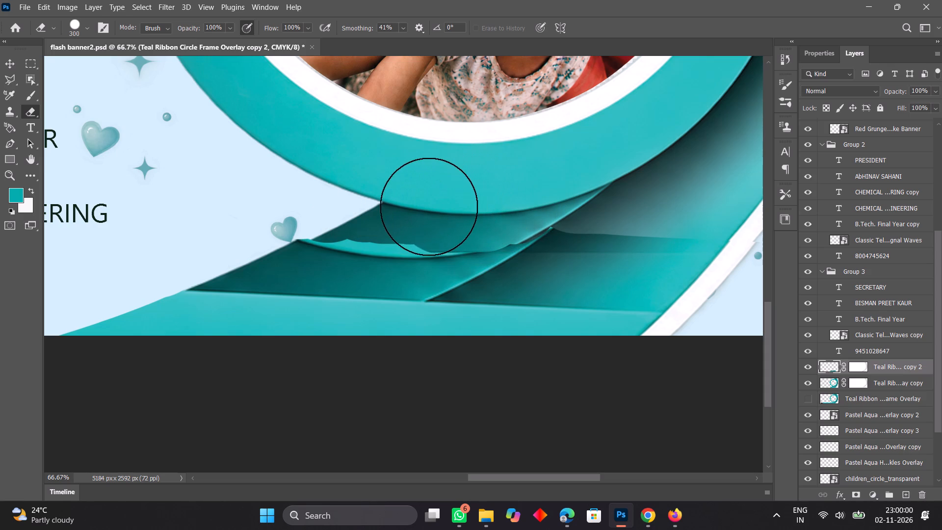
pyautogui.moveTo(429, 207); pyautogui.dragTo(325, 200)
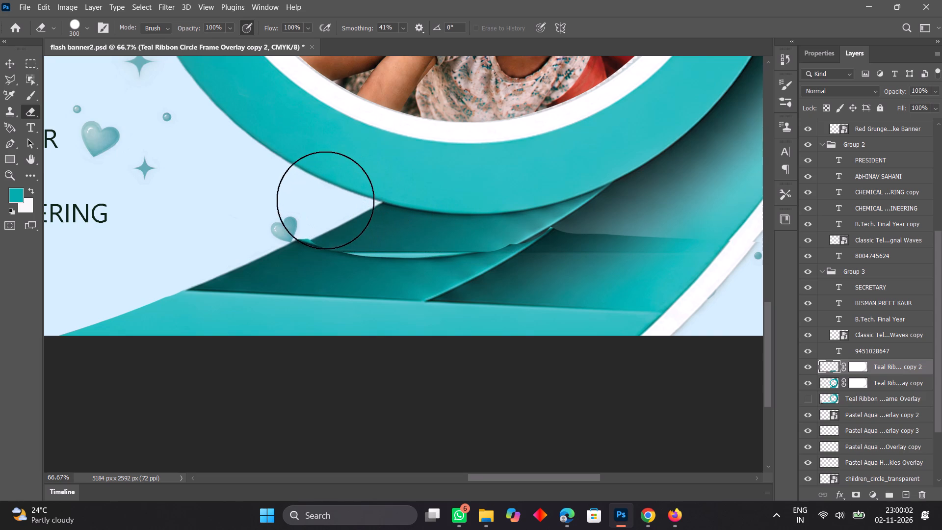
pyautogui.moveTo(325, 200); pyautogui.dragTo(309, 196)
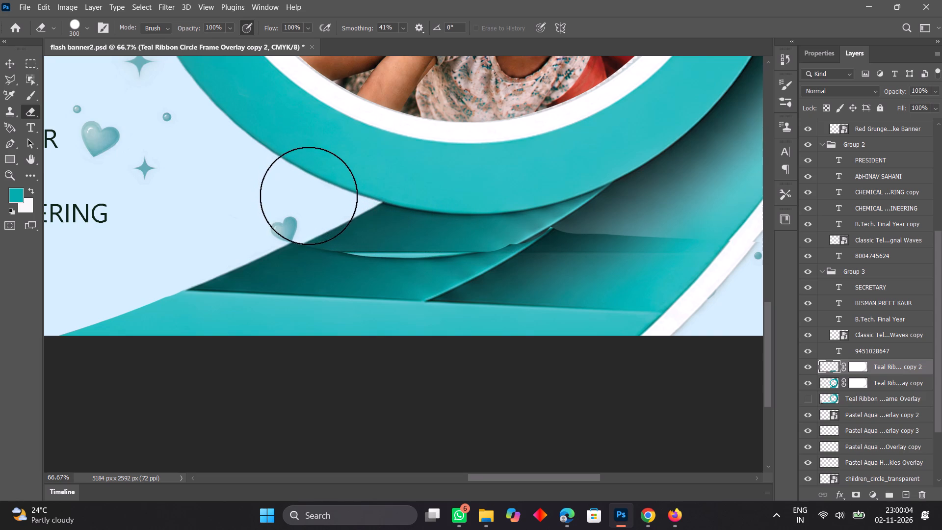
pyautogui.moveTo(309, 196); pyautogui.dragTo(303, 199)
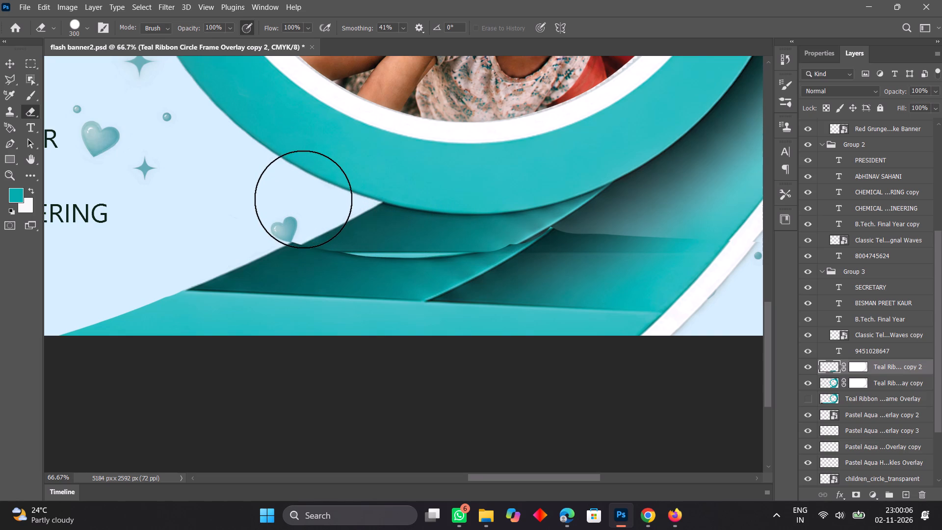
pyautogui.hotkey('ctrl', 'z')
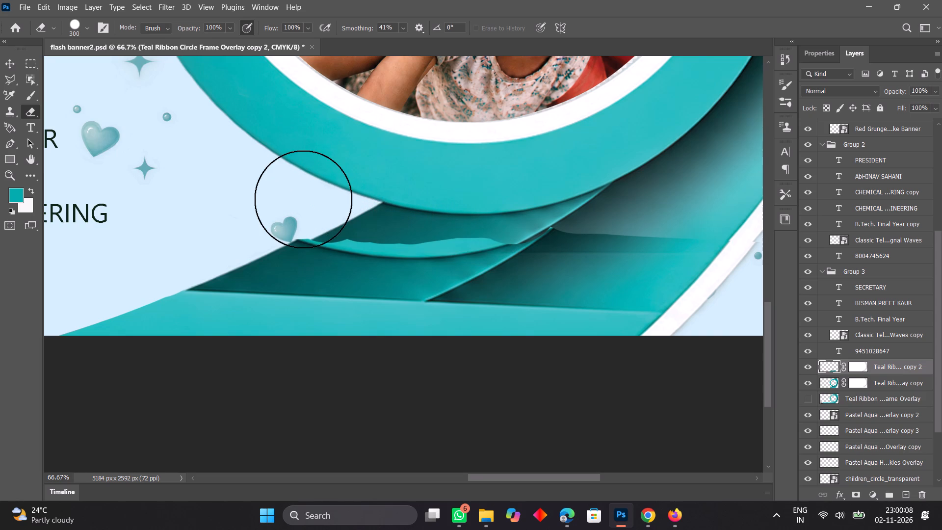
# Scale the copy 2 ribbon layer proportionally to about 106.5% and rotate it about 2.69° clockwise.
pyautogui.click(8, 65)
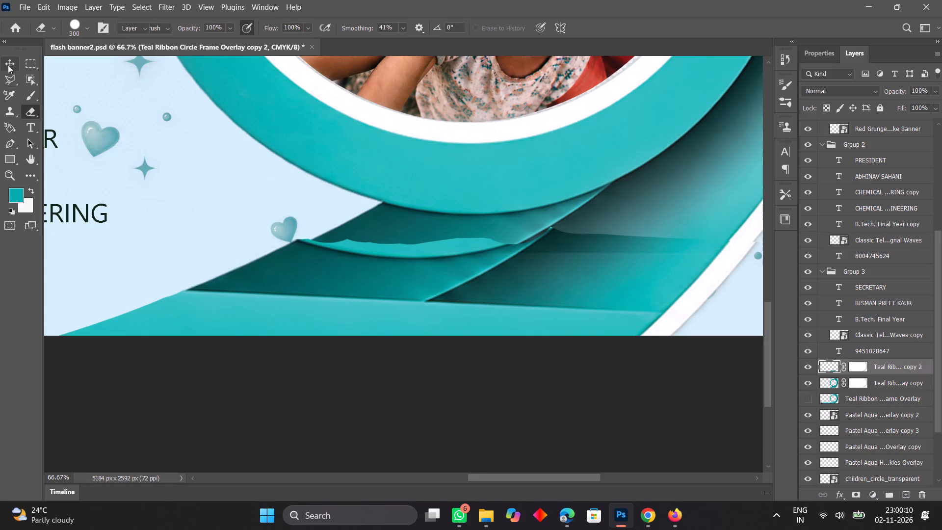
pyautogui.hotkey('ctrl', '-')
pyautogui.hotkey('ctrl', '-')
pyautogui.hotkey('ctrl', '-')
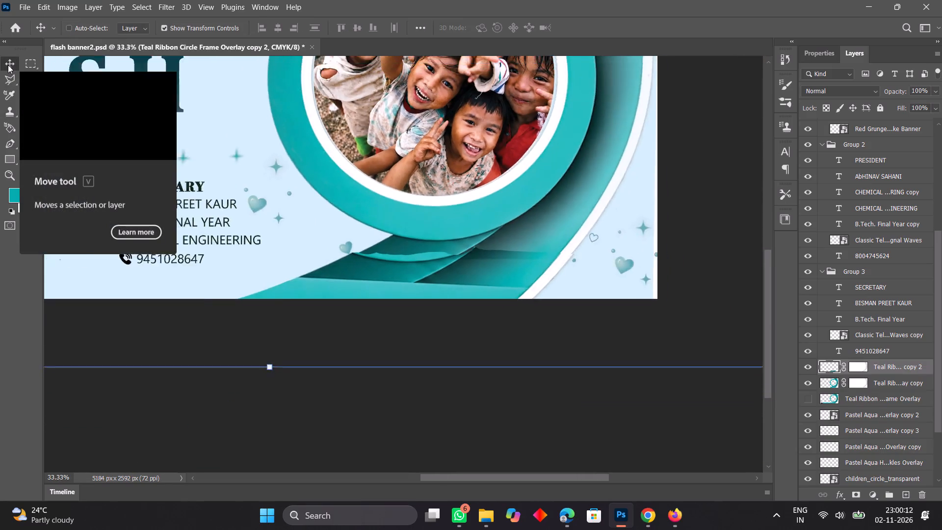
pyautogui.hotkey('ctrl', '-')
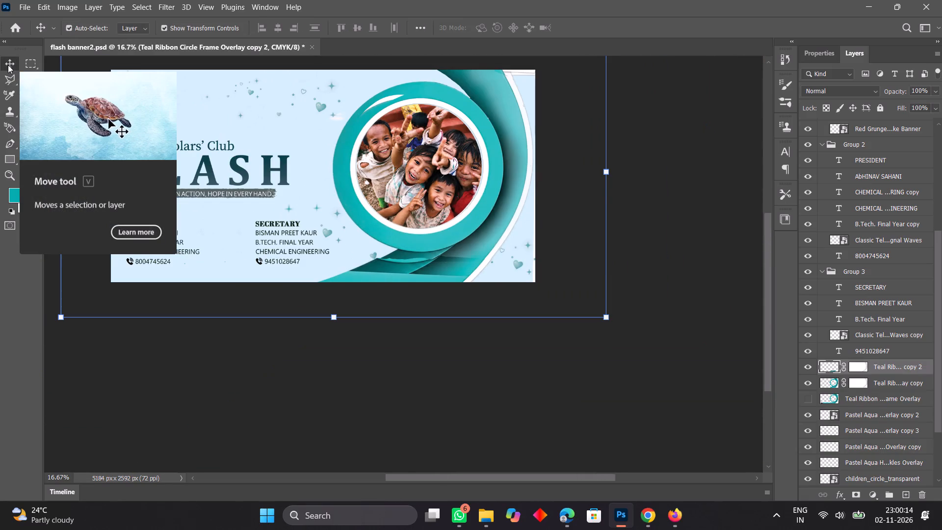
pyautogui.scroll(1, 8, 65)
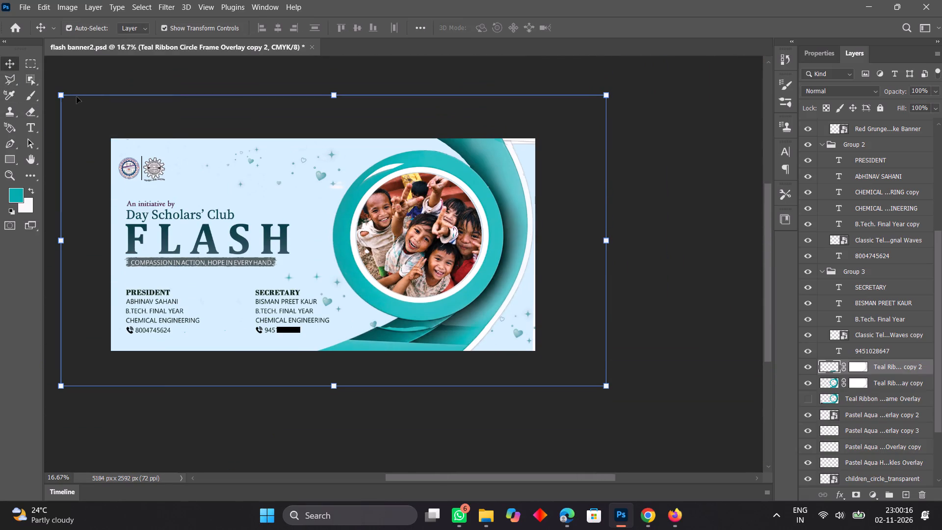
pyautogui.moveTo(61, 94); pyautogui.dragTo(38, 72)
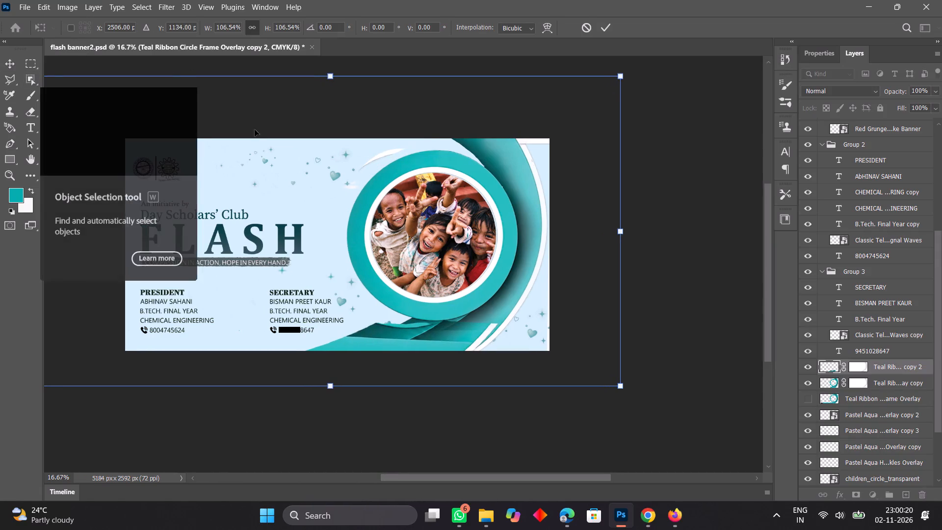
pyautogui.moveTo(632, 70); pyautogui.dragTo(648, 80)
# Nudge the transformed copy 2 ribbon right to X 2590 px, Y 1134 px, aligning it with the frame's lower white edge.
pyautogui.press('Right')
pyautogui.press('Right')
pyautogui.press('Right')
pyautogui.press('Right')
pyautogui.press('Right')
pyautogui.press('Right')
pyautogui.press('Right')
pyautogui.press('Right')
pyautogui.press('Right')
pyautogui.press('Right')
pyautogui.press('Right')
pyautogui.press('Right')
pyautogui.press('Right')
pyautogui.press('Right')
pyautogui.press('Right')
pyautogui.press('Right')
pyautogui.press('Right')
pyautogui.press('Right')
pyautogui.press('Right')
pyautogui.press('Right')
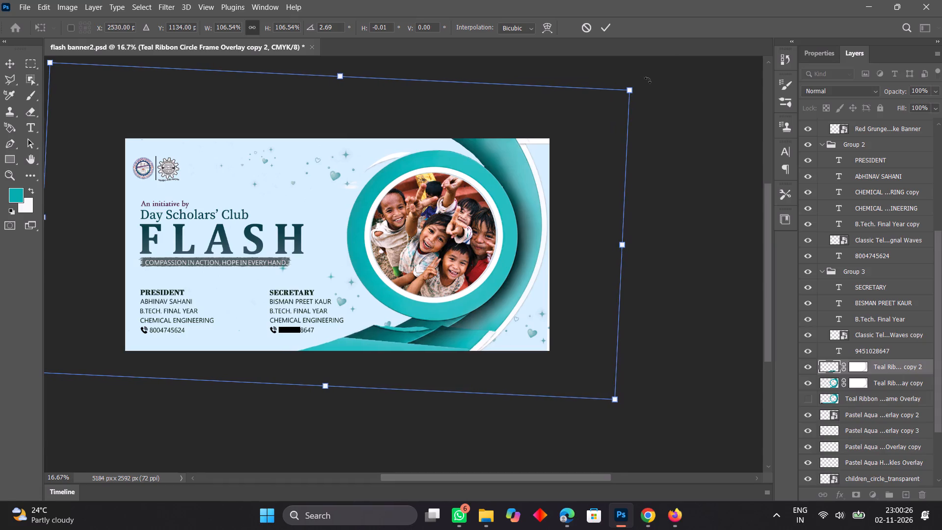
pyautogui.press('Down')
pyautogui.press('Down')
pyautogui.press('Down')
pyautogui.press('Down')
pyautogui.press('Down')
pyautogui.press('Down')
pyautogui.press('Down')
pyautogui.press('Down')
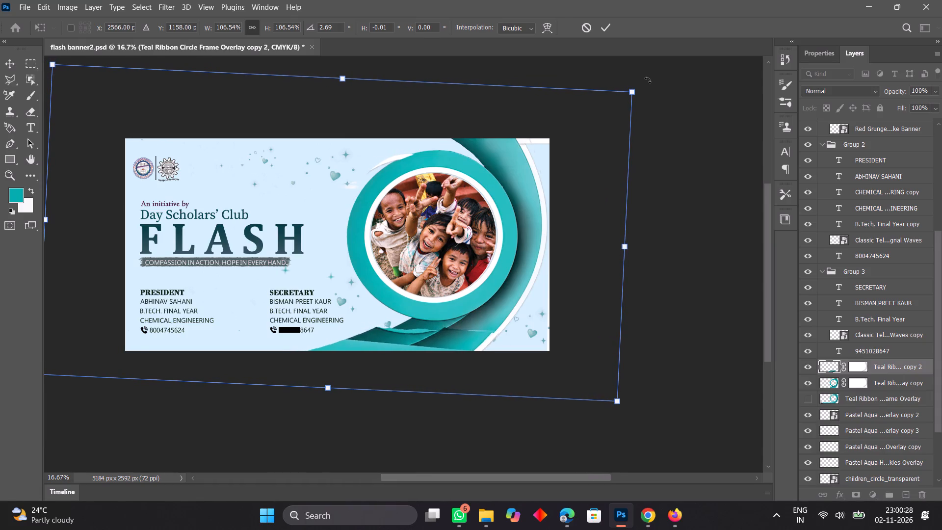
pyautogui.press('Right')
pyautogui.press('Right')
pyautogui.press('Up')
pyautogui.press('Up')
pyautogui.press('Right')
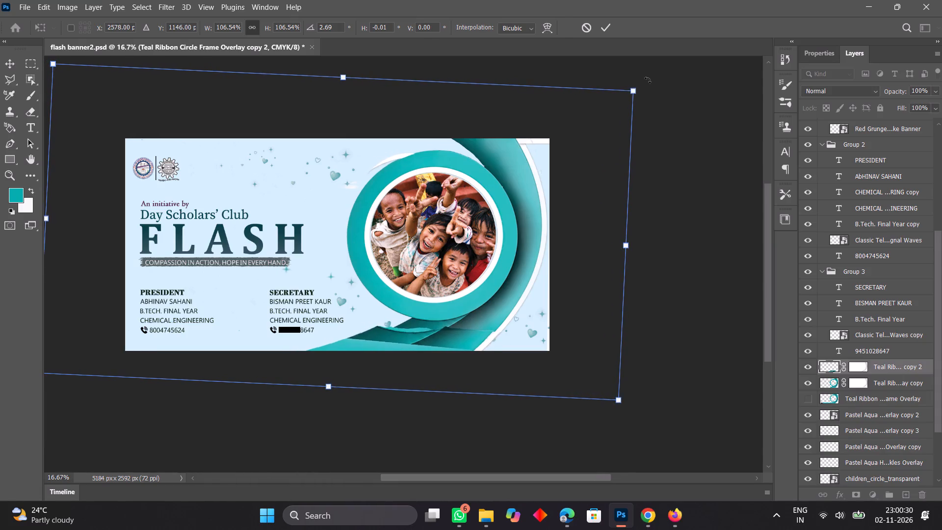
pyautogui.press('Up')
pyautogui.press('Up')
pyautogui.press('Right')
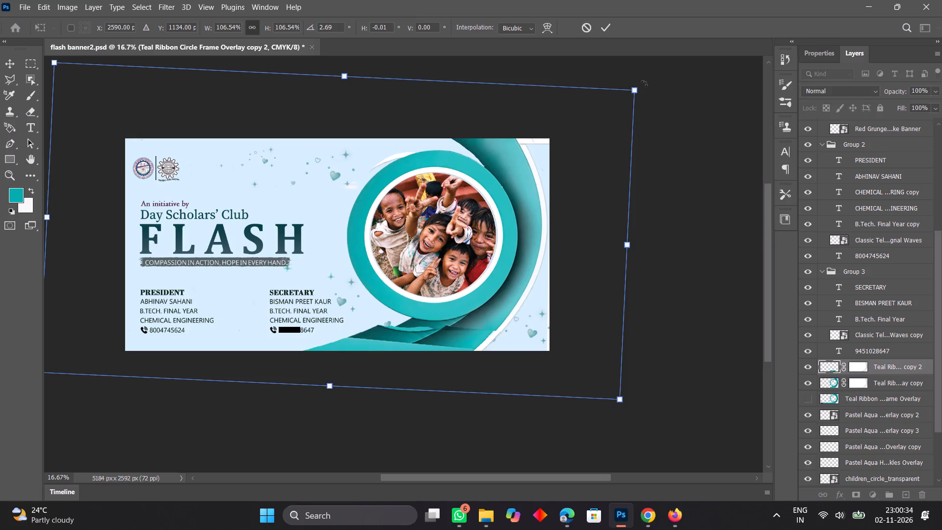
# Rotate the copy 2 ribbon to 3.52° and nudge it up and right to X 2650 px, Y 1080 px.
pyautogui.moveTo(644, 83); pyautogui.dragTo(649, 87)
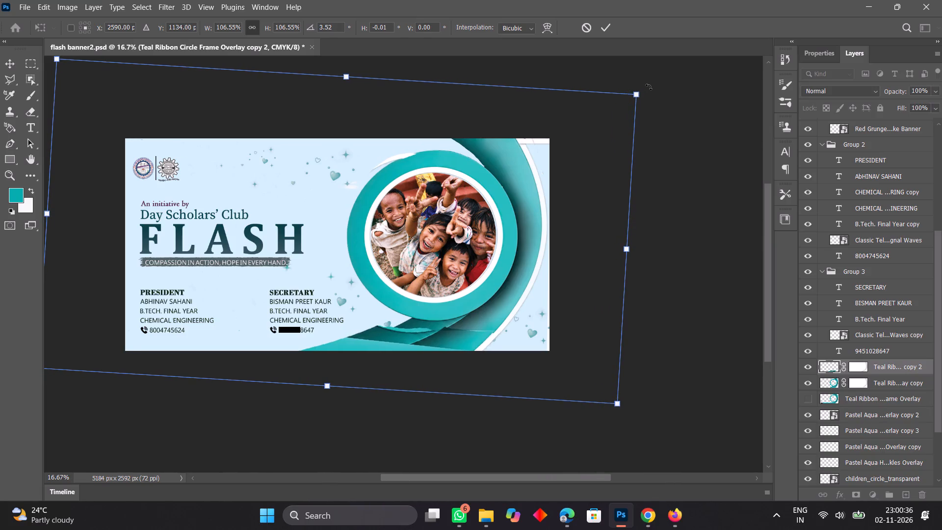
pyautogui.press('Up')
pyautogui.press('Up')
pyautogui.press('Up')
pyautogui.press('Up')
pyautogui.press('Right')
pyautogui.press('Right')
pyautogui.press('Right')
pyautogui.press('Right')
pyautogui.press('Right')
pyautogui.press('Right')
pyautogui.press('Right')
pyautogui.press('Right')
pyautogui.press('Right')
pyautogui.press('Right')
pyautogui.press('Right')
pyautogui.press('Right')
pyautogui.press('Right')
pyautogui.press('Right')
pyautogui.press('Right')
pyautogui.press('Right')
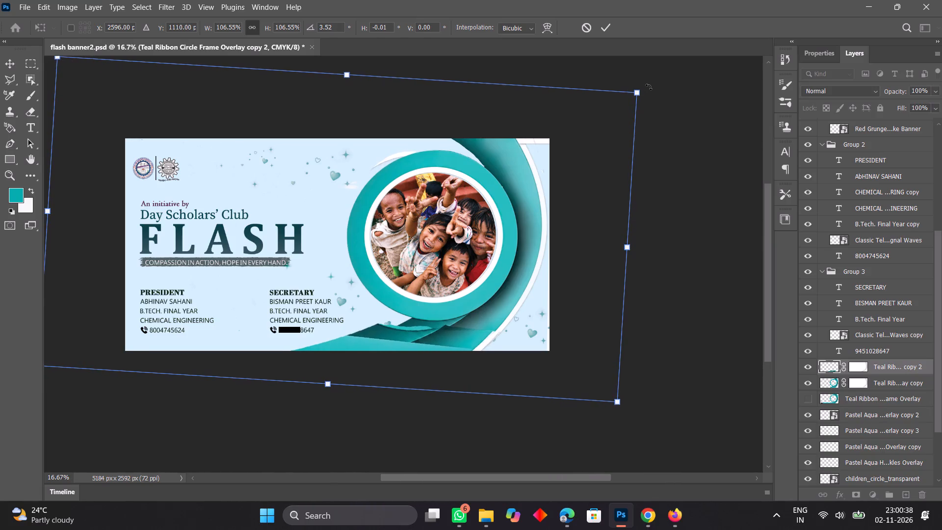
pyautogui.press('Up')
pyautogui.press('Up')
pyautogui.press('Up')
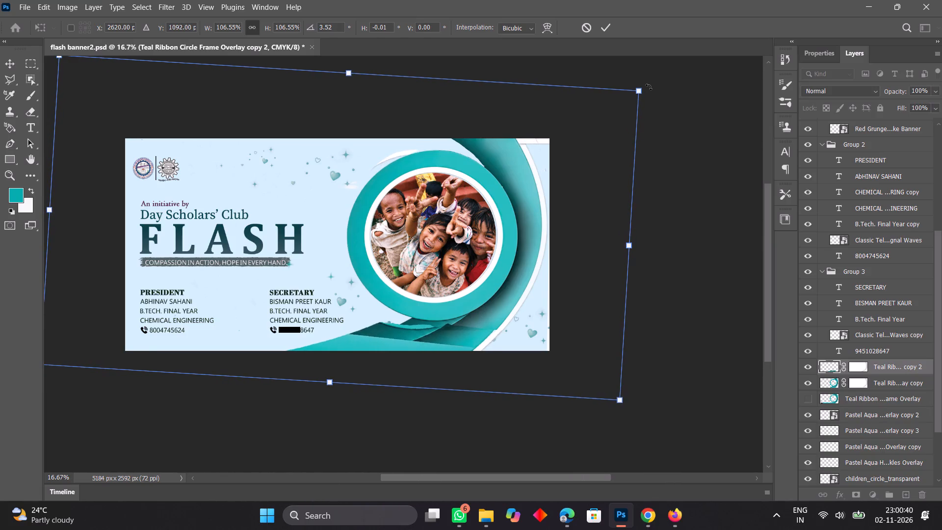
pyautogui.press('Up')
pyautogui.press('Right')
pyautogui.press('Right')
pyautogui.press('Right')
pyautogui.press('Right')
pyautogui.press('Right')
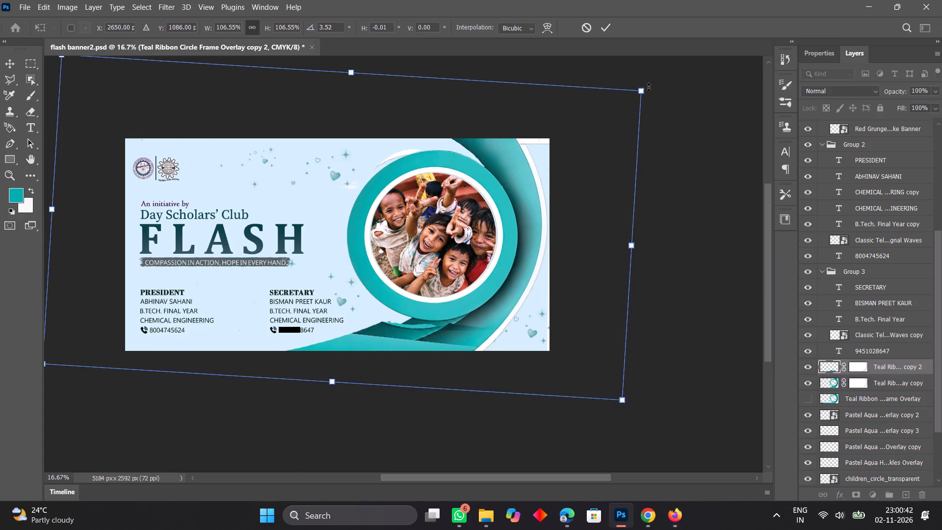
pyautogui.press('Up')
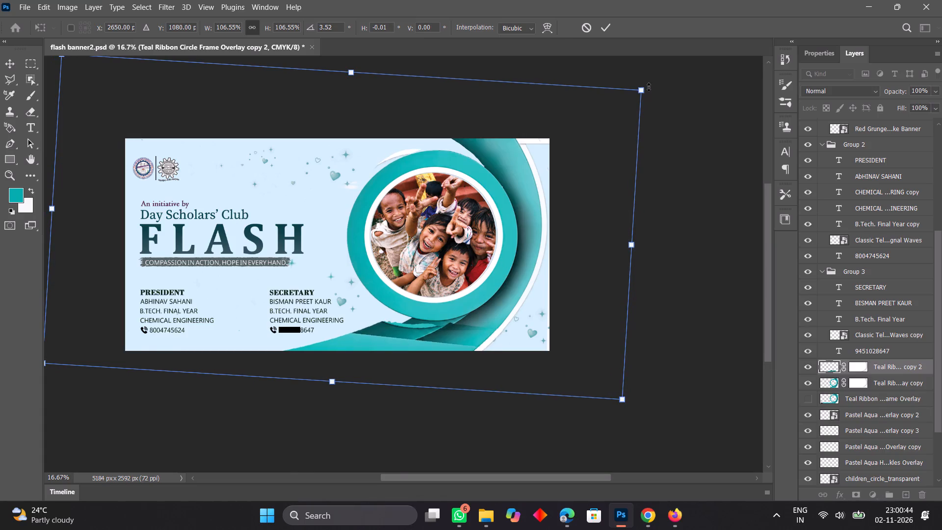
# Fine-nudge the copy 2 ribbon right to X 2656 px to align it with the frame's lower white edge.
pyautogui.hotkey('ctrl', '+')
pyautogui.hotkey('ctrl', '+')
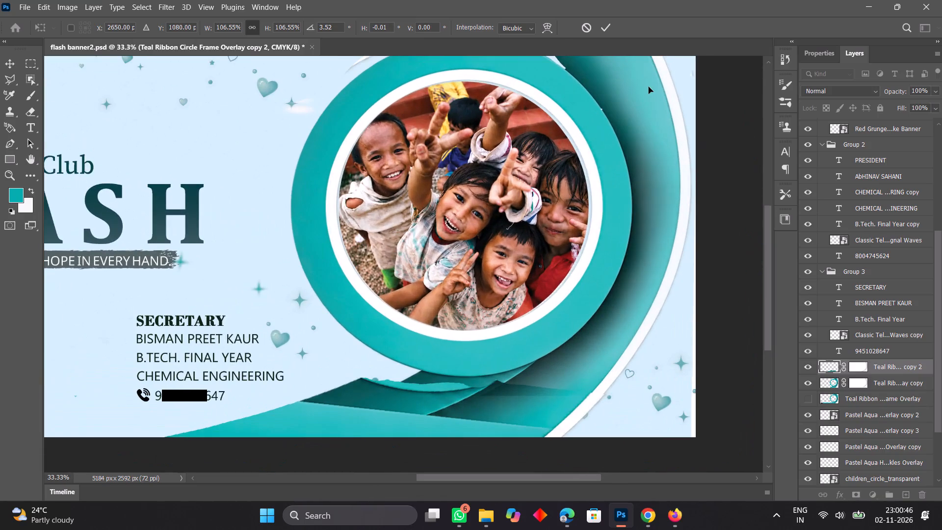
pyautogui.hscroll(-1, 649, 87)
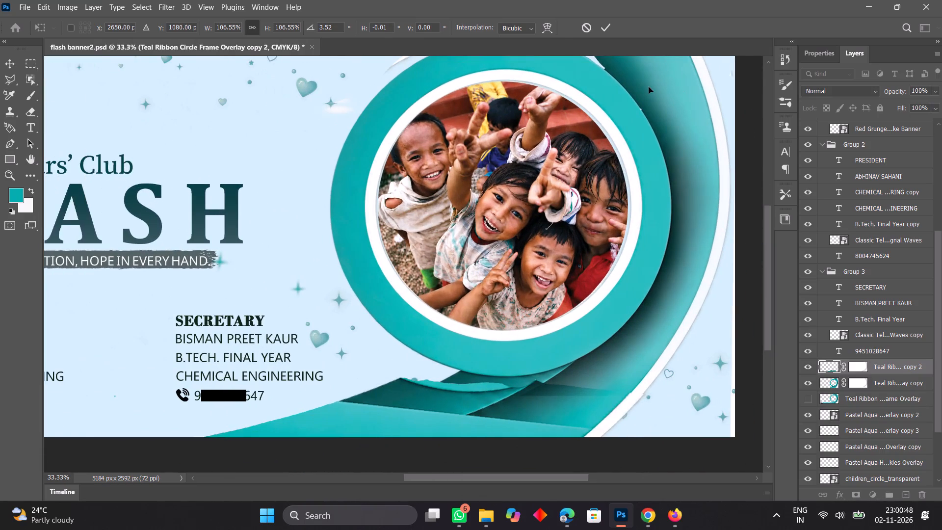
pyautogui.hscroll(1, 649, 87)
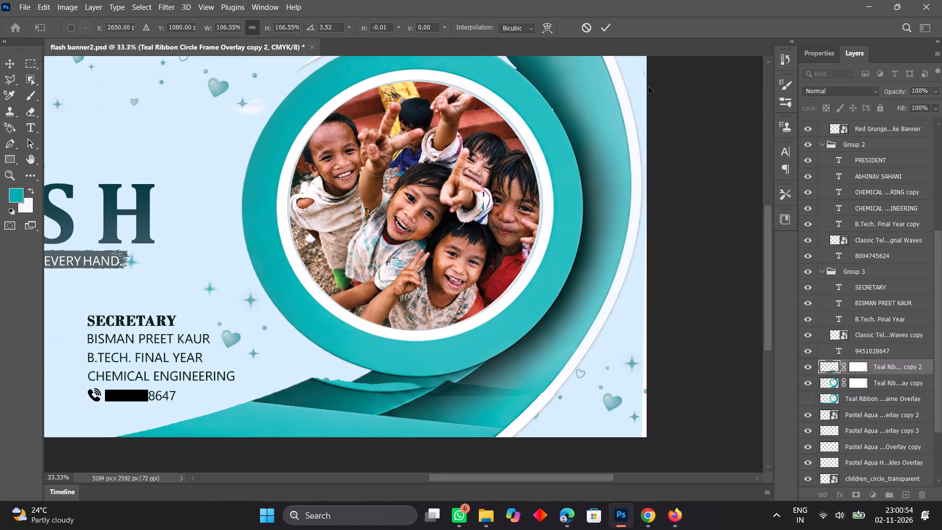
pyautogui.press('Right')
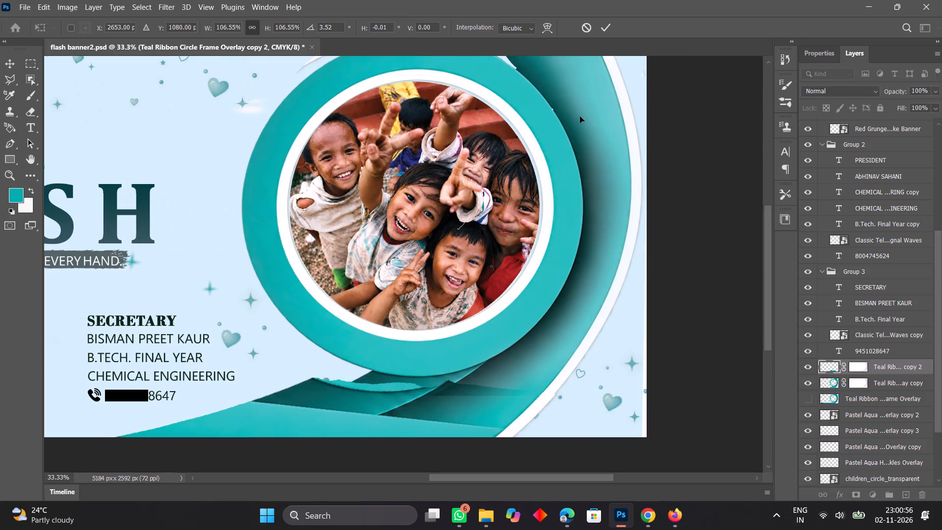
pyautogui.press('Right')
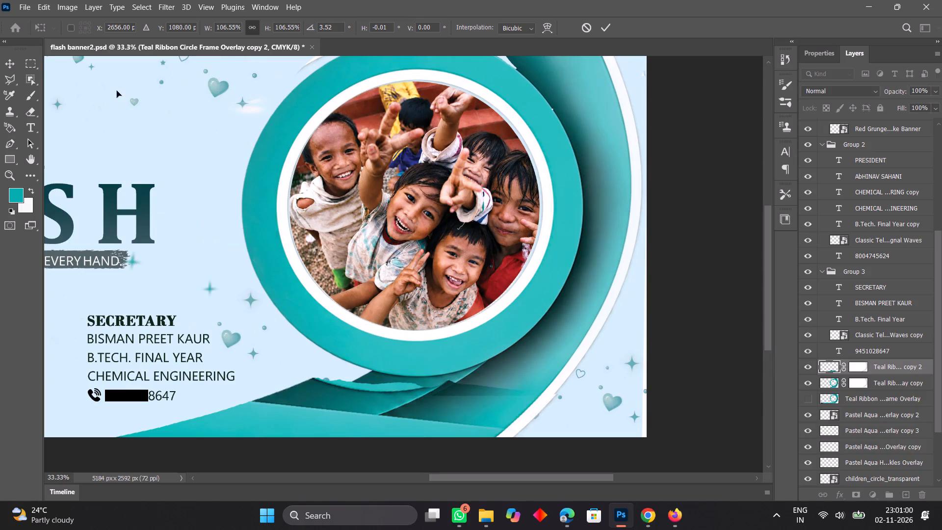
# Apply the transform, erase the ribbon tail's teal tip around the small heart under the ring, and undo the last erasing stroke.
pyautogui.click(30, 112)
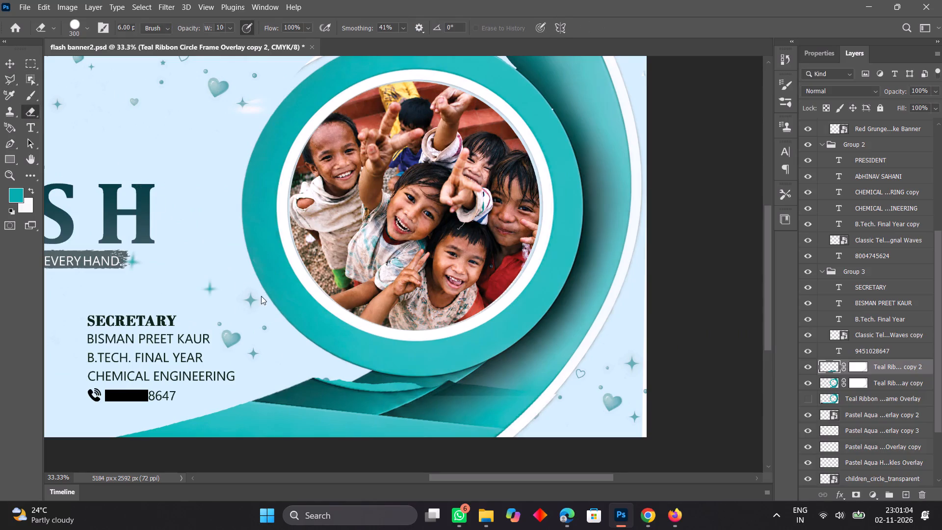
pyautogui.click(340, 361)
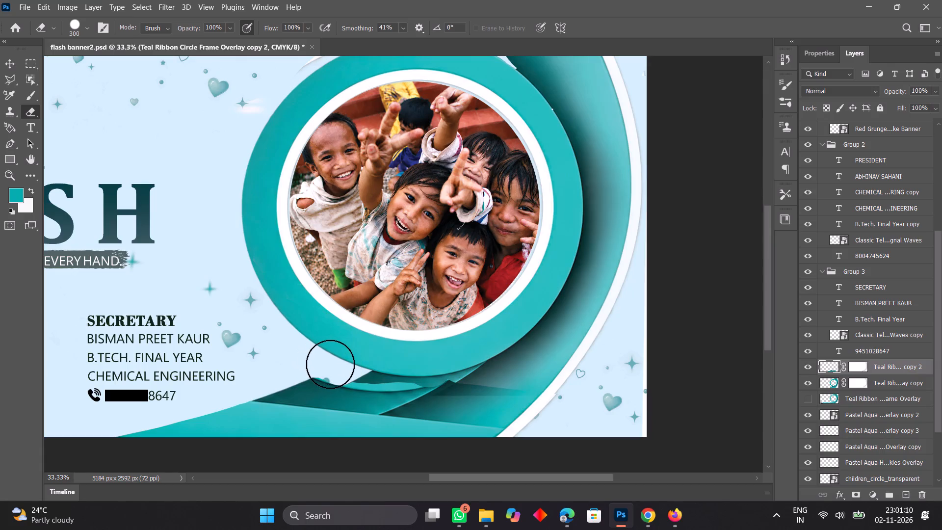
pyautogui.click(330, 364)
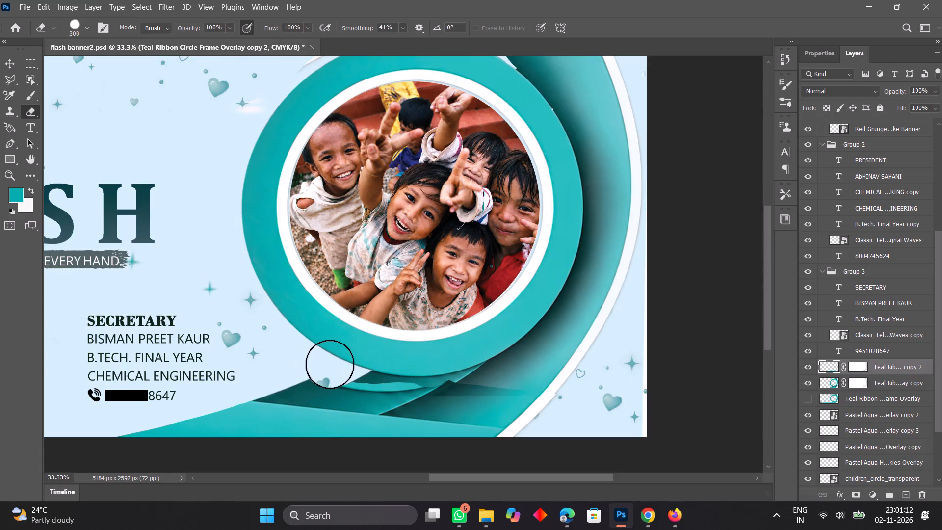
pyautogui.click(322, 363)
pyautogui.click(310, 373)
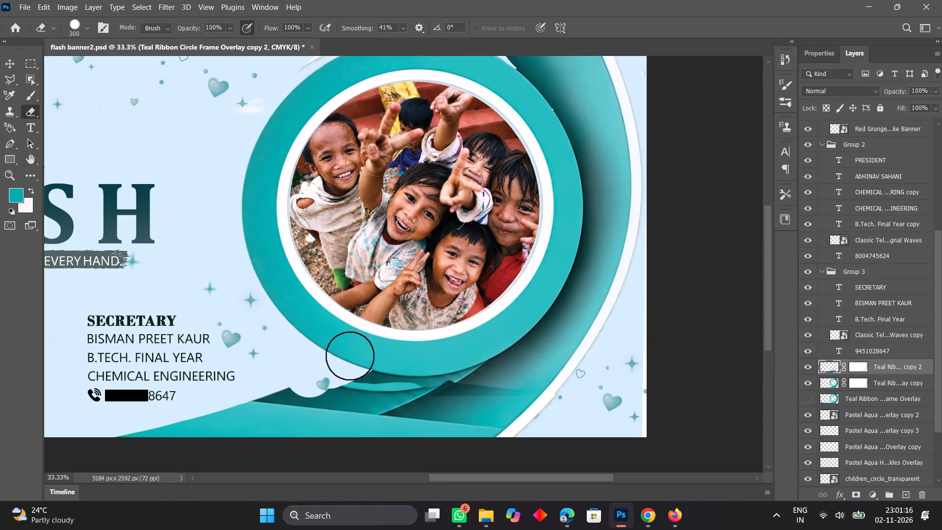
pyautogui.moveTo(350, 356); pyautogui.dragTo(325, 367)
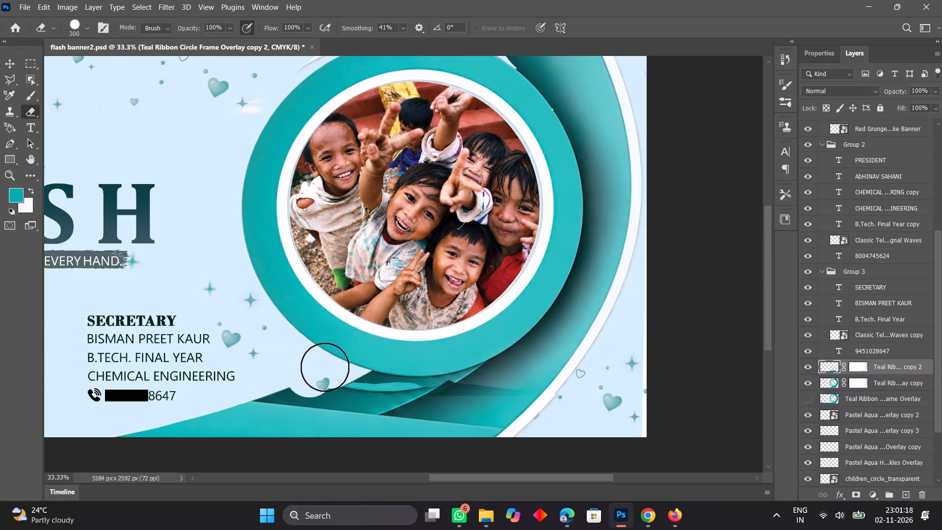
pyautogui.moveTo(325, 367); pyautogui.dragTo(318, 369)
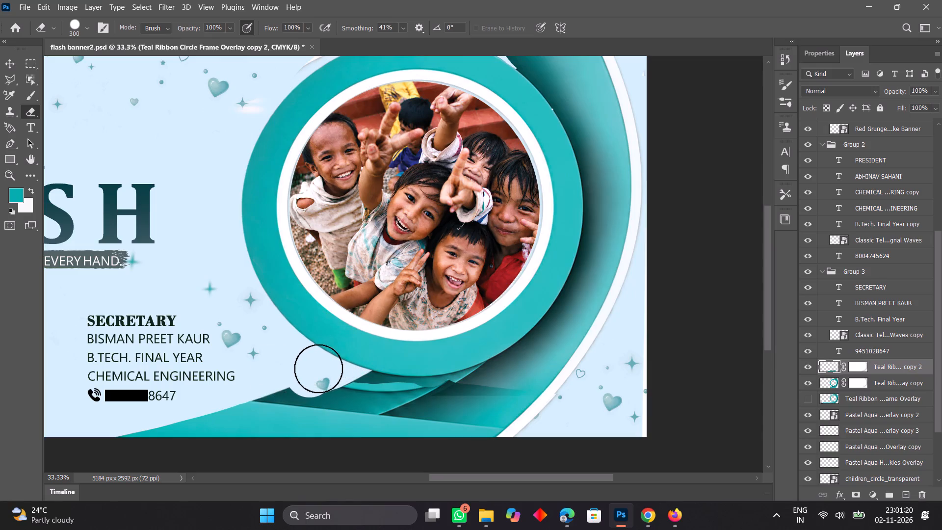
pyautogui.hotkey('ctrl', 'z')
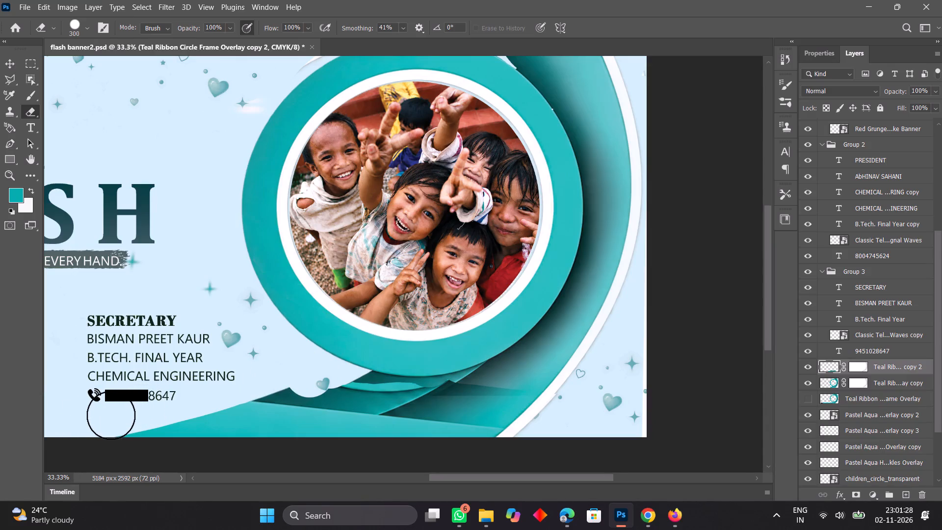
# Erase the ribbon tail's upper edge into a straight diagonal from the banner's bottom edge beside the secretary's phone line up to the ring.
pyautogui.moveTo(111, 415); pyautogui.dragTo(167, 402)
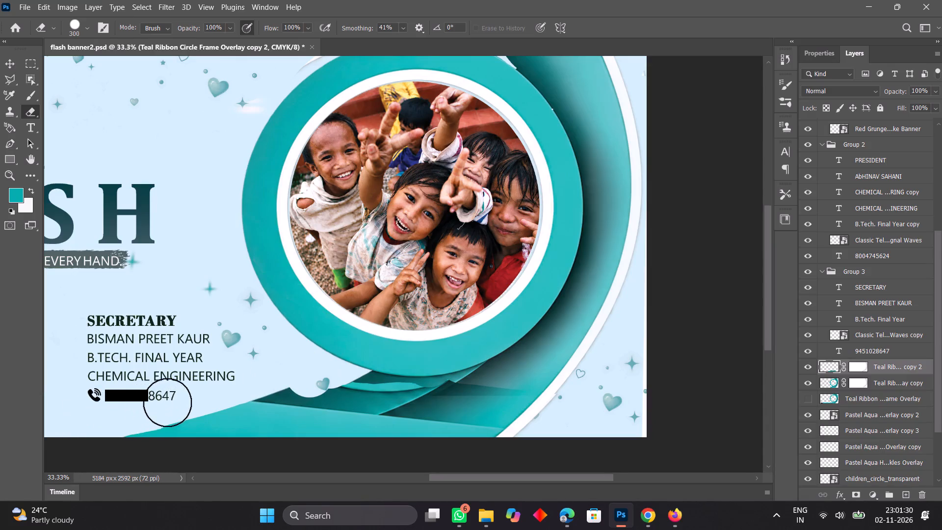
pyautogui.moveTo(167, 402); pyautogui.dragTo(262, 375)
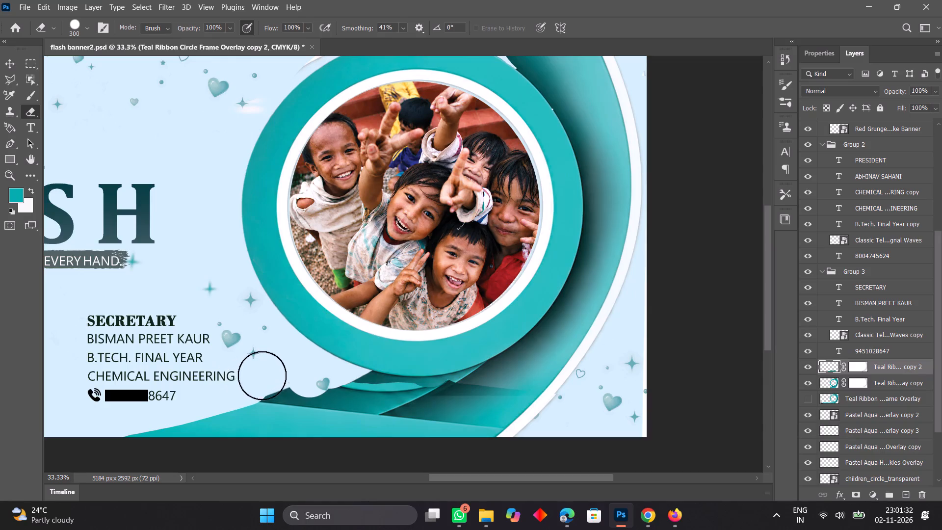
pyautogui.moveTo(262, 375); pyautogui.dragTo(226, 392)
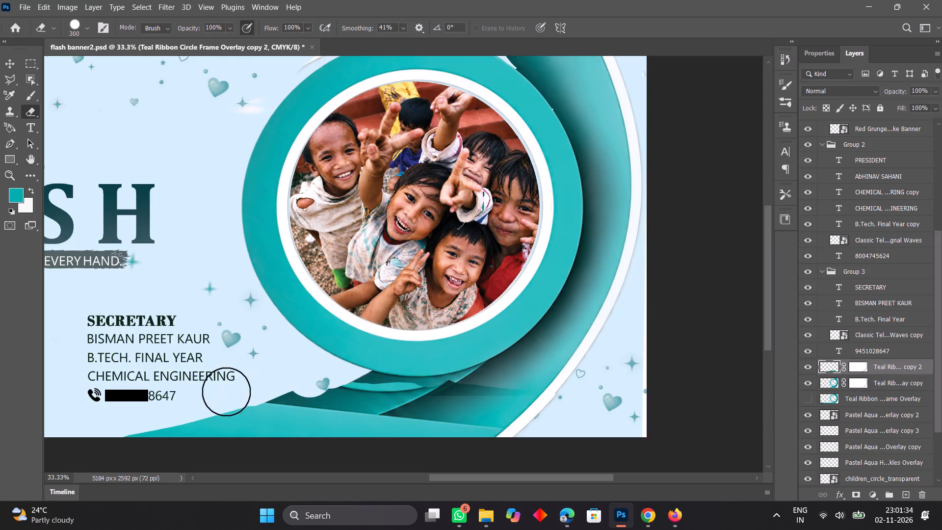
pyautogui.moveTo(226, 392); pyautogui.dragTo(340, 354)
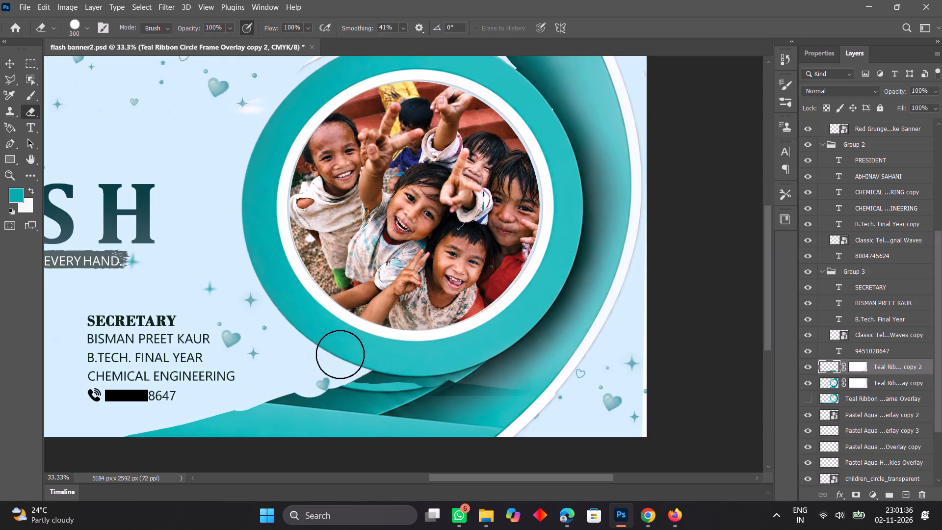
pyautogui.moveTo(340, 354); pyautogui.dragTo(318, 368)
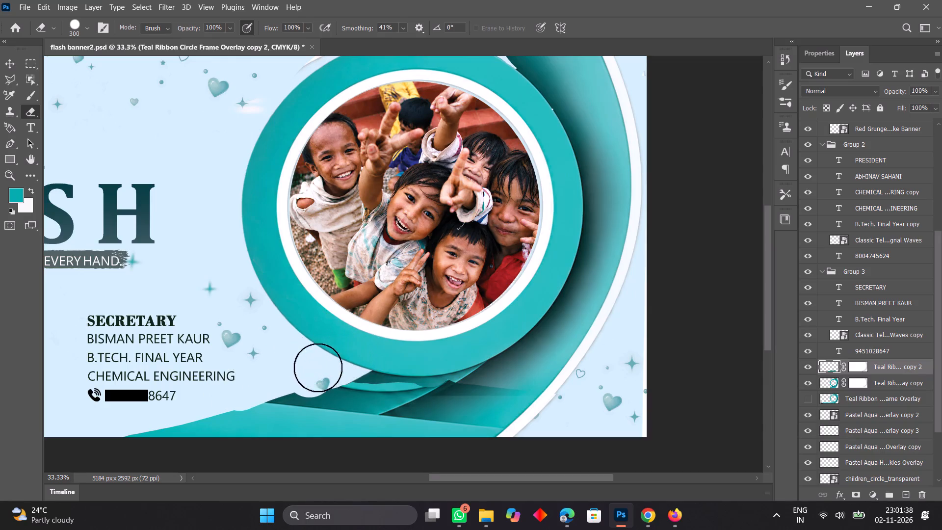
pyautogui.moveTo(318, 368); pyautogui.dragTo(125, 445)
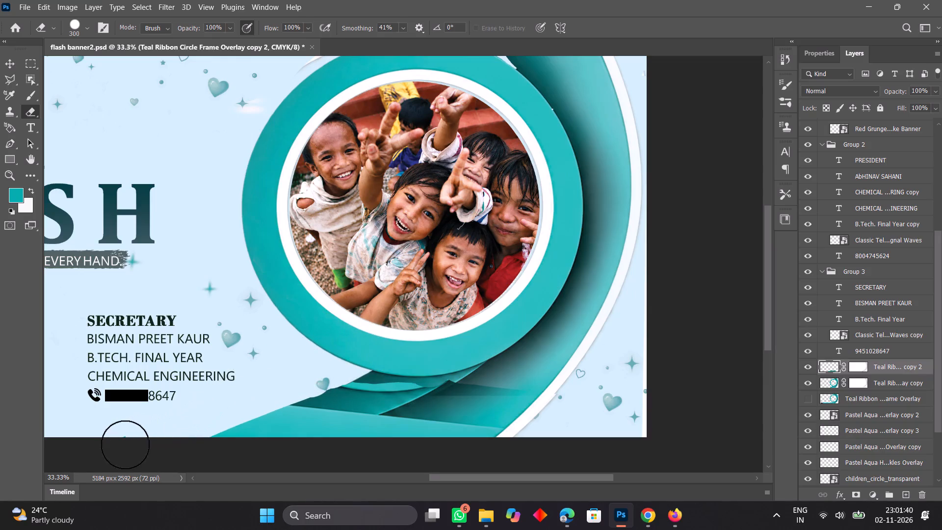
pyautogui.moveTo(125, 445); pyautogui.dragTo(351, 353)
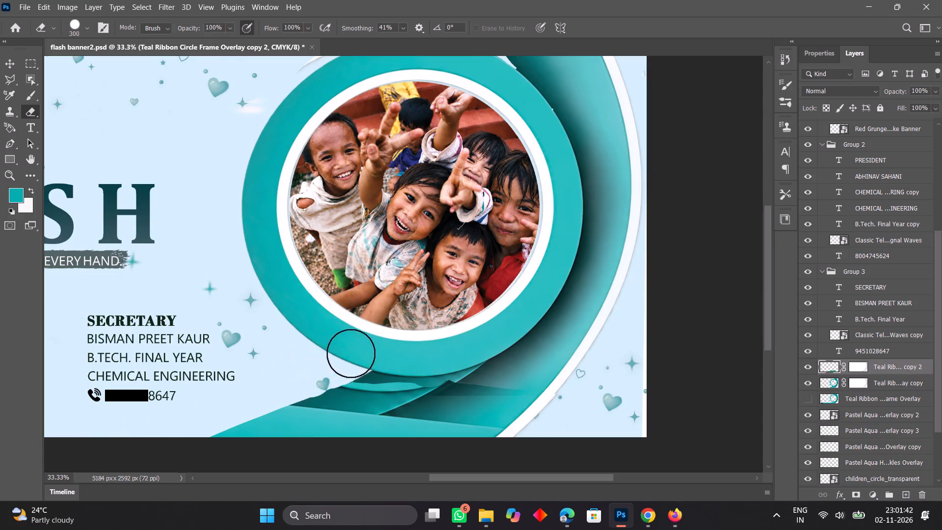
pyautogui.moveTo(351, 353); pyautogui.dragTo(130, 439)
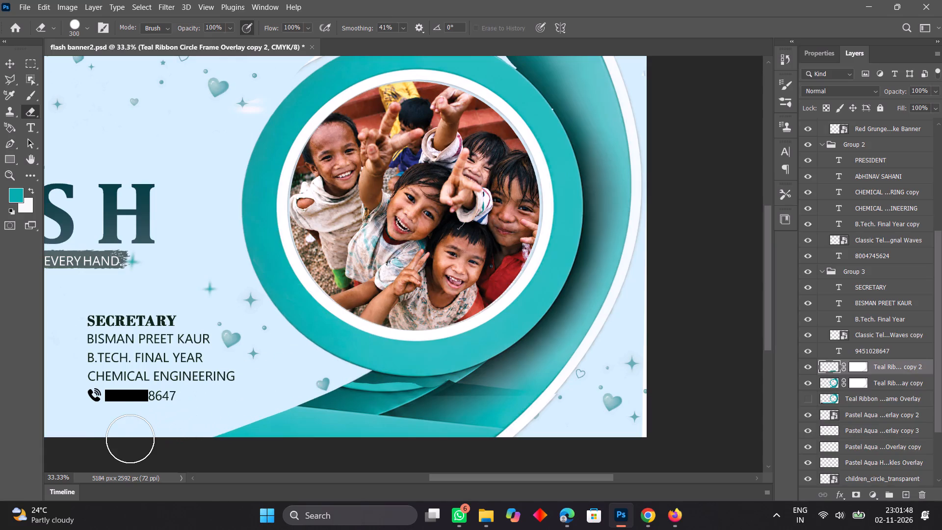
# Erase the thin light-teal curved strip remaining on the copy 2 layer directly beneath the main ring.
pyautogui.click(353, 364)
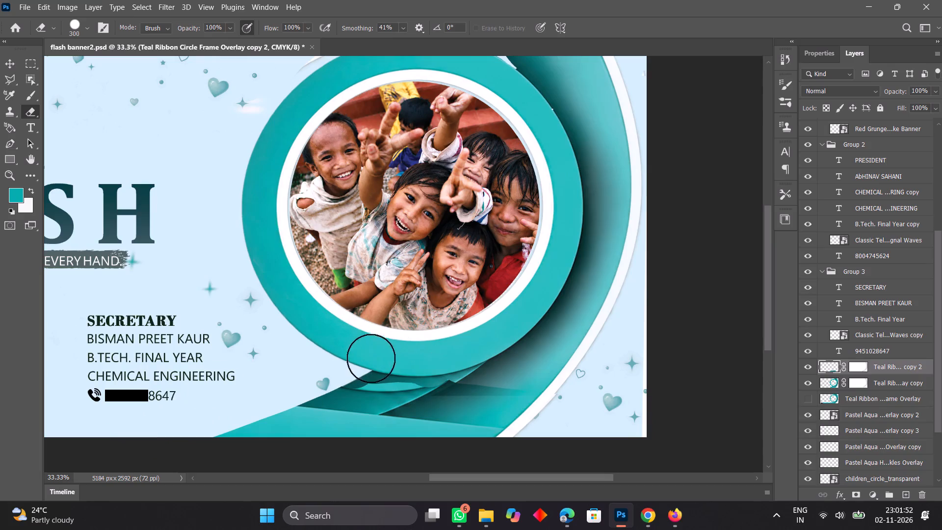
pyautogui.click(363, 366)
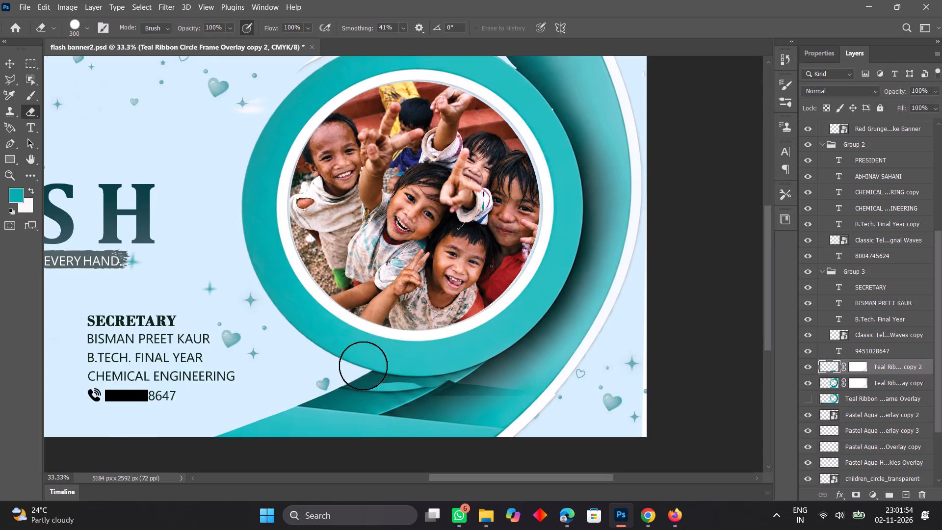
pyautogui.click(374, 366)
pyautogui.click(378, 368)
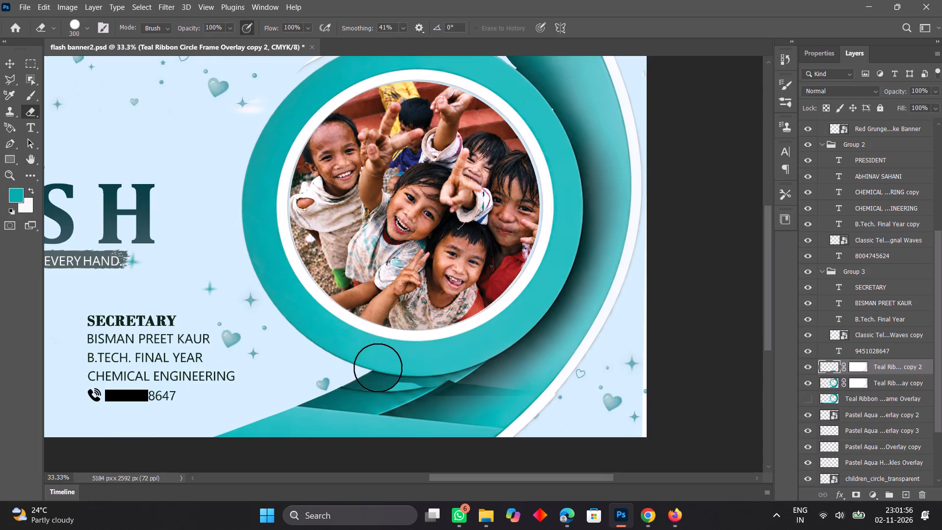
pyautogui.click(393, 368)
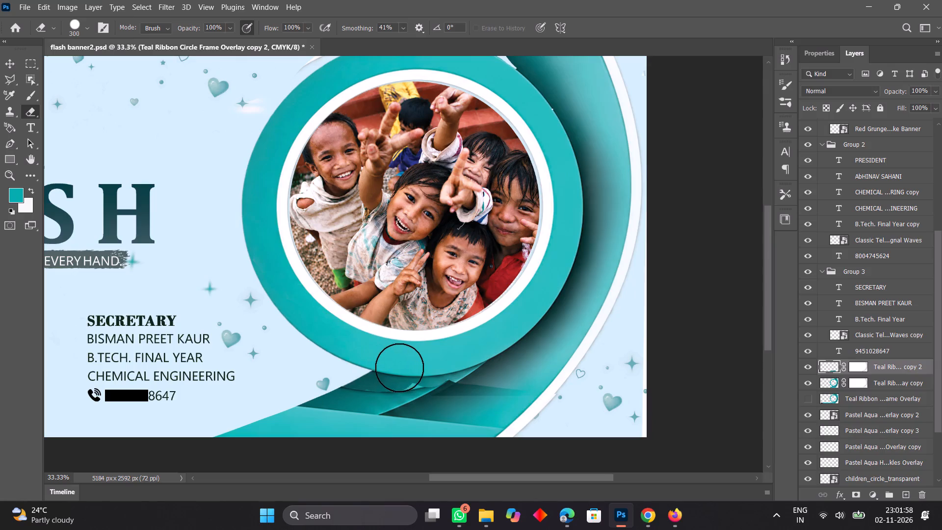
pyautogui.click(403, 366)
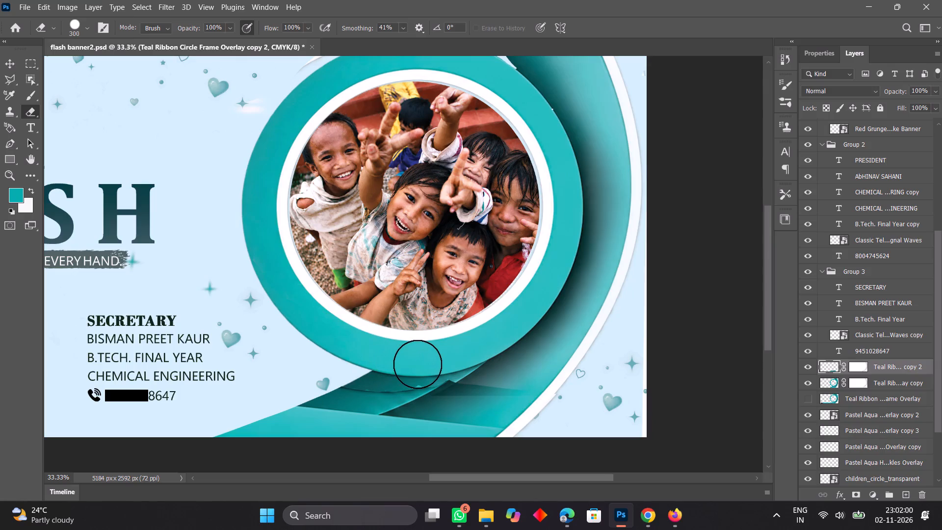
pyautogui.moveTo(418, 364); pyautogui.dragTo(357, 369)
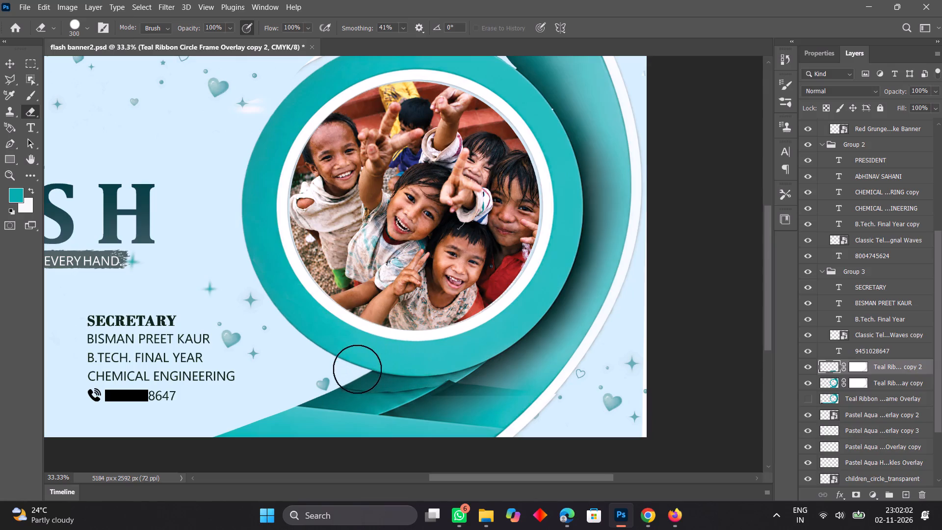
pyautogui.moveTo(357, 369); pyautogui.dragTo(359, 367)
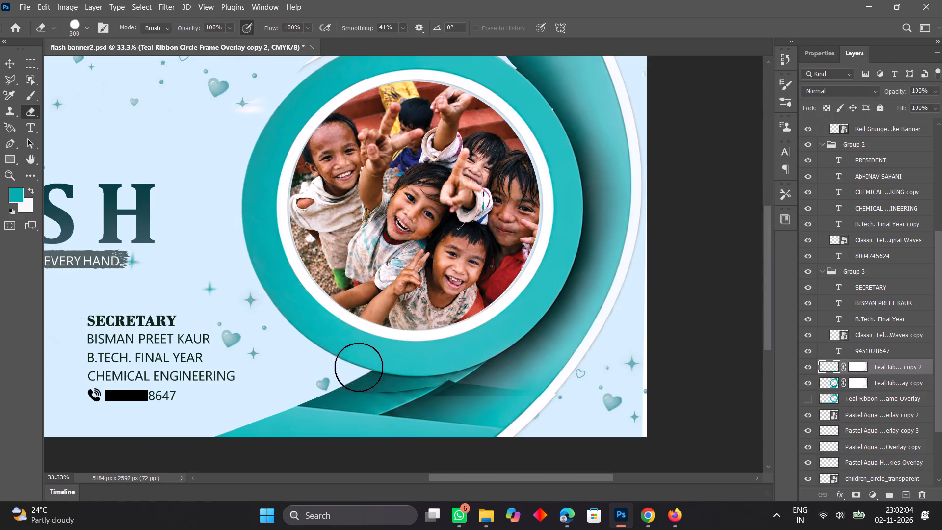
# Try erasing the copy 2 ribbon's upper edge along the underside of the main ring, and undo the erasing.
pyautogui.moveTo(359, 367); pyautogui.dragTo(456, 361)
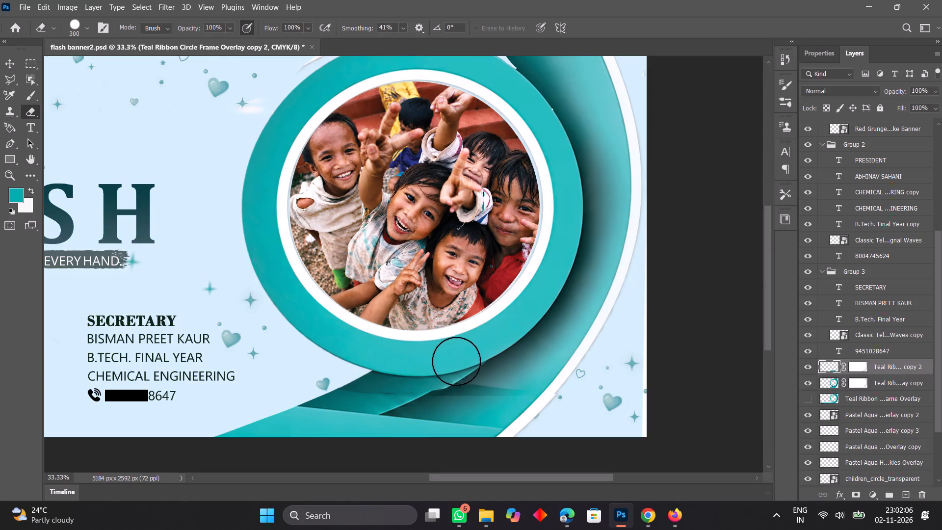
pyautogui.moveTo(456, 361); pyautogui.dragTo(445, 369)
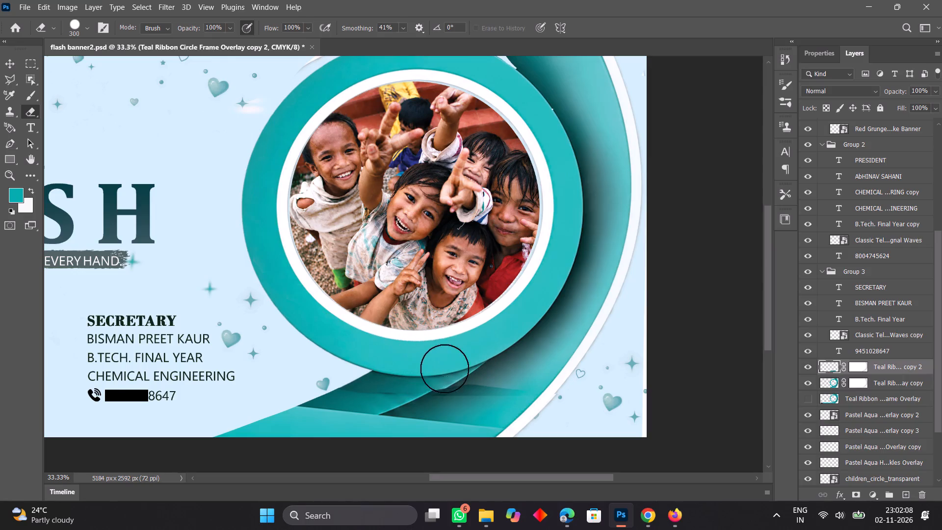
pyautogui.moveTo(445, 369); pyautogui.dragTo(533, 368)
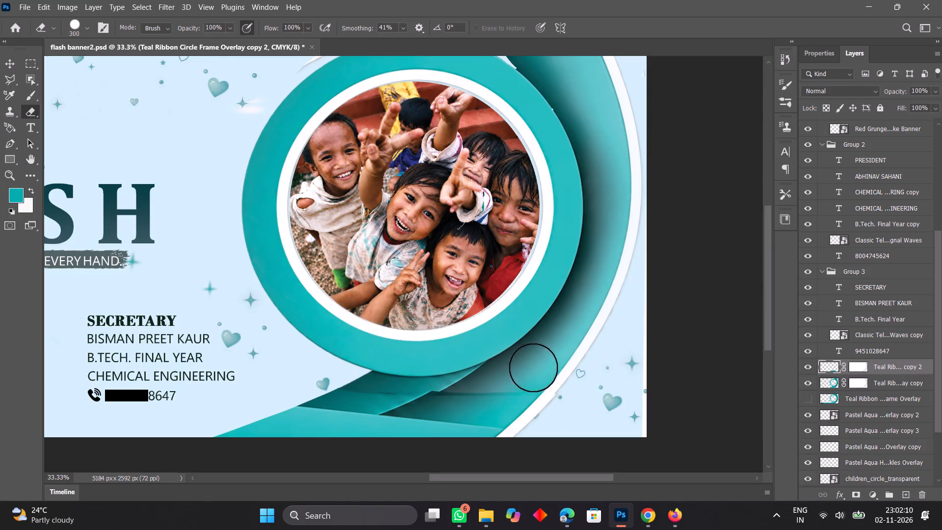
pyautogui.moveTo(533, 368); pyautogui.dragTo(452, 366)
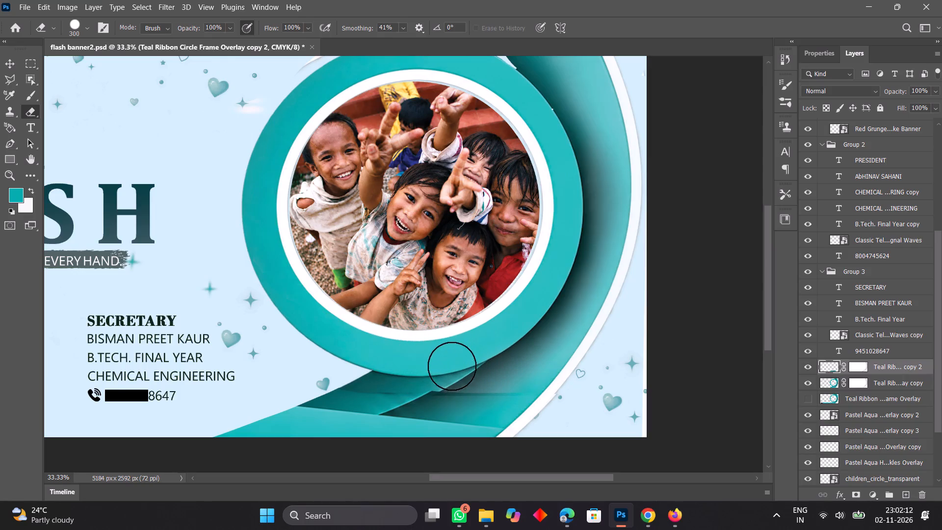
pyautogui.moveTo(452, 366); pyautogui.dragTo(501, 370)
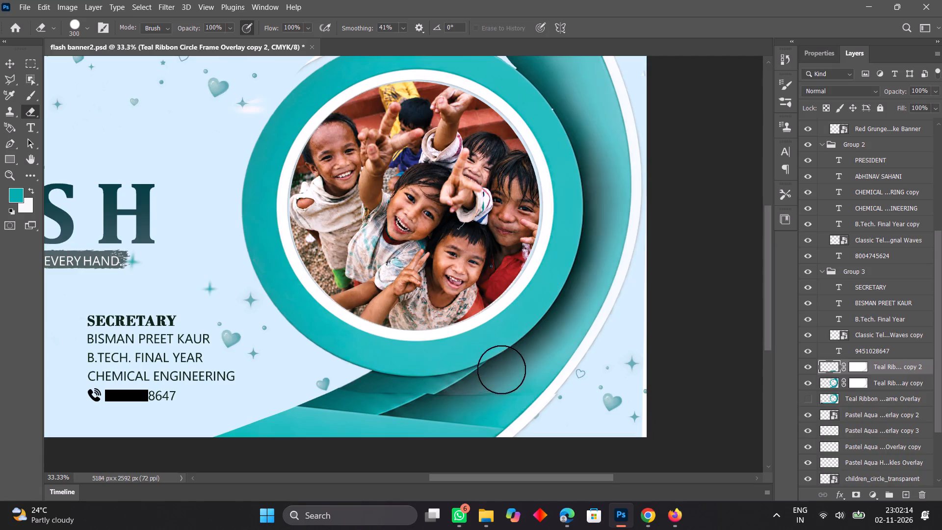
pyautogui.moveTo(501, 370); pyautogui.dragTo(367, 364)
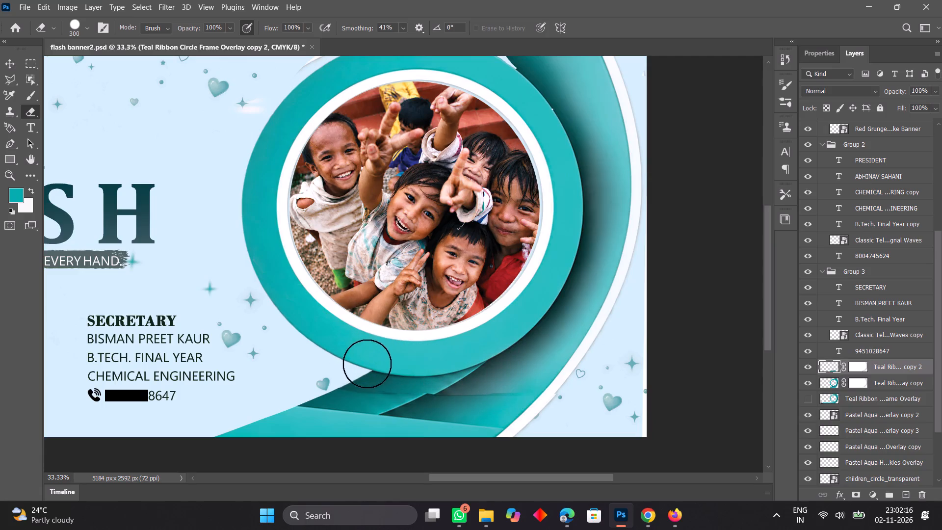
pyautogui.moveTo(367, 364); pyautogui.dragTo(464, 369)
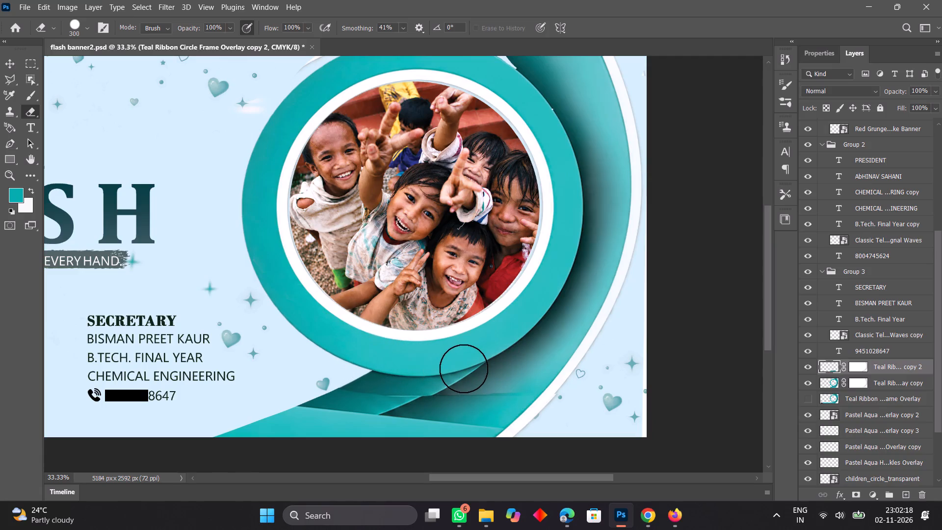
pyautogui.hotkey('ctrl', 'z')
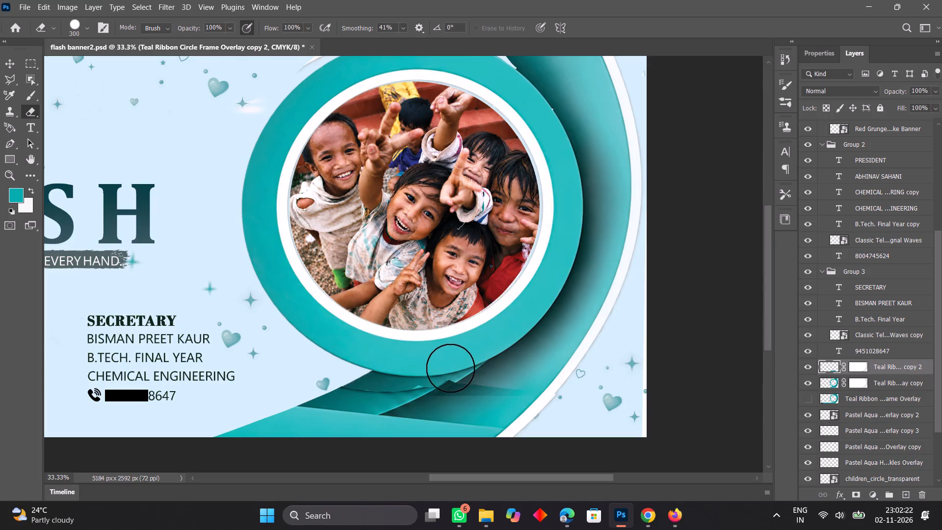
# Erase the copy 2 layer's uneven upper edge below the main ring, from the frame's outer white edge across the dark ribbon fold.
pyautogui.moveTo(451, 368); pyautogui.dragTo(419, 363)
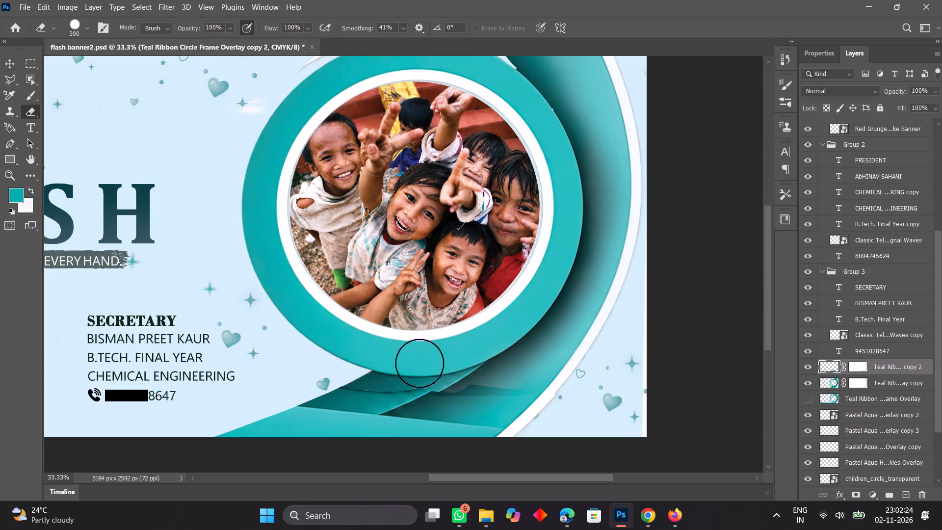
pyautogui.moveTo(419, 363); pyautogui.dragTo(413, 359)
pyautogui.hotkey('ctrl', '+')
pyautogui.hotkey('ctrl', '+')
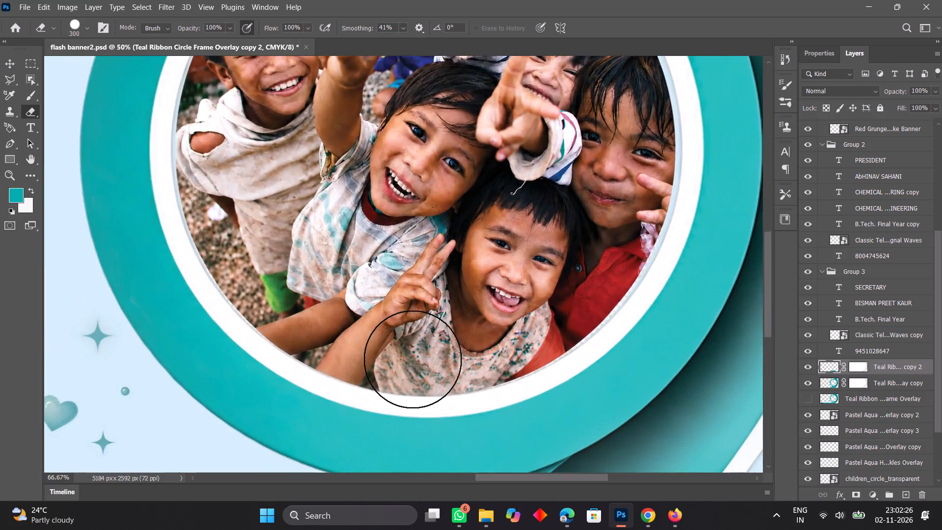
pyautogui.scroll(-4, 413, 359)
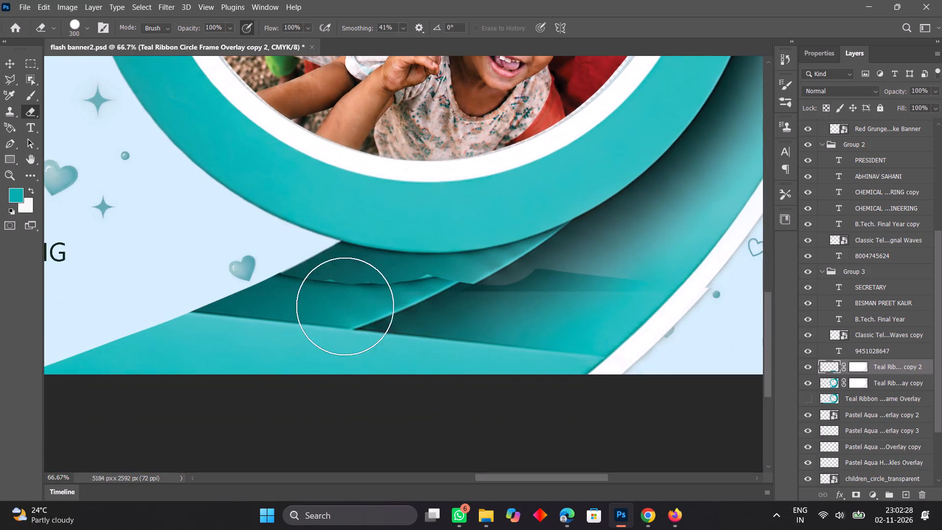
pyautogui.click(742, 323)
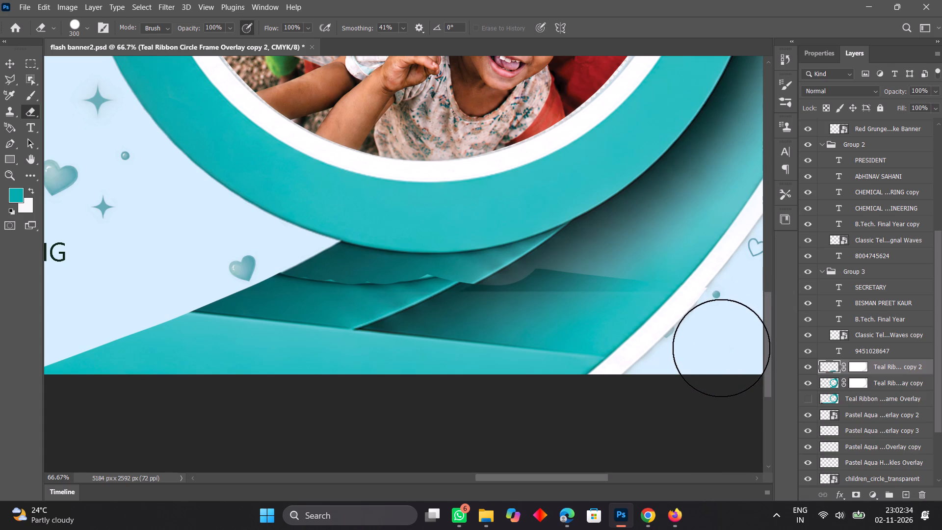
pyautogui.click(742, 321)
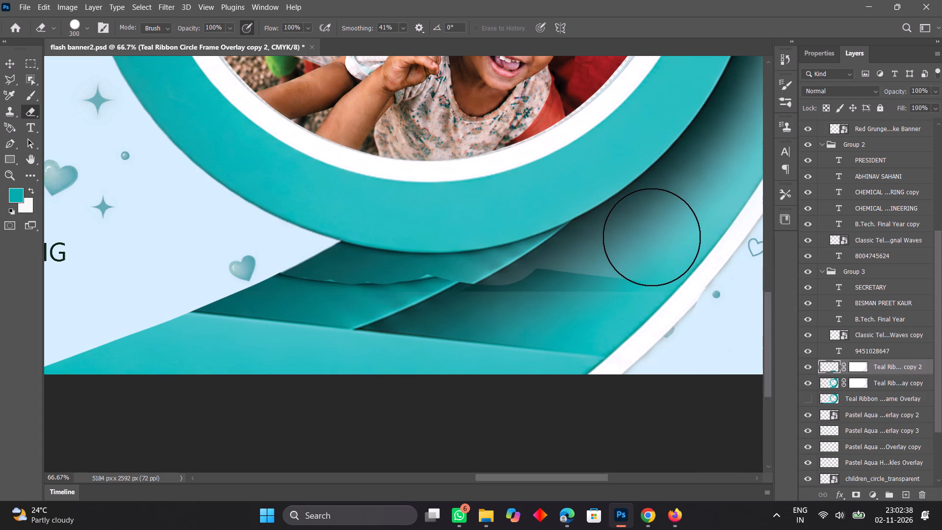
pyautogui.moveTo(652, 237); pyautogui.dragTo(546, 238)
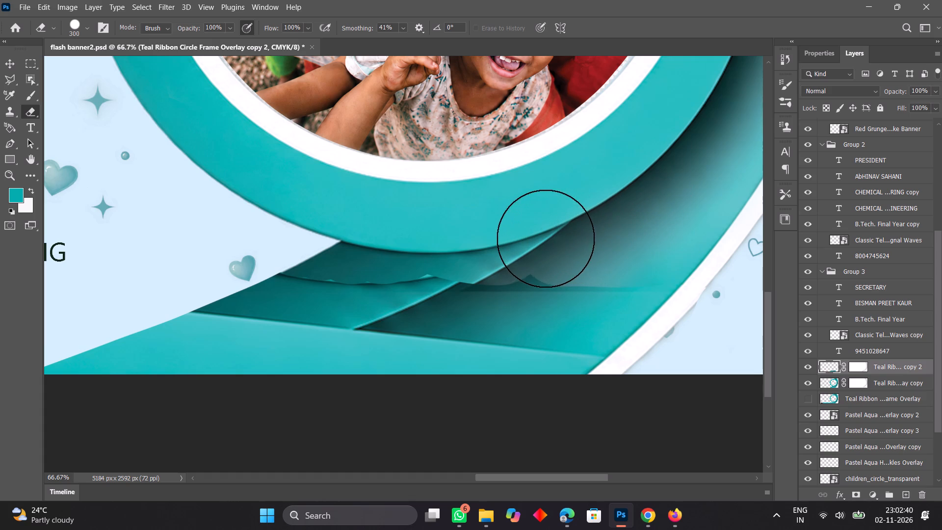
pyautogui.moveTo(546, 238); pyautogui.dragTo(466, 237)
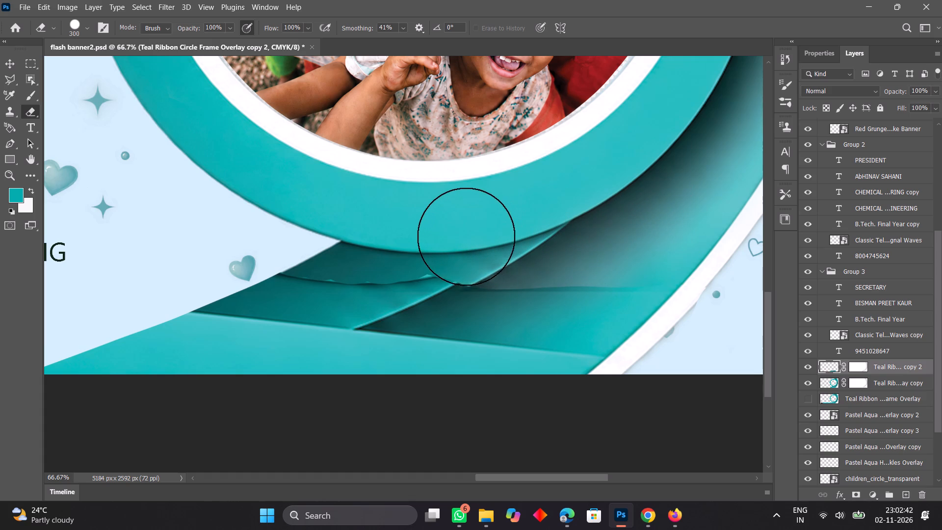
pyautogui.moveTo(466, 237); pyautogui.dragTo(389, 231)
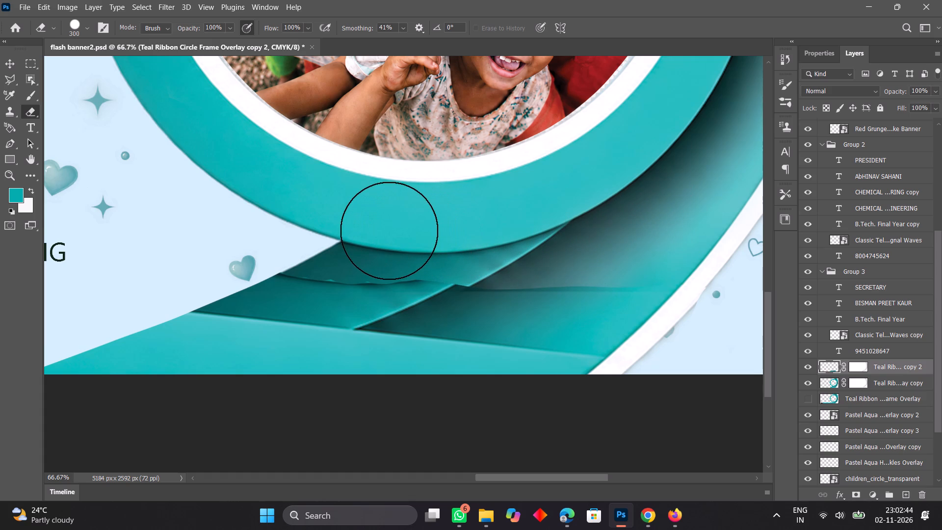
# Nudge the copy 2 ribbon layer horizontally to X 2677 px, toward the banner's outer edge.
pyautogui.click(5, 62)
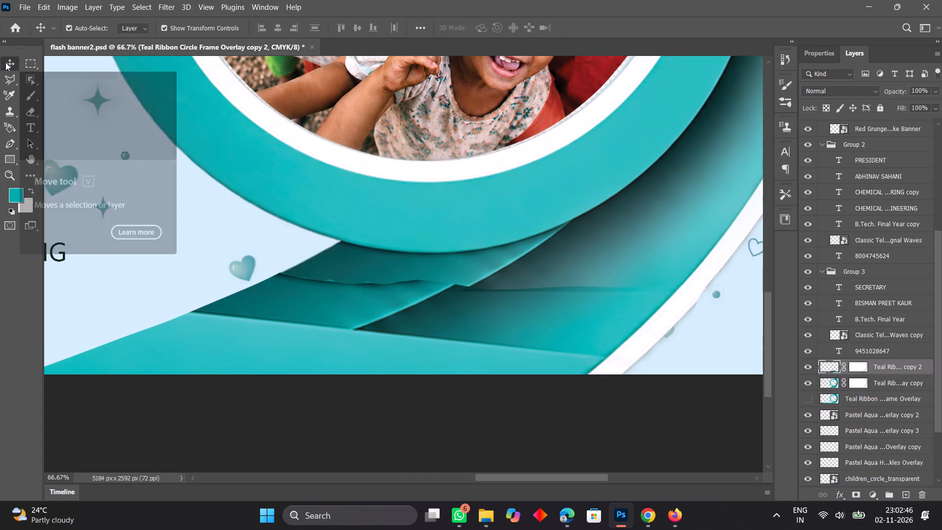
pyautogui.press('Right')
pyautogui.press('Right')
pyautogui.press('Right')
pyautogui.press('Right')
pyautogui.press('Right')
pyautogui.press('Right')
pyautogui.press('Right')
pyautogui.press('Right')
pyautogui.press('Right')
pyautogui.press('Right')
pyautogui.press('Right')
pyautogui.press('Right')
pyautogui.press('Right')
pyautogui.press('Right')
pyautogui.press('Right')
pyautogui.press('Right')
pyautogui.press('Right')
pyautogui.press('Right')
pyautogui.press('Right')
pyautogui.press('Right')
pyautogui.press('Right')
pyautogui.press('Right')
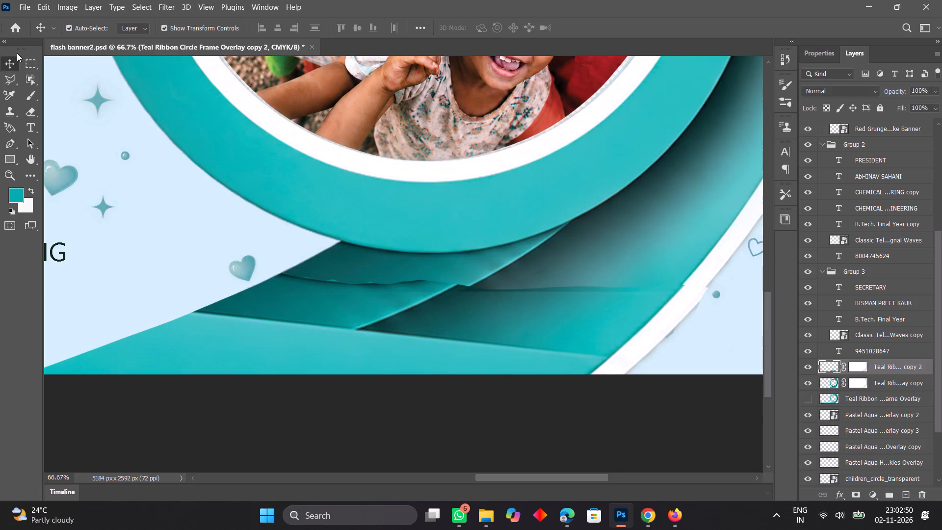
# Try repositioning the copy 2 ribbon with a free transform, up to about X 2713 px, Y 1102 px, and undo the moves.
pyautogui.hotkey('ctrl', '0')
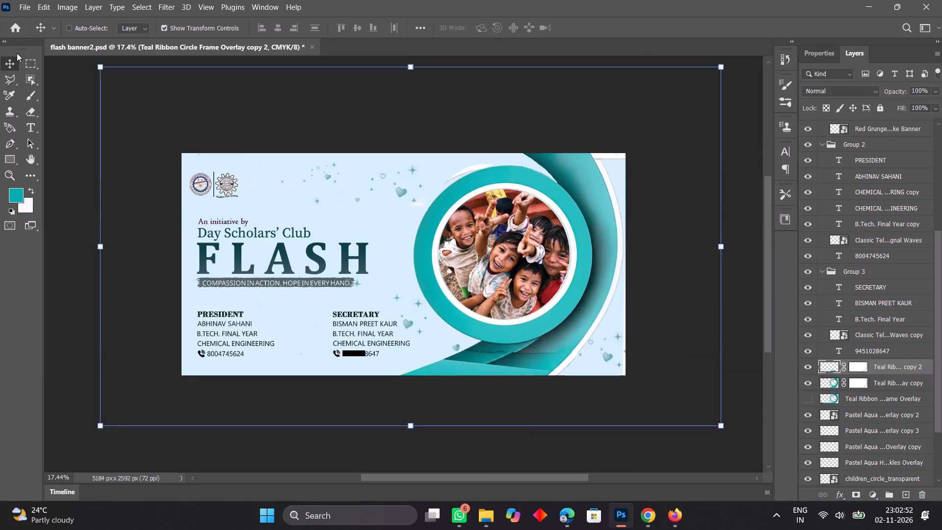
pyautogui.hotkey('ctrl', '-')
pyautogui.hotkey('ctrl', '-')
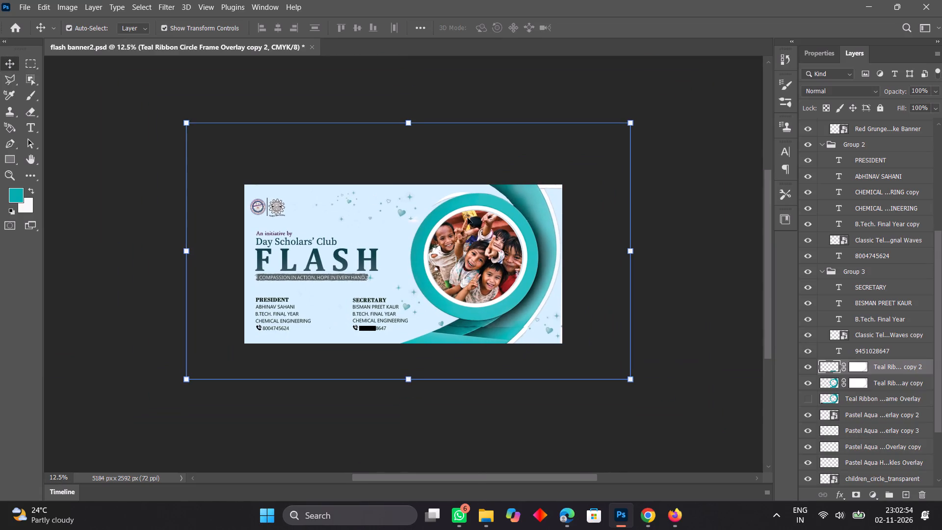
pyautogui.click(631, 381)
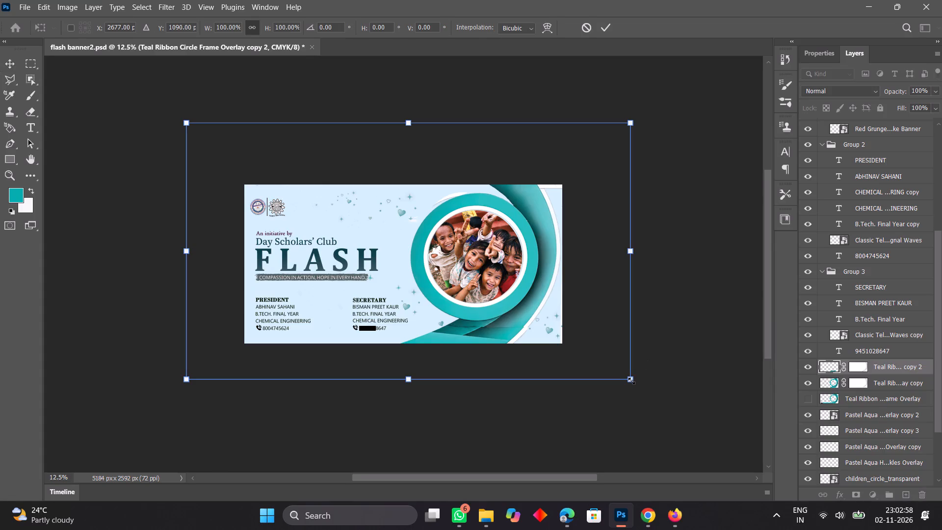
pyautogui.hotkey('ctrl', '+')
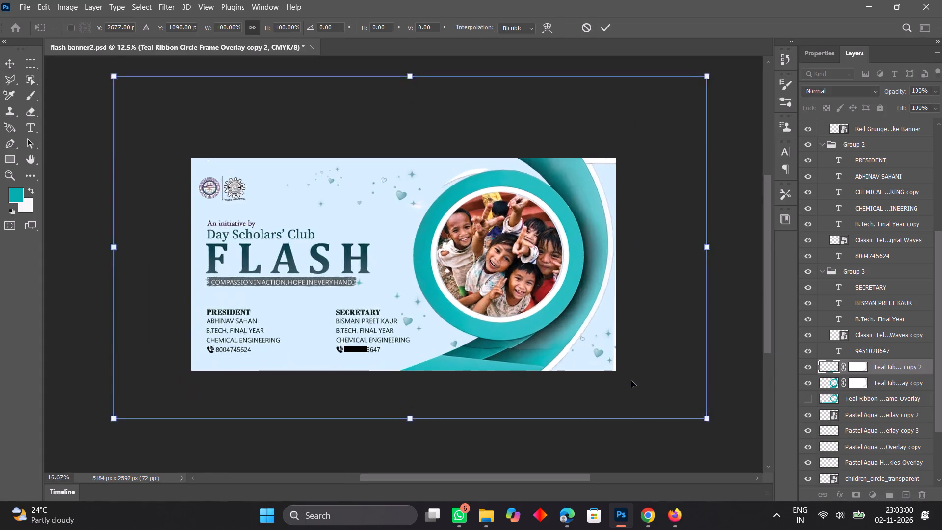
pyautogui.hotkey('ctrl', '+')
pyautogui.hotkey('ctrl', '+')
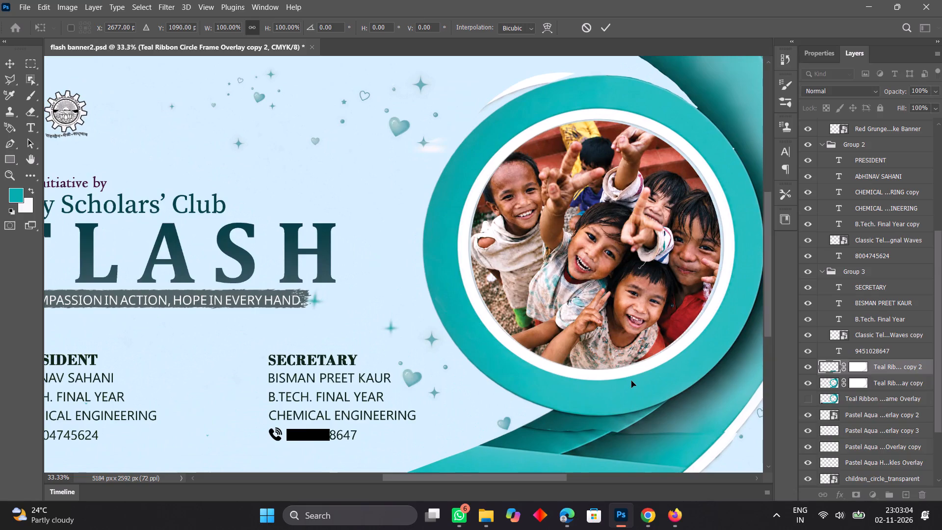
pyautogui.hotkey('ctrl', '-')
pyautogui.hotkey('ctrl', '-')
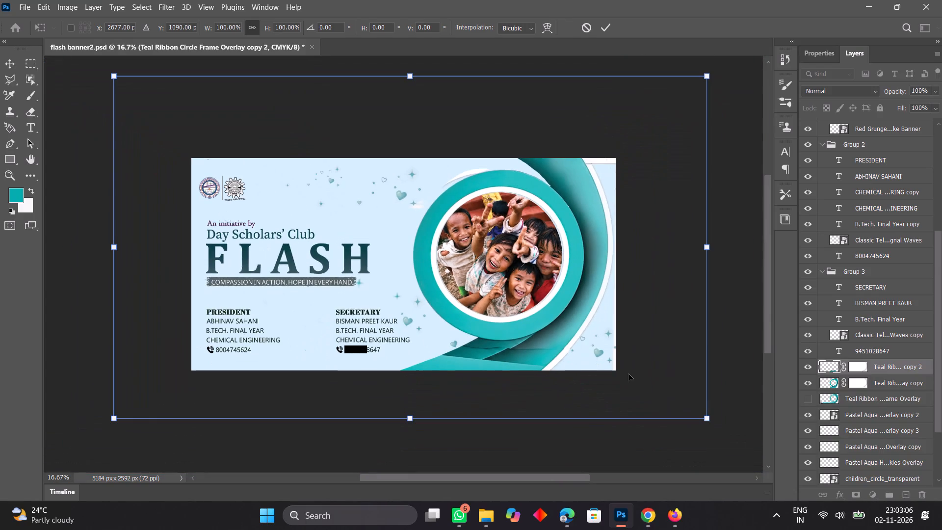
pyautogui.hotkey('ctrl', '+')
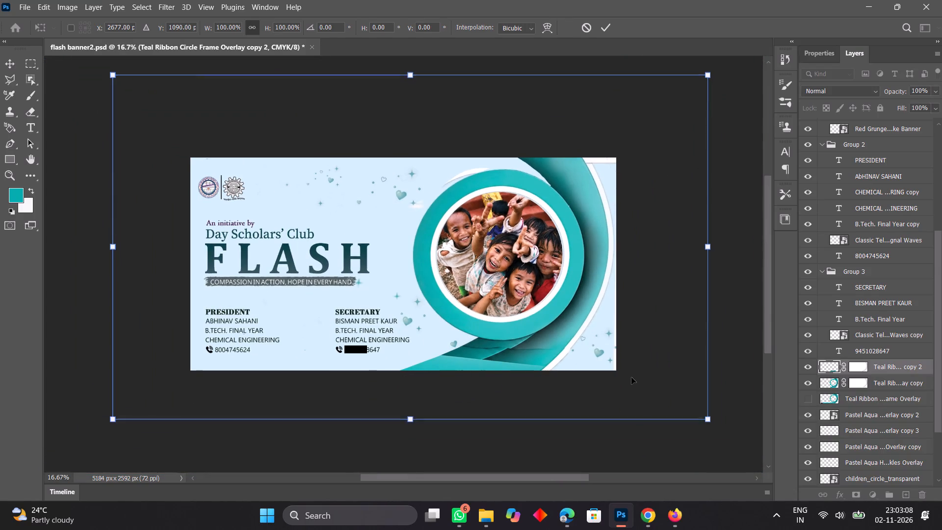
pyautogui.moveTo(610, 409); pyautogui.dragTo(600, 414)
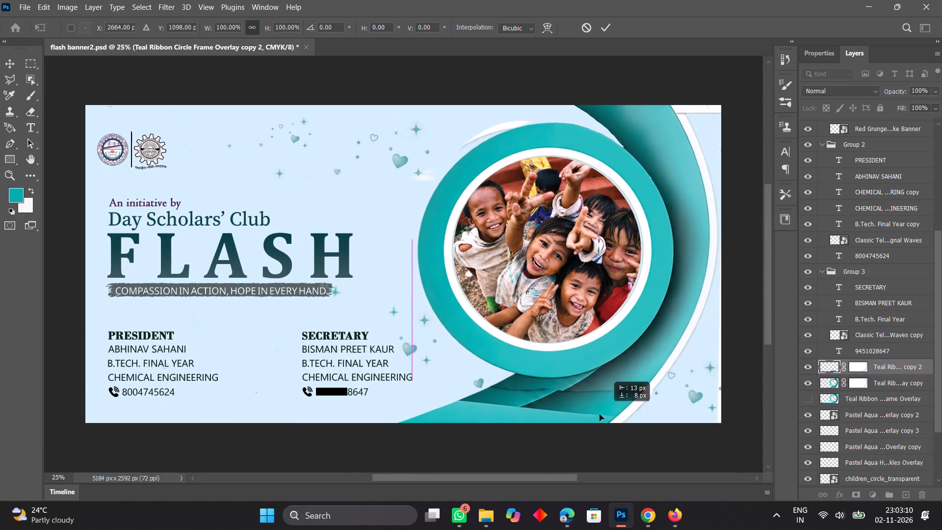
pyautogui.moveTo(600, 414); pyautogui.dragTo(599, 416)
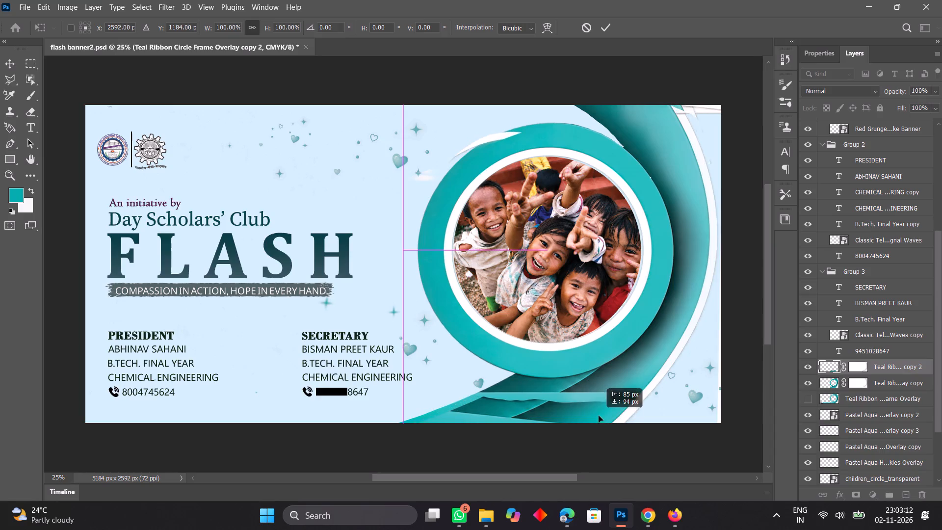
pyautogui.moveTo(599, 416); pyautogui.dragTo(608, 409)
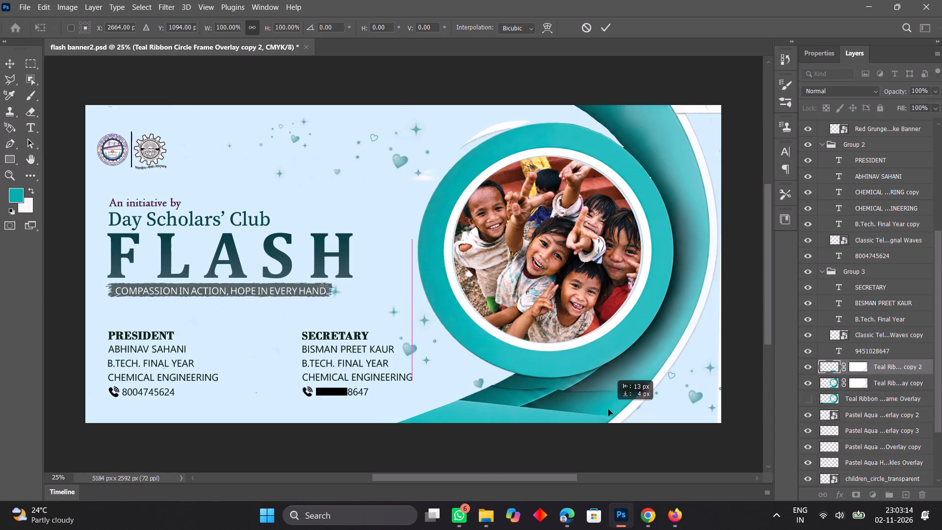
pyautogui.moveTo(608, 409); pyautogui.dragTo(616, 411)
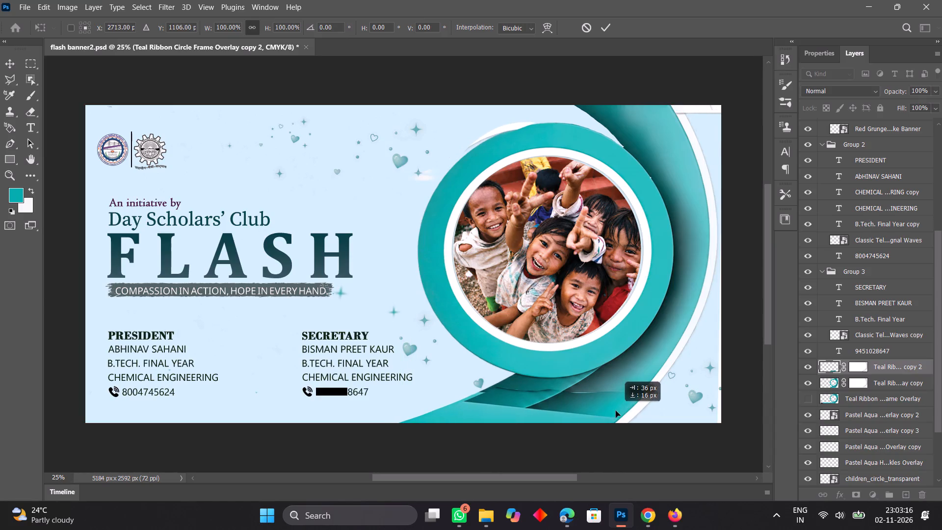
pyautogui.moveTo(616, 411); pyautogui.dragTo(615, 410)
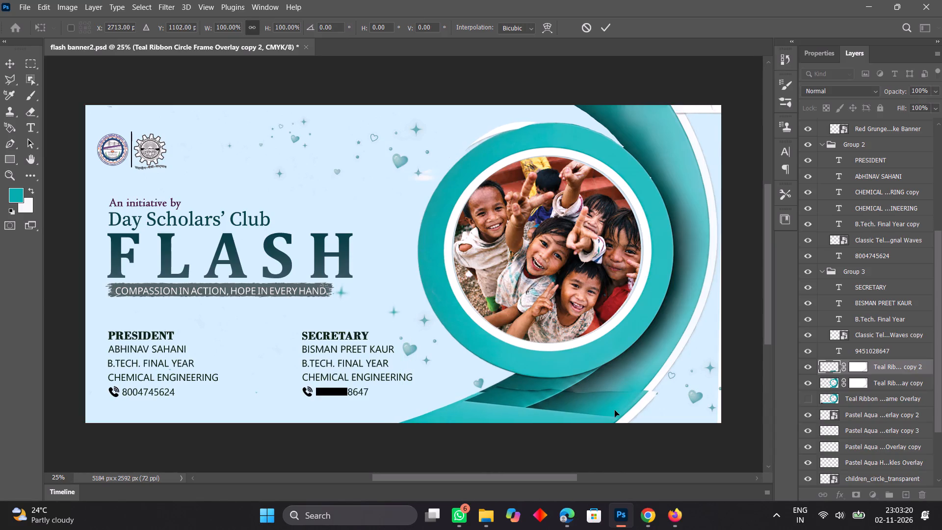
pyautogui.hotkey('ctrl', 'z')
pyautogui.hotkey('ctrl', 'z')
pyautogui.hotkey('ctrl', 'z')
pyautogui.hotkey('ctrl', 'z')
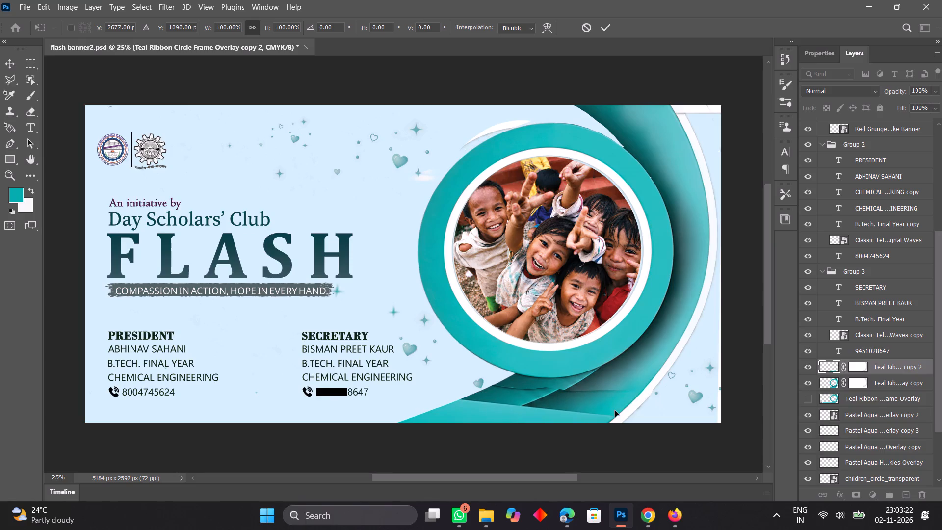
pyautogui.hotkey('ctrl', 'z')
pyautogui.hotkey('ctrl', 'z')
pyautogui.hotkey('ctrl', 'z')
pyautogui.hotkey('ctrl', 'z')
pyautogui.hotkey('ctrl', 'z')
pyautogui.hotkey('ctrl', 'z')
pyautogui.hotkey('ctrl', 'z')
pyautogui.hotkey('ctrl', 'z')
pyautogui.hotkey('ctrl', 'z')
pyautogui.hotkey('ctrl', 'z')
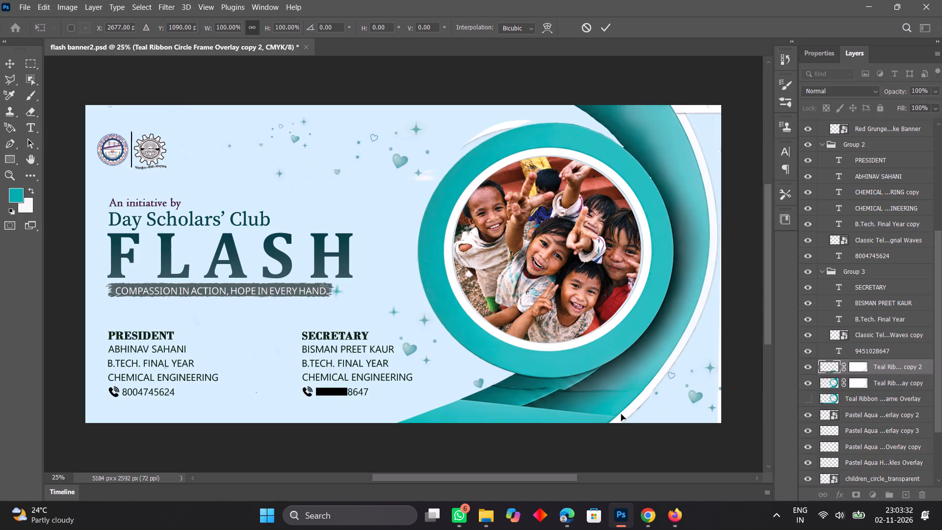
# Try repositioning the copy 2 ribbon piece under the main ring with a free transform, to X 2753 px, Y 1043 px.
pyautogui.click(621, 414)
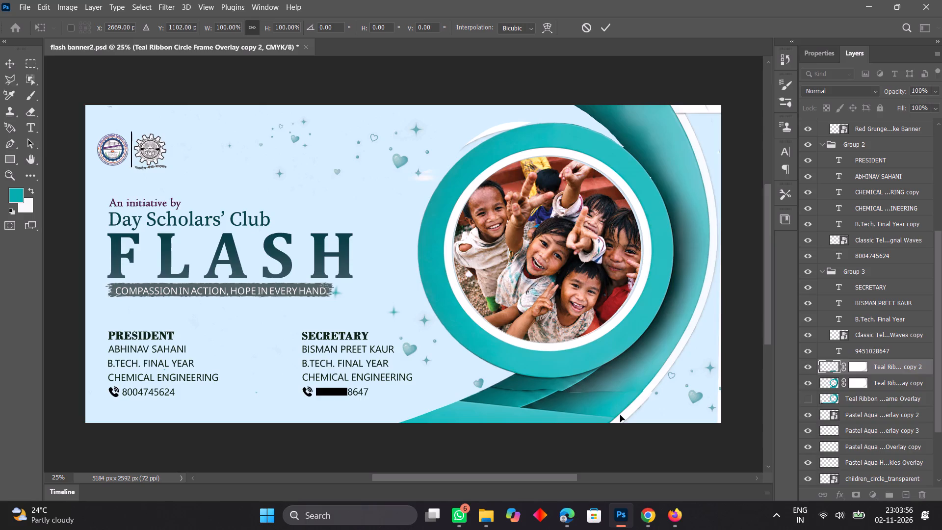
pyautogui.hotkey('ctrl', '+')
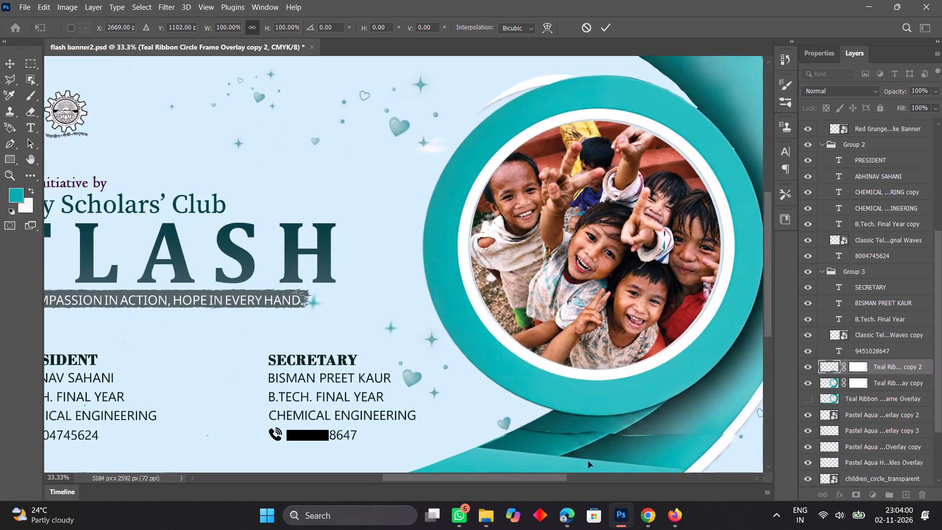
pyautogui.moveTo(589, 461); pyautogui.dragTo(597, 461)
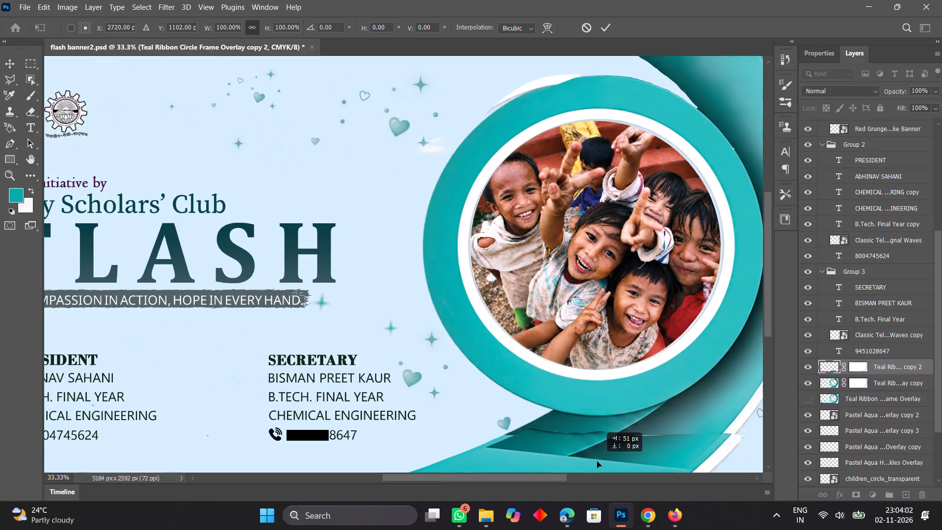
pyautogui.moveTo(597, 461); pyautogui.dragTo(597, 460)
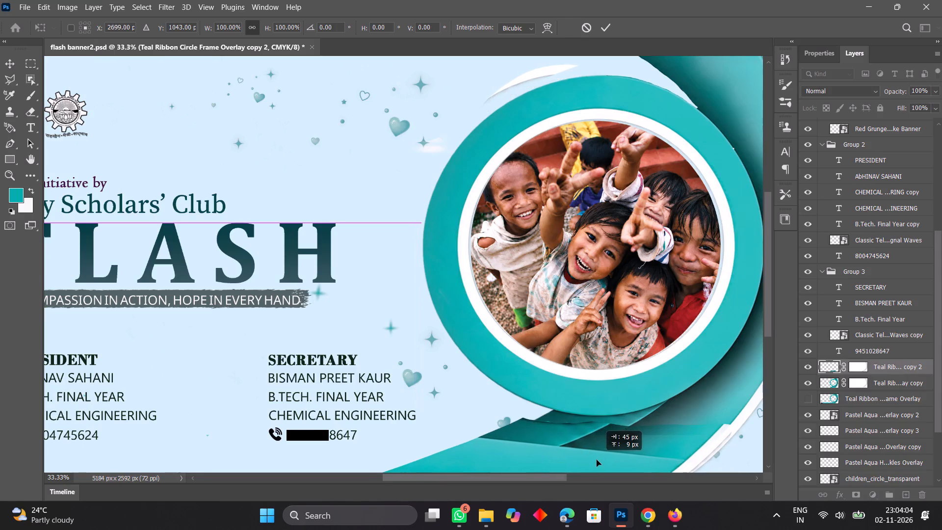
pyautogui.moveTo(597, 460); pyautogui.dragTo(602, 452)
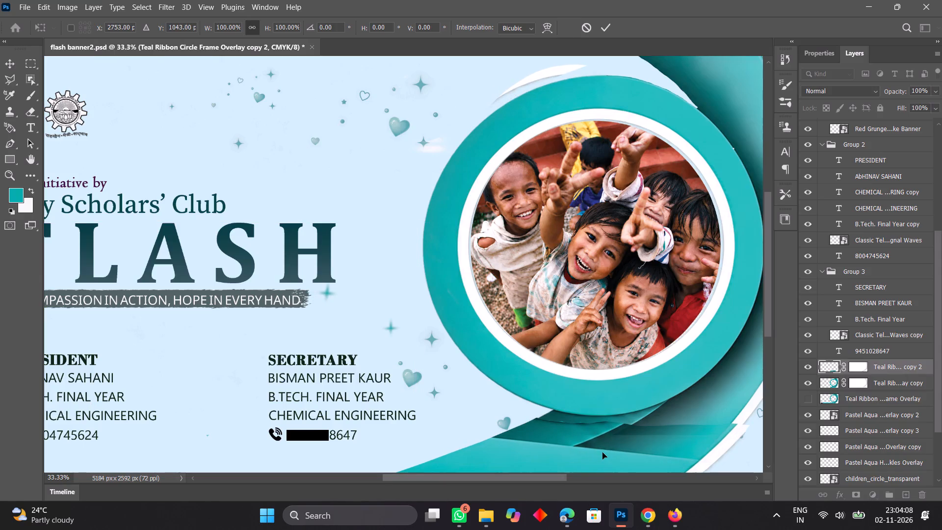
# Replace the copy 2 ribbon layer by deleting it and duplicating the Teal Ribbon Circle Frame Overlay copy layer.
pyautogui.click(894, 368)
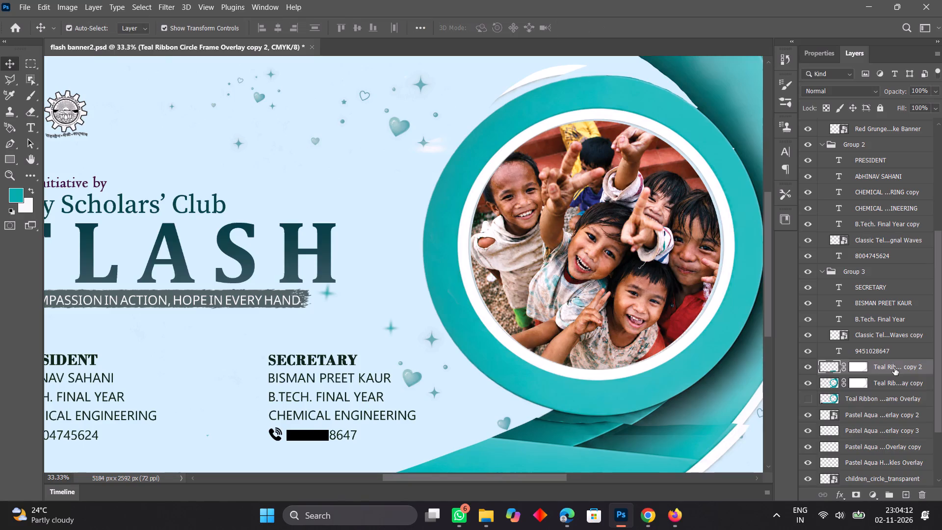
pyautogui.press('Delete')
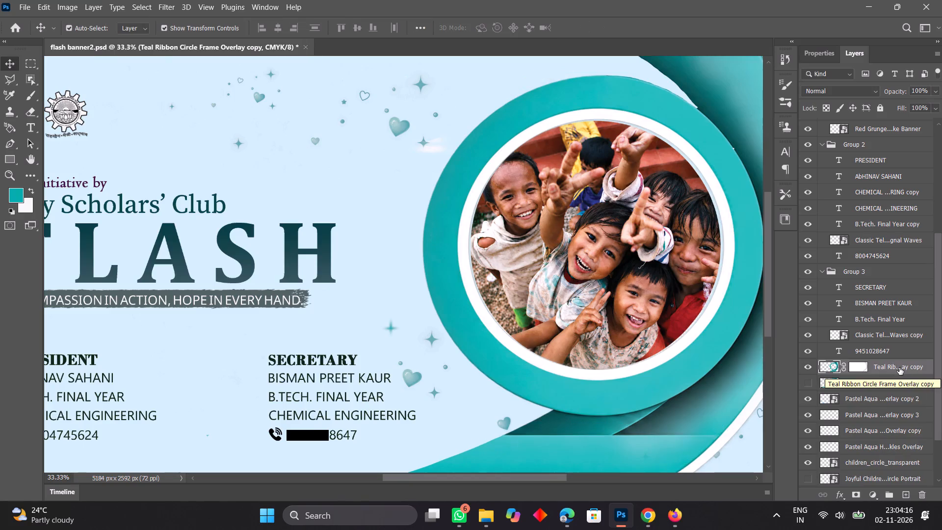
pyautogui.hotkey('ctrl', 'j')
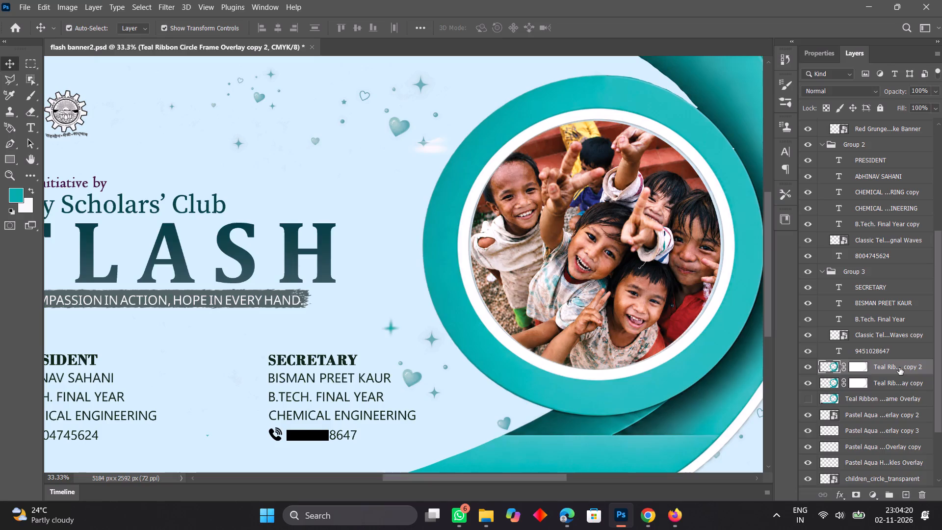
# Enlarge the new copy 2 frame proportionally to about 104.26%, outward from its lower-left corner.
pyautogui.scroll(-1, 899, 368)
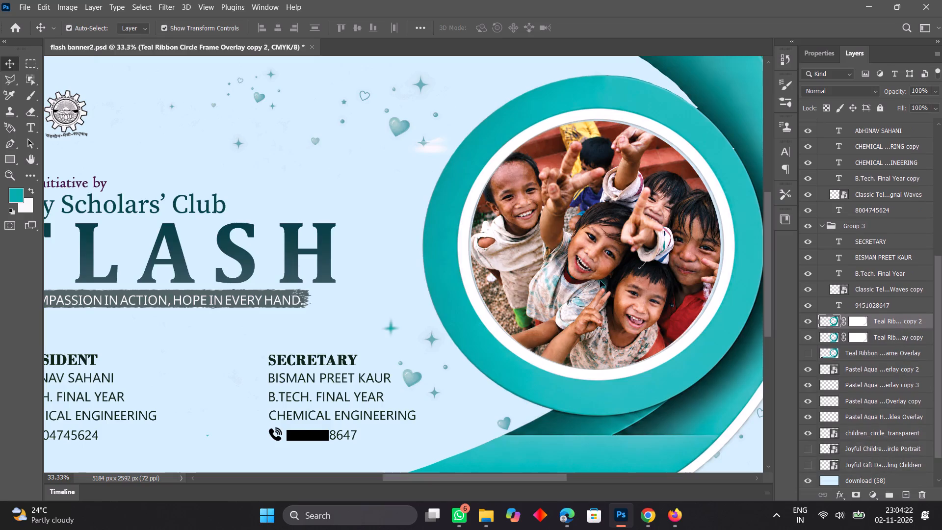
pyautogui.hotkey('ctrl', '0')
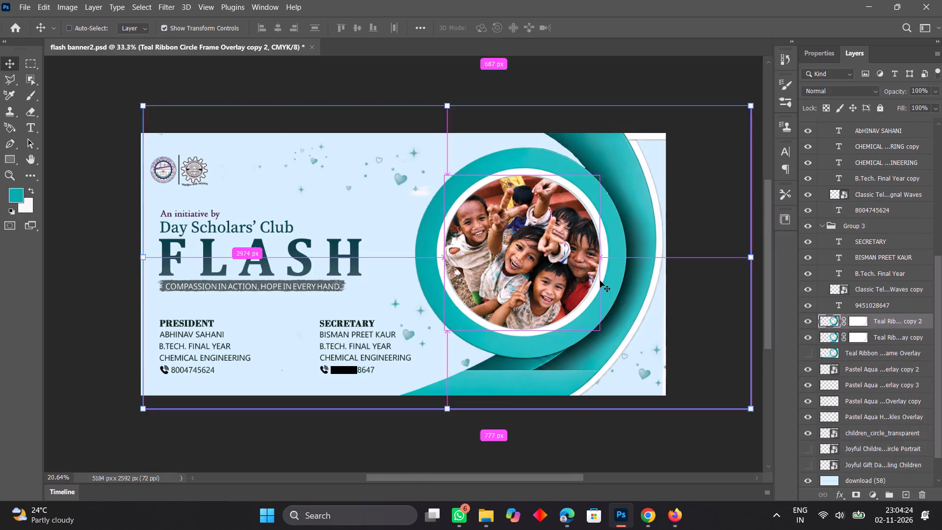
pyautogui.click(449, 408)
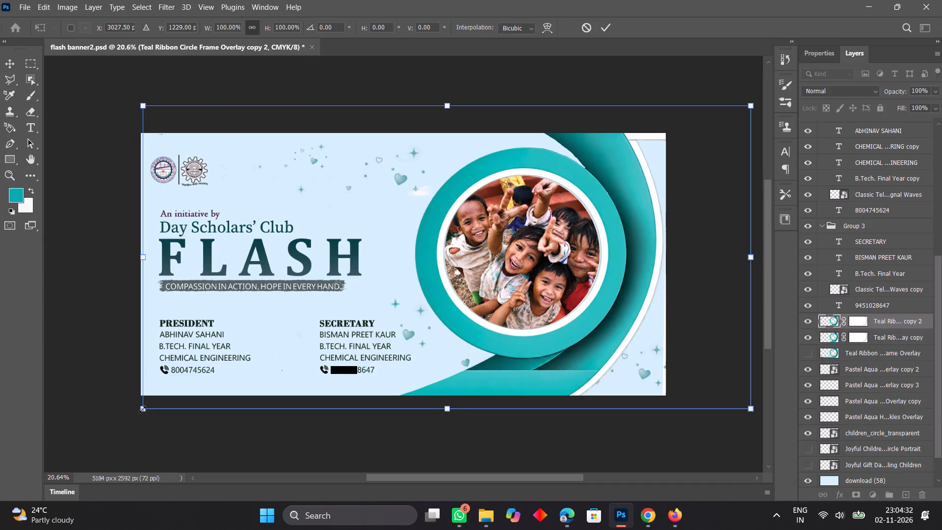
pyautogui.moveTo(142, 409); pyautogui.dragTo(117, 418)
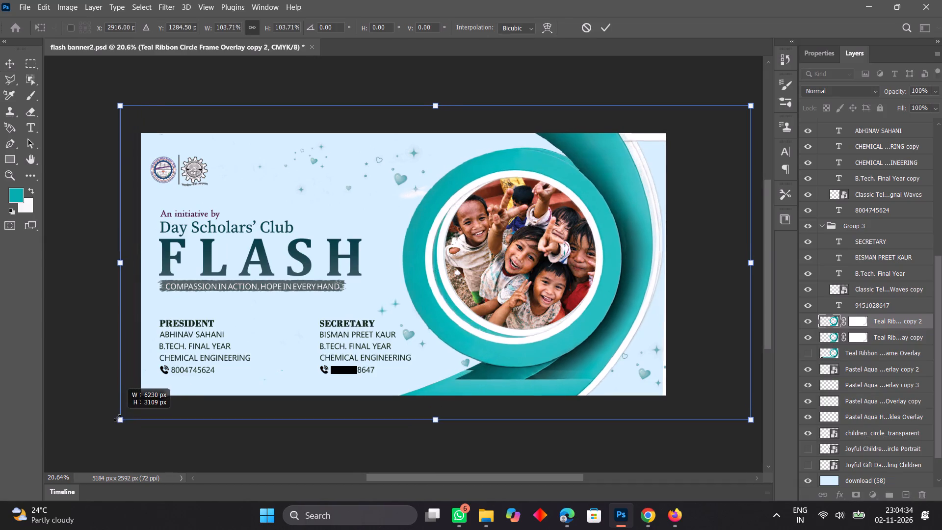
pyautogui.moveTo(117, 418); pyautogui.dragTo(113, 416)
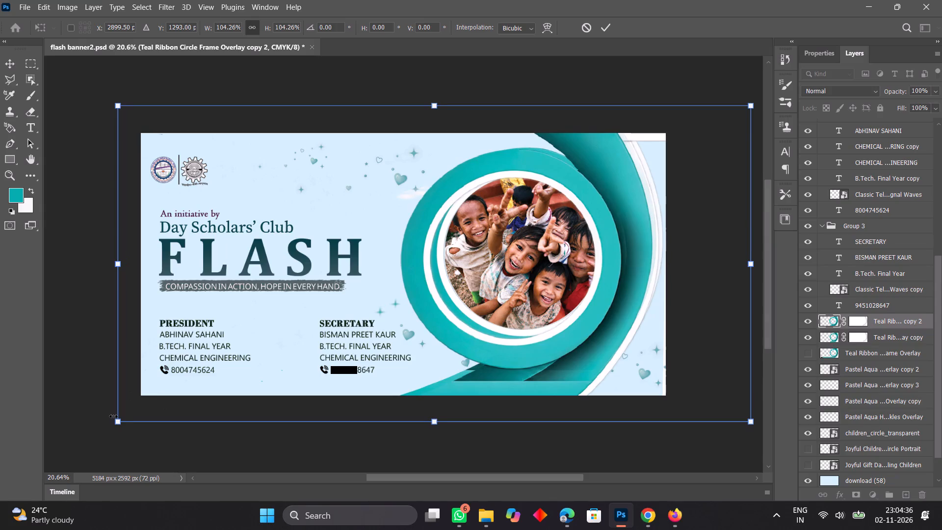
# Nudge the enlarged copy 2 frame horizontally toward the banner text, to about X 2803 px.
pyautogui.press('Left')
pyautogui.press('Left')
pyautogui.press('Left')
pyautogui.press('Left')
pyautogui.press('Left')
pyautogui.press('Left')
pyautogui.press('Left')
pyautogui.press('Left')
pyautogui.press('Left')
pyautogui.press('Left')
pyautogui.press('Left')
pyautogui.press('Left')
pyautogui.press('Left')
pyautogui.press('Left')
pyautogui.press('Left')
pyautogui.press('Left')
pyautogui.press('Left')
pyautogui.press('Left')
pyautogui.press('Left')
pyautogui.press('Left')
pyautogui.press('Left')
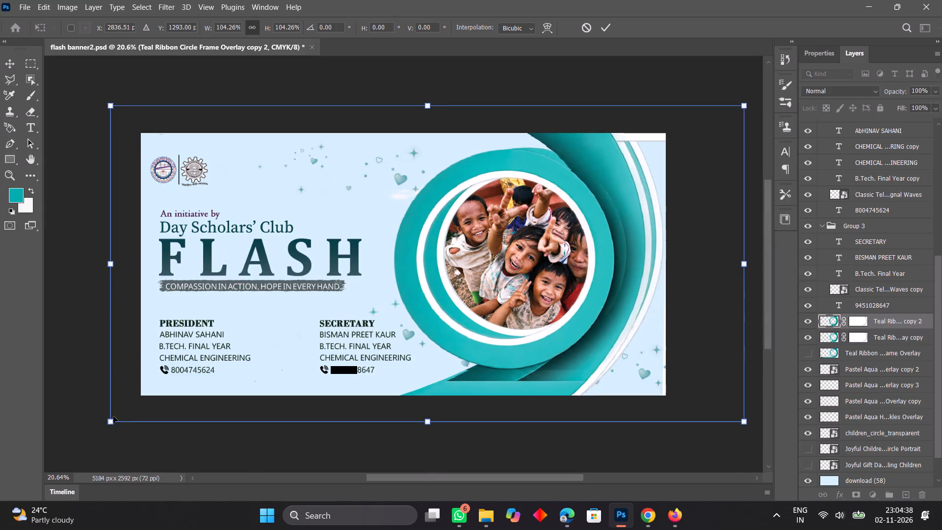
pyautogui.press('Left')
pyautogui.press('Left')
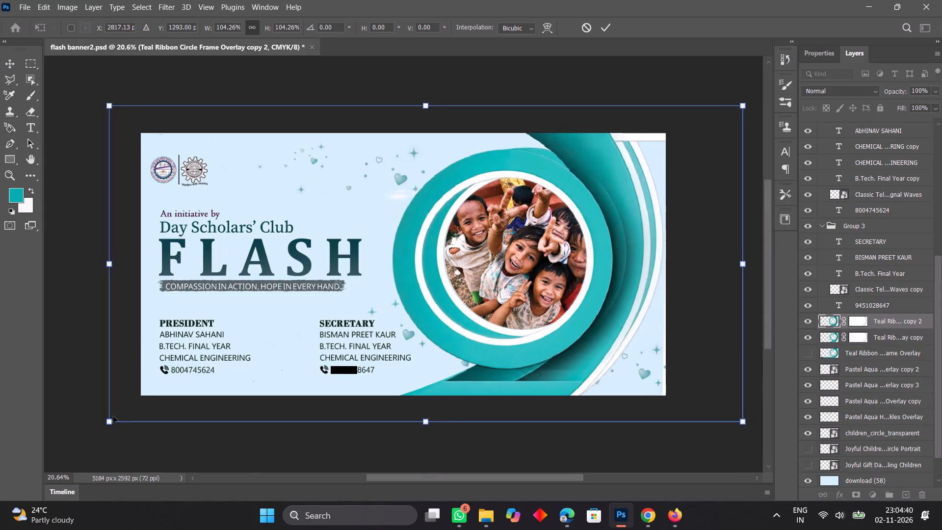
pyautogui.press('Left')
pyautogui.press('Left')
pyautogui.press('Left')
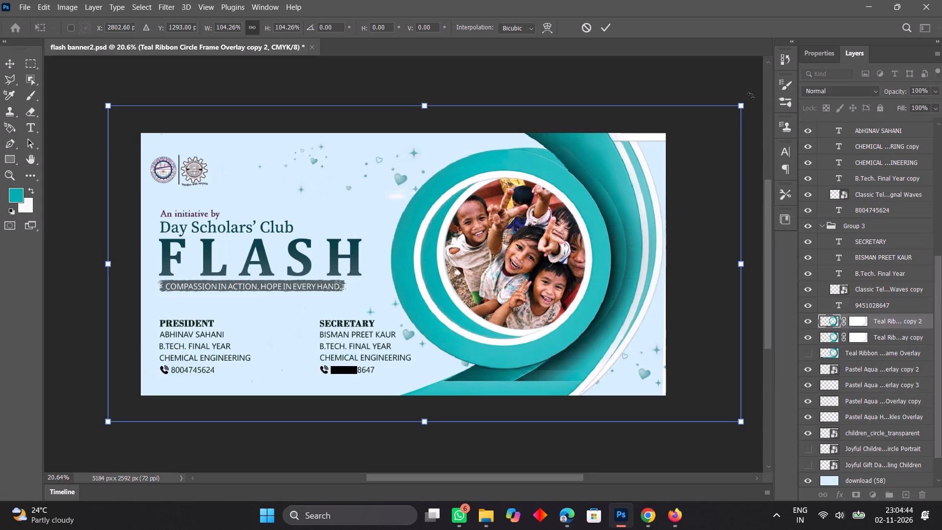
# Scale the copy 2 frame to about 104.88% and rotate it clockwise to about 7.7°.
pyautogui.click(740, 106)
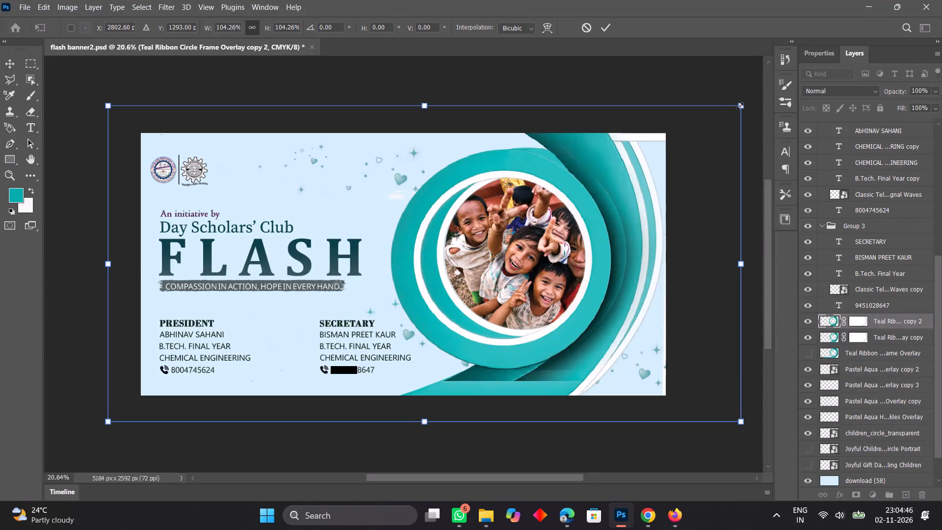
pyautogui.click(740, 106)
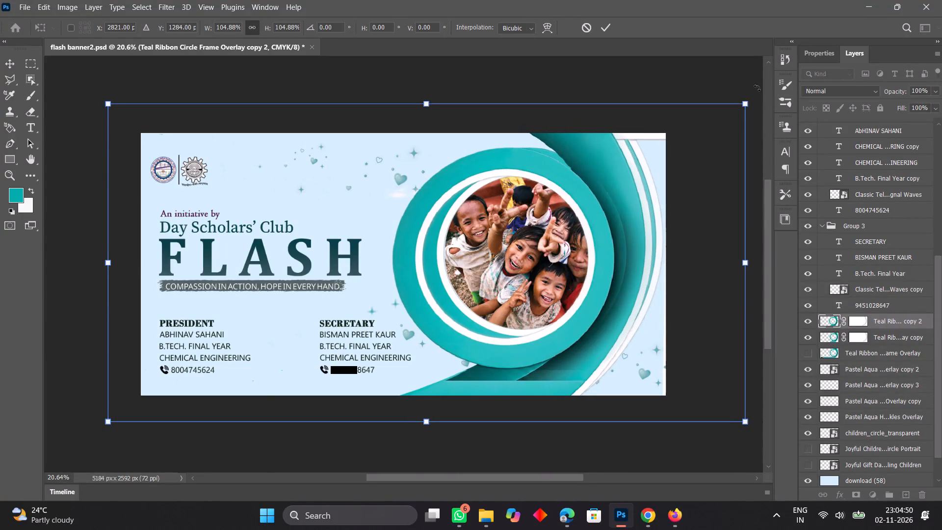
pyautogui.moveTo(757, 88); pyautogui.dragTo(765, 97)
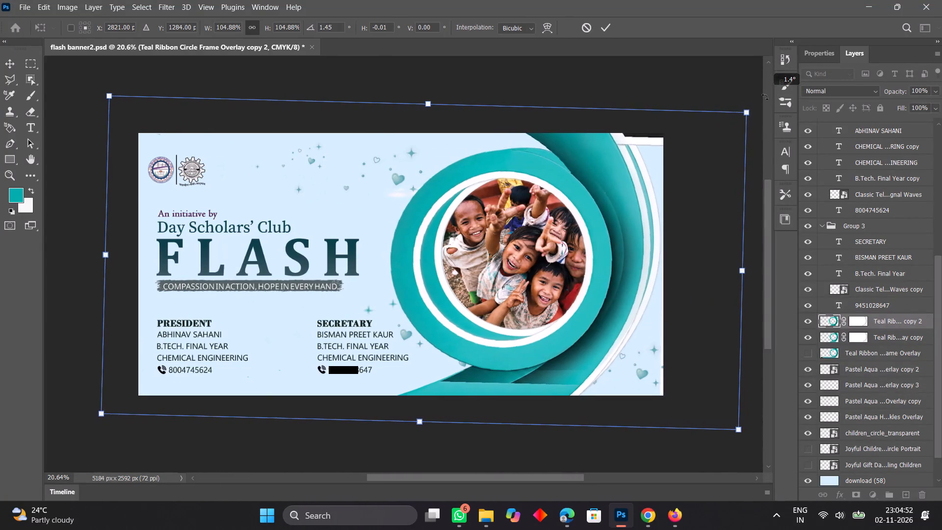
pyautogui.moveTo(765, 97); pyautogui.dragTo(769, 100)
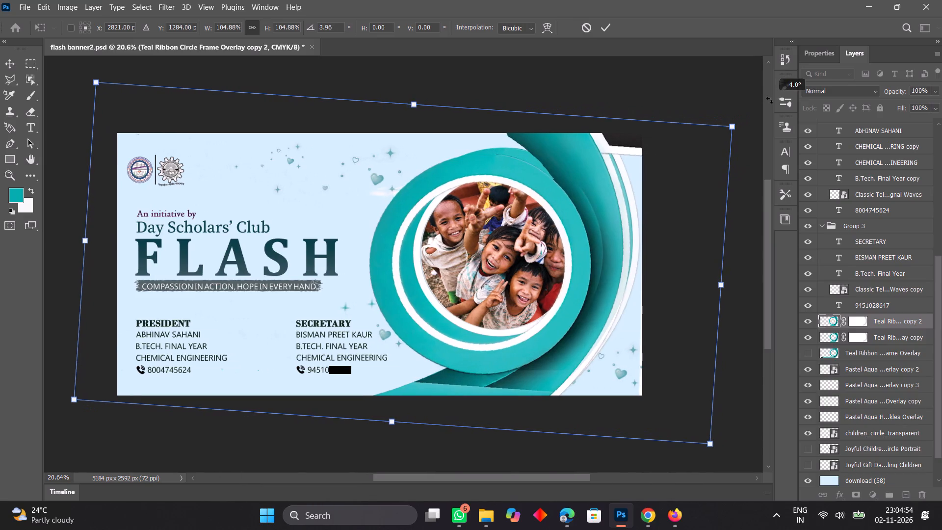
pyautogui.moveTo(769, 100); pyautogui.dragTo(774, 112)
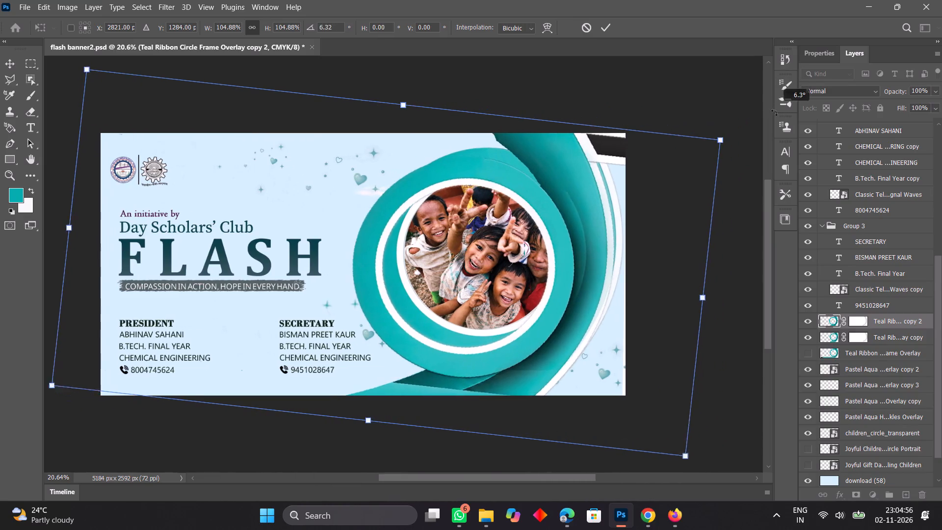
pyautogui.moveTo(774, 112); pyautogui.dragTo(773, 97)
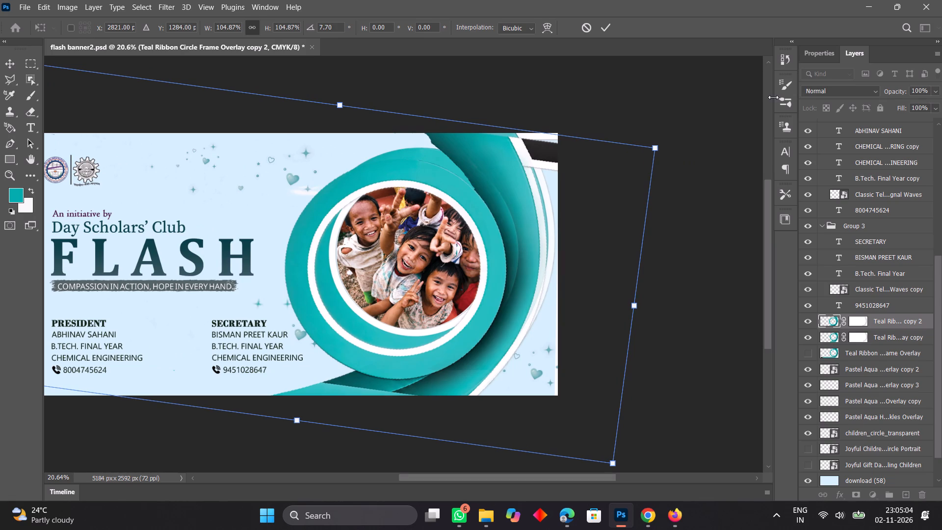
# Toggle the copy 2 layer's visibility to compare the banner with and without the rotated frame.
pyautogui.click(808, 321)
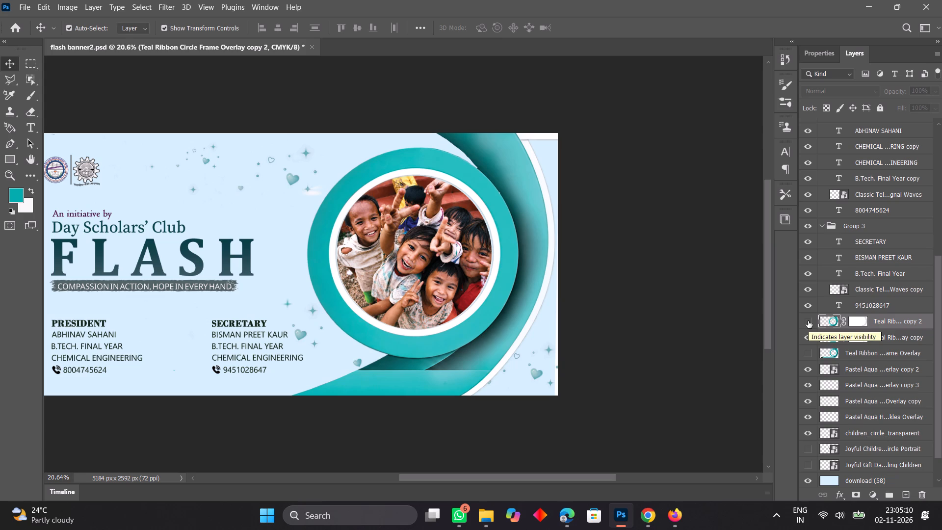
pyautogui.click(808, 321)
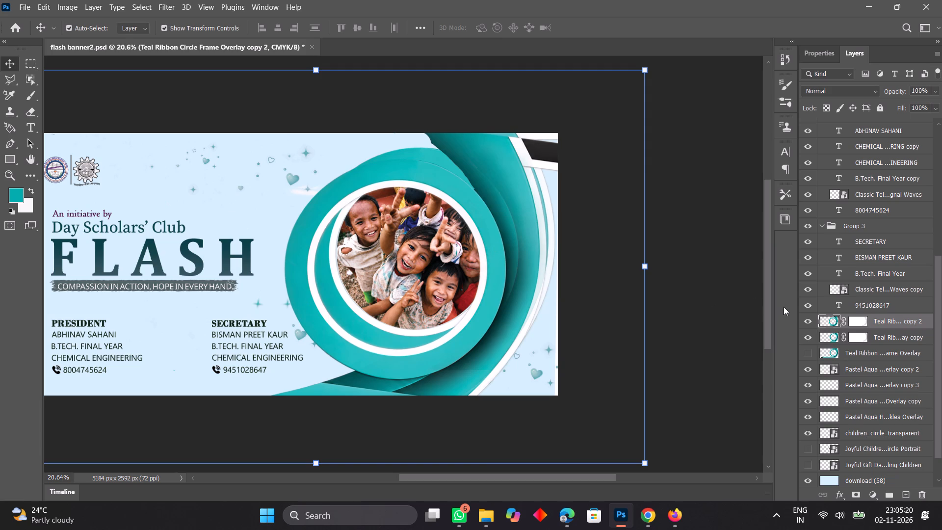
pyautogui.click(807, 320)
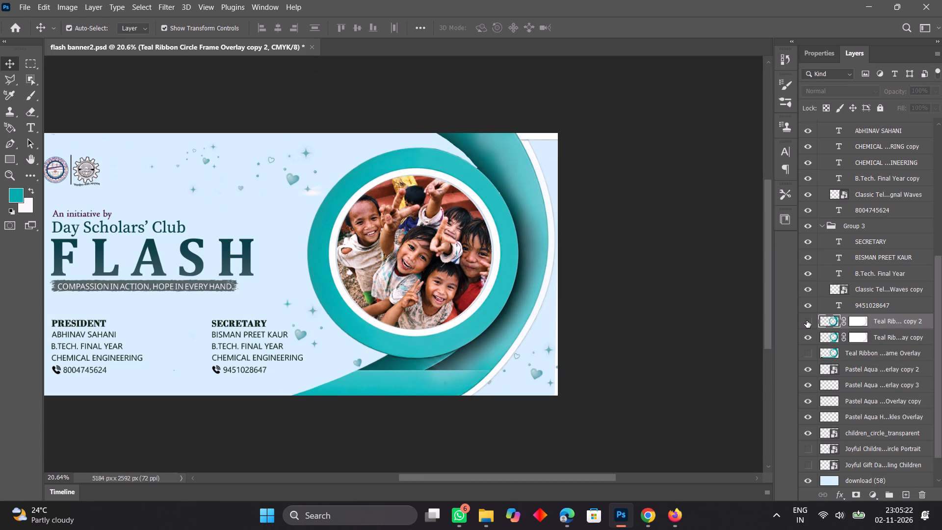
pyautogui.click(807, 320)
pyautogui.click(807, 320)
pyautogui.click(807, 320)
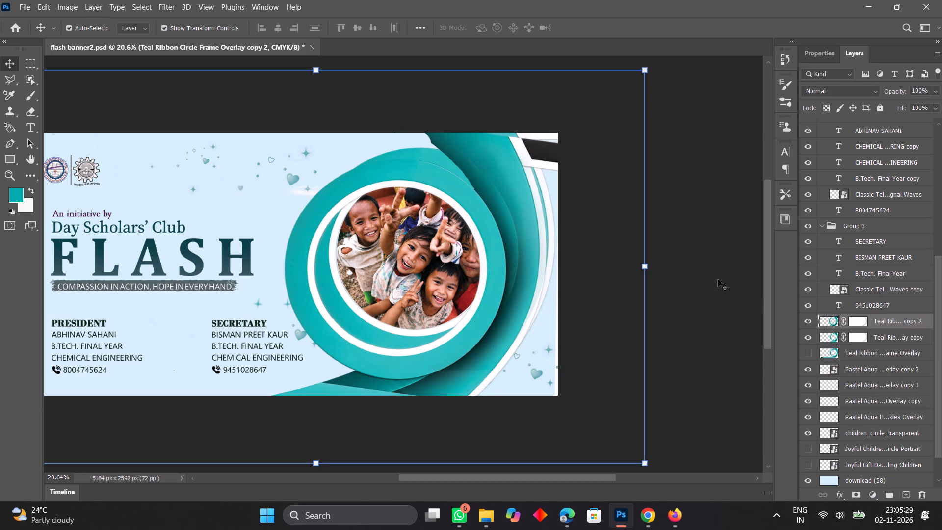
# Move the rotated copy 2 frame about 121 px toward the banner's outer edge and 24 px upward.
pyautogui.moveTo(488, 313); pyautogui.dragTo(498, 307)
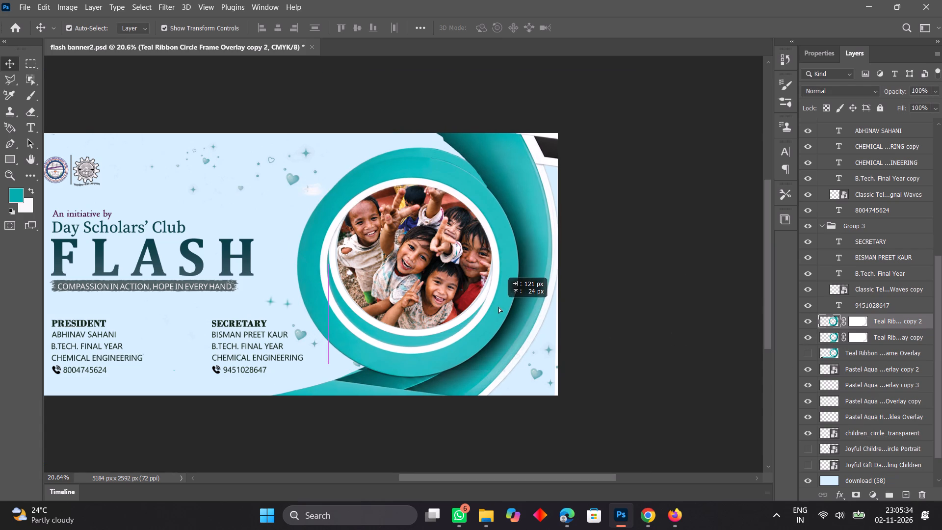
pyautogui.moveTo(498, 307); pyautogui.dragTo(499, 309)
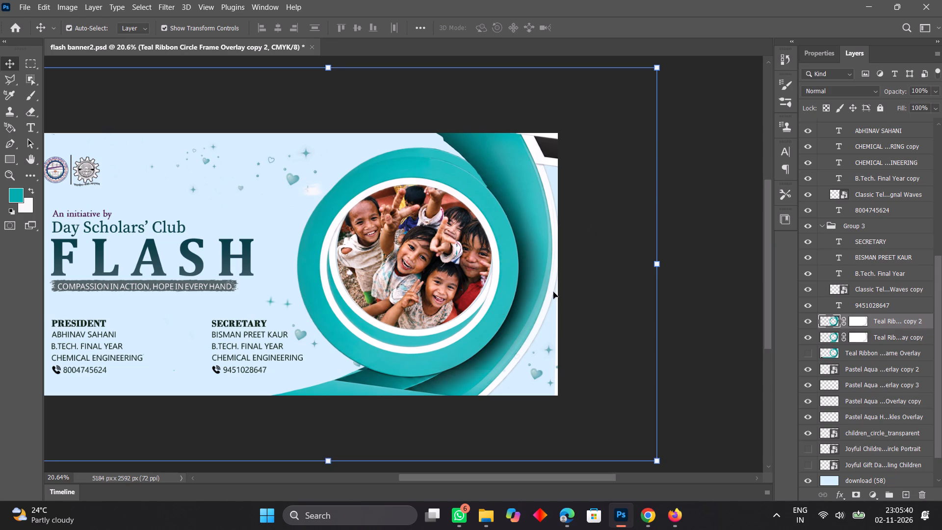
# Nudge the rotated copy 2 frame horizontally back toward the banner text.
pyautogui.press('Left')
pyautogui.press('Left')
pyautogui.press('Left')
pyautogui.press('Left')
pyautogui.press('Left')
pyautogui.press('Left')
pyautogui.press('Left')
pyautogui.press('Left')
pyautogui.press('Left')
pyautogui.press('Left')
pyautogui.press('Left')
pyautogui.press('Left')
pyautogui.press('Left')
pyautogui.press('Left')
pyautogui.press('Left')
pyautogui.press('Left')
pyautogui.press('Left')
pyautogui.press('Left')
pyautogui.press('Left')
pyautogui.press('Left')
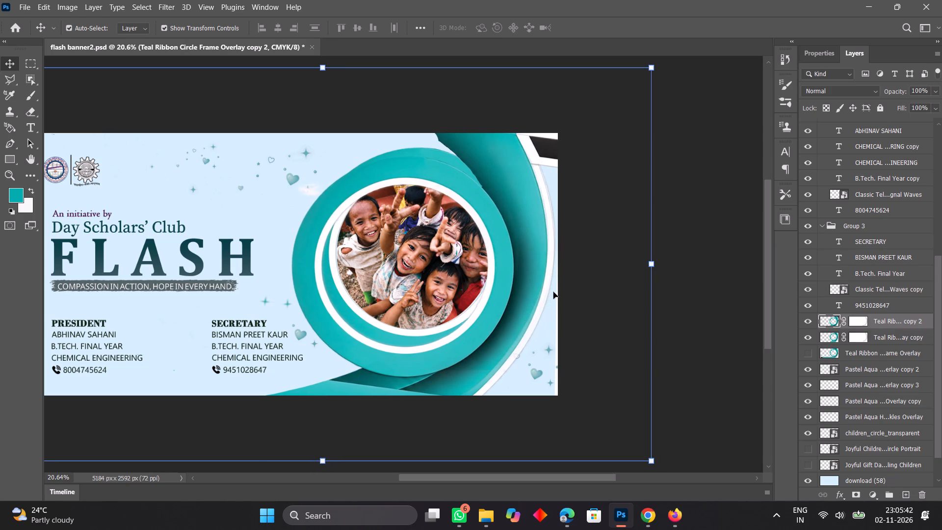
pyautogui.press('Left')
pyautogui.press('Left')
# Raise the copy 2 frame in small nudges, with slight sideways adjustments, to align its ribbon tail beneath the main ring.
pyautogui.press('Up')
pyautogui.press('Up')
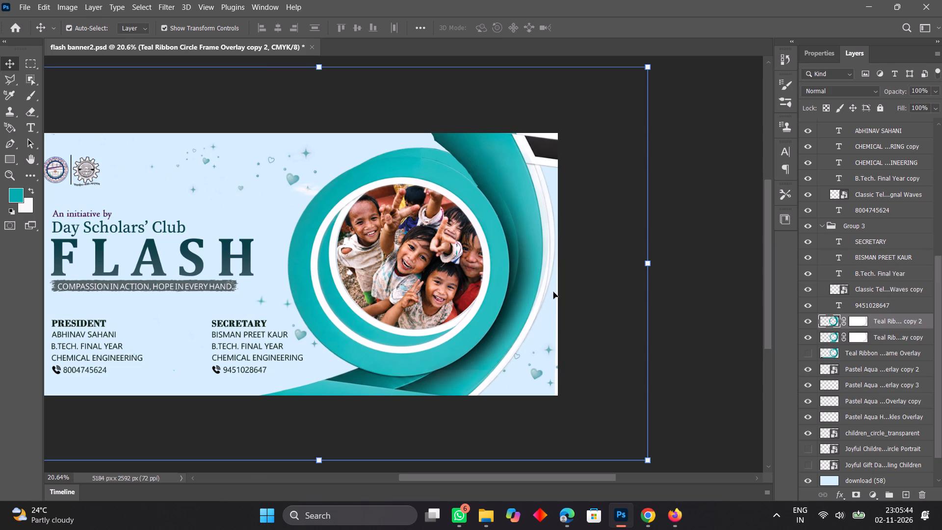
pyautogui.press('Up')
pyautogui.press('Up')
pyautogui.press('Left')
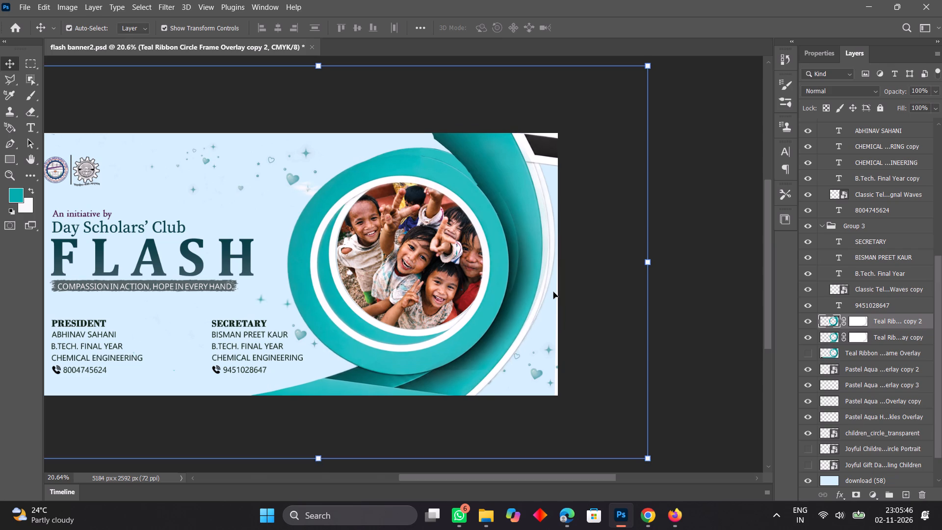
pyautogui.press('Up')
pyautogui.press('Left')
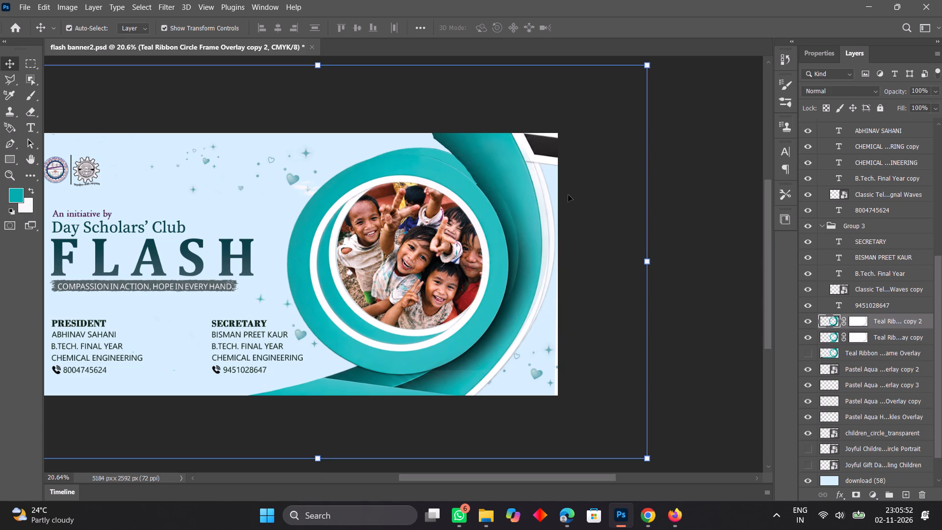
pyautogui.press('Up')
pyautogui.press('Up')
pyautogui.press('Up')
pyautogui.press('Right')
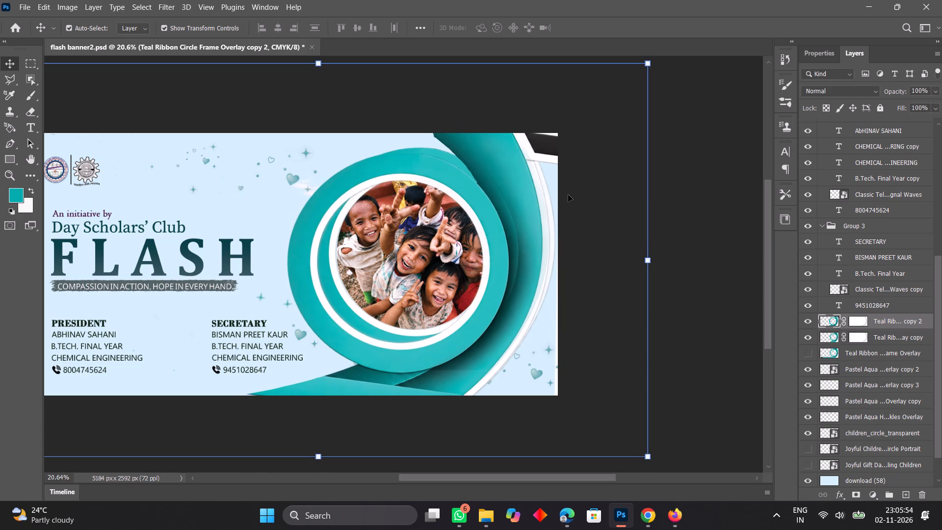
pyautogui.press('Up')
pyautogui.press('Up')
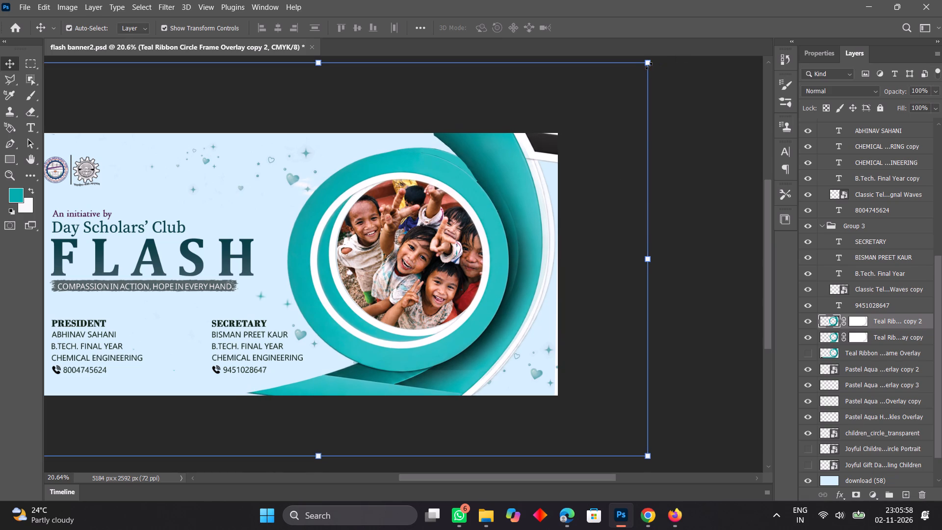
# Rotate the Teal Ribbon Circle Frame Overlay copy 2 frame clockwise by about 0.7°.
pyautogui.hotkey('ctrl', '-')
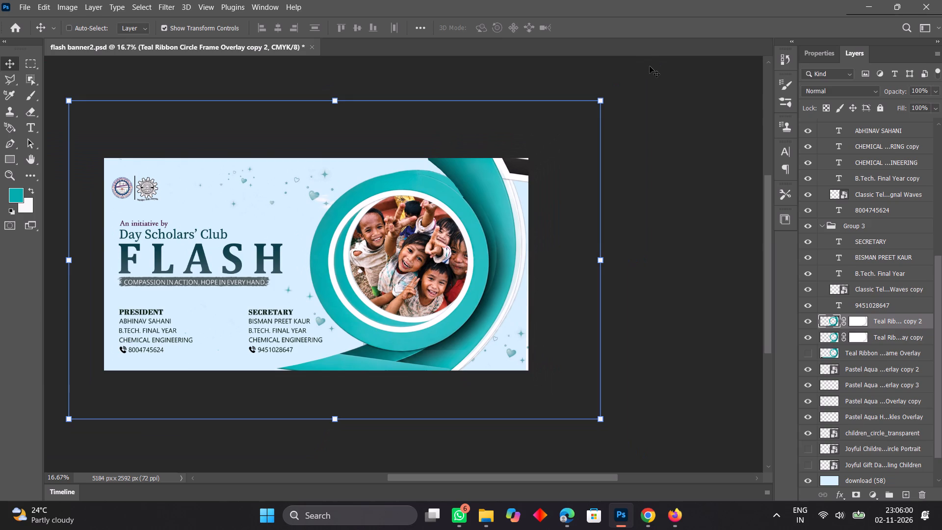
pyautogui.moveTo(609, 94); pyautogui.dragTo(617, 94)
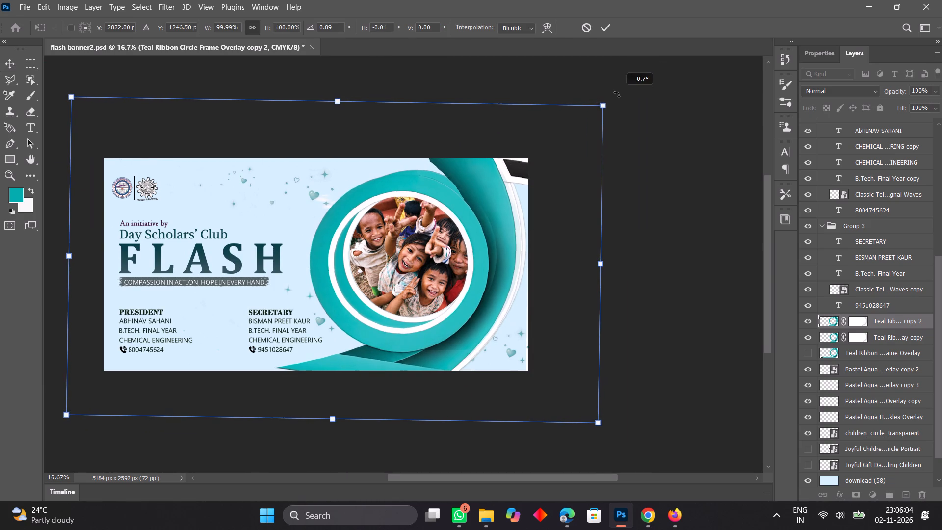
pyautogui.moveTo(617, 94); pyautogui.dragTo(615, 95)
# Nudge the rotated copy 2 frame up 24 px and 42 px toward the banner's outer edge.
pyautogui.press('Up')
pyautogui.press('Up')
pyautogui.press('Up')
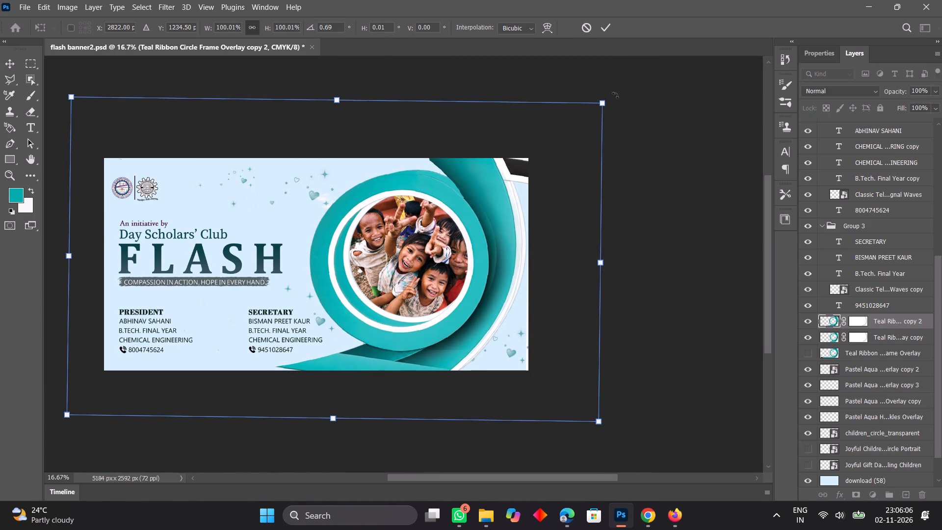
pyautogui.press('Up')
pyautogui.press('Right')
pyautogui.press('Right')
pyautogui.press('Right')
pyautogui.press('Right')
pyautogui.press('Right')
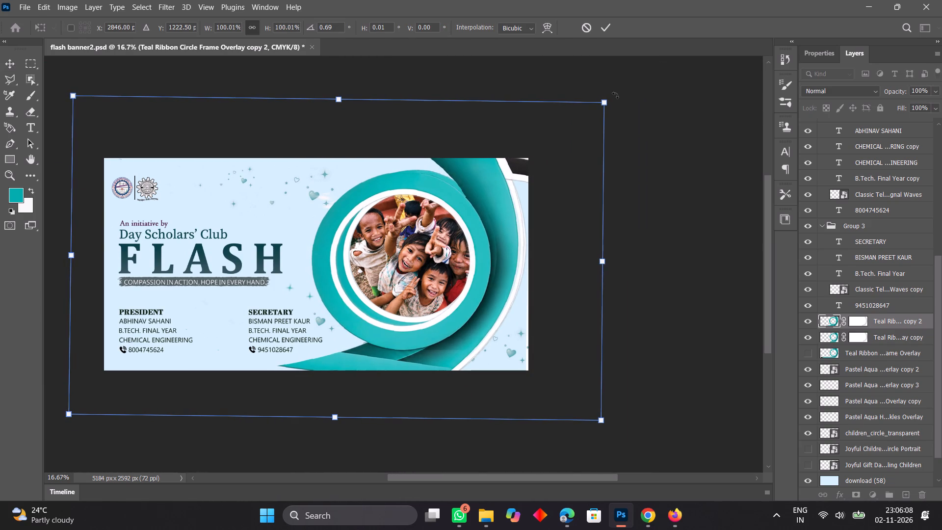
pyautogui.press('Right')
pyautogui.press('Right')
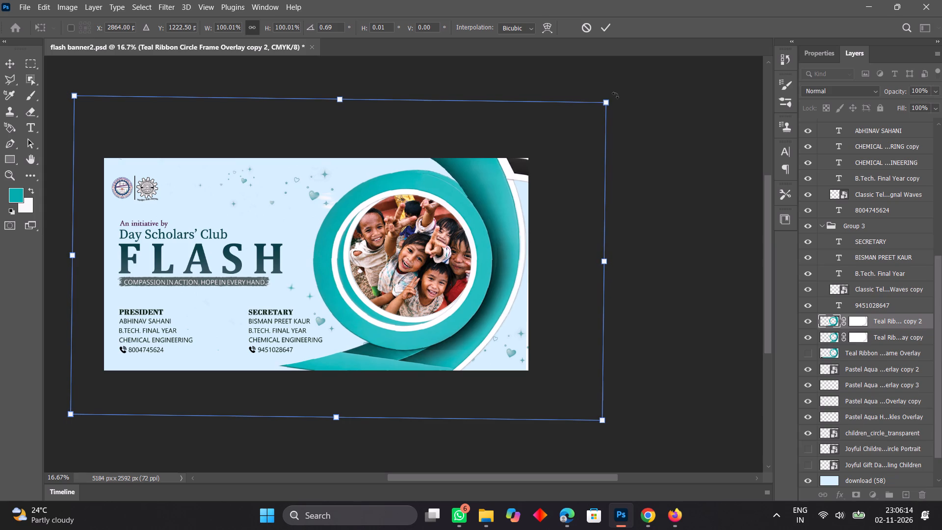
# Toggle the copy 2 layer's visibility to compare the banner with and without the repositioned frame.
pyautogui.click(809, 321)
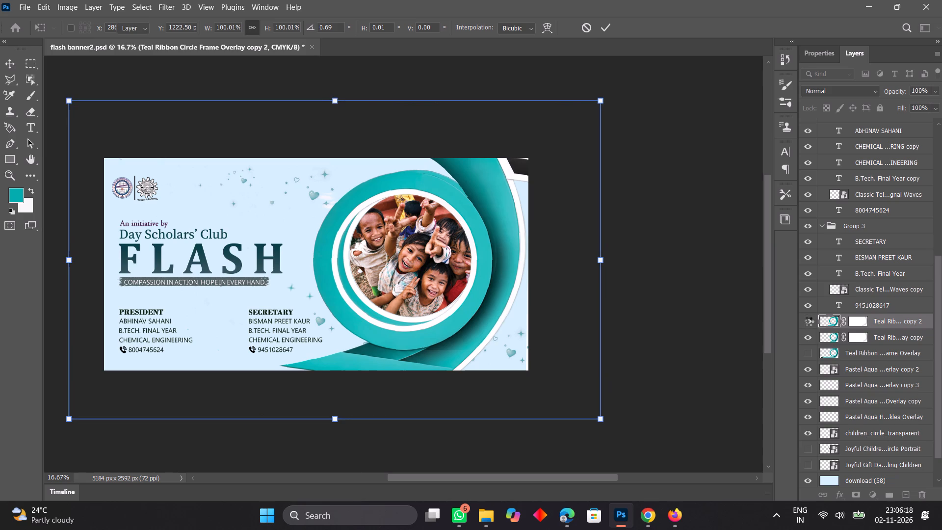
pyautogui.click(809, 321)
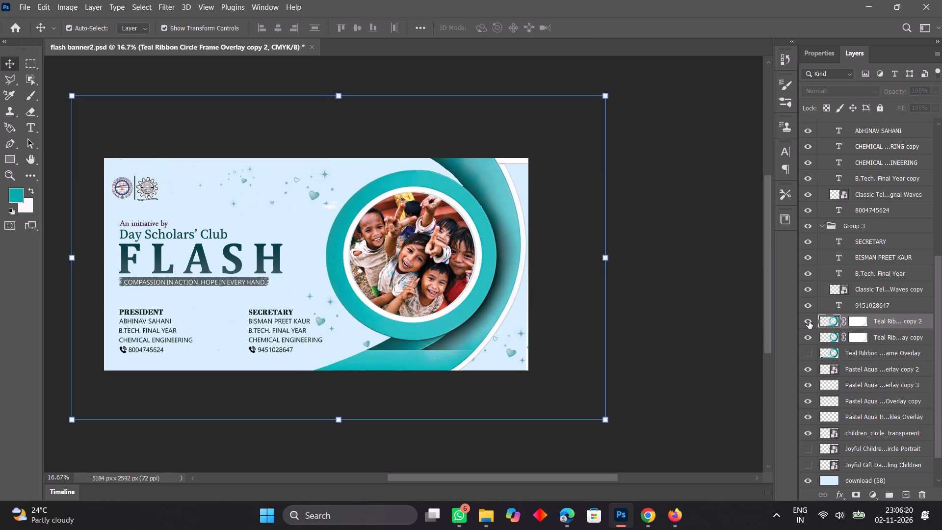
pyautogui.click(809, 321)
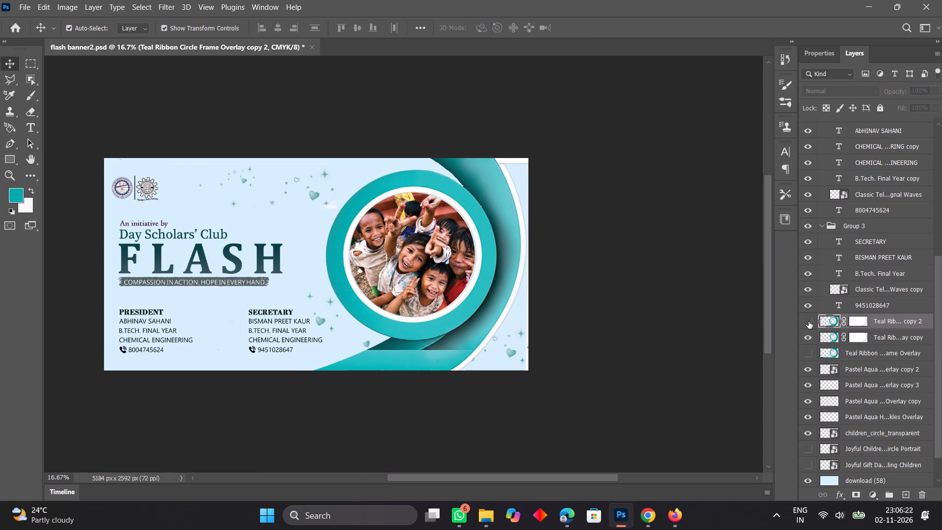
pyautogui.click(809, 321)
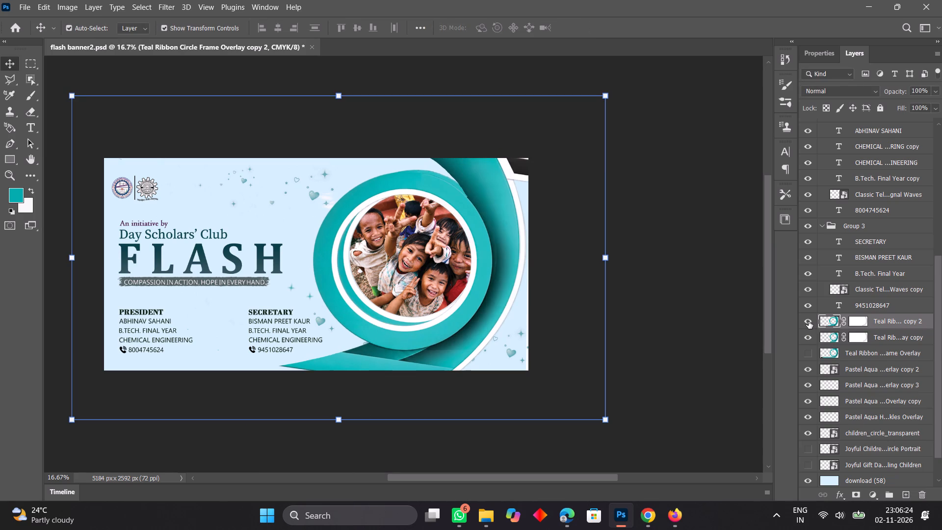
# Fine-tune the copy 2 frame's horizontal position, nudging it outward and back until it sits slightly closer to the banner text.
pyautogui.press('Right')
pyautogui.press('Right')
pyautogui.press('Right')
pyautogui.press('Right')
pyautogui.press('Right')
pyautogui.press('Right')
pyautogui.press('Right')
pyautogui.press('Right')
pyautogui.press('Right')
pyautogui.press('Right')
pyautogui.press('Right')
pyautogui.press('Right')
pyautogui.press('Right')
pyautogui.press('Right')
pyautogui.press('Right')
pyautogui.press('Right')
pyautogui.press('Right')
pyautogui.press('Right')
pyautogui.press('Right')
pyautogui.press('Right')
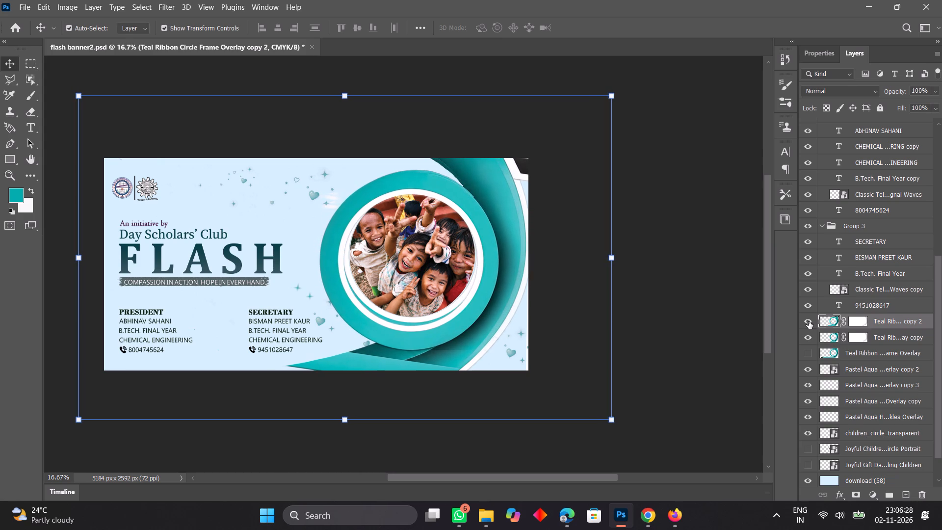
pyautogui.press('Left')
pyautogui.press('Left')
pyautogui.press('Left')
pyautogui.press('Left')
pyautogui.press('Left')
pyautogui.press('Left')
pyautogui.press('Left')
pyautogui.press('Left')
pyautogui.press('Left')
pyautogui.press('Left')
pyautogui.press('Left')
pyautogui.press('Left')
pyautogui.press('Left')
pyautogui.press('Left')
pyautogui.press('Left')
pyautogui.press('Left')
pyautogui.press('Left')
pyautogui.press('Left')
pyautogui.press('Left')
pyautogui.press('Left')
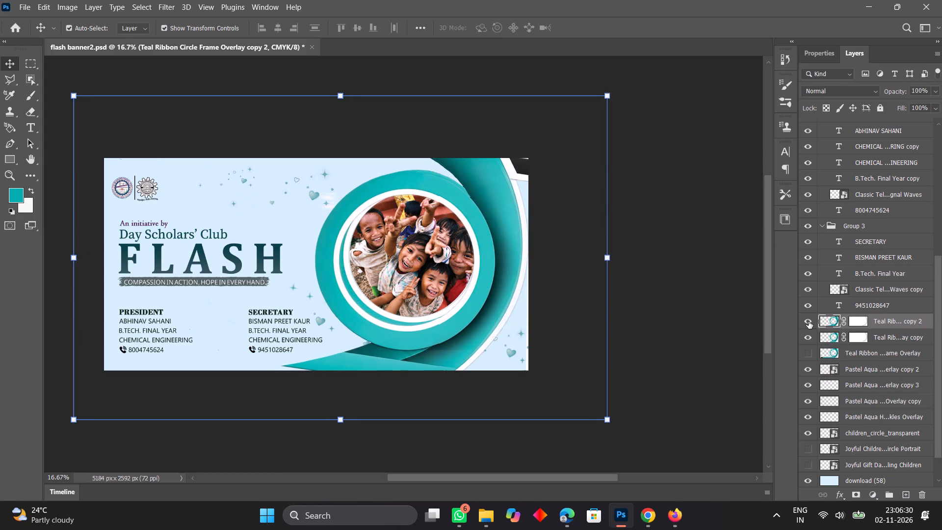
pyautogui.press('Left')
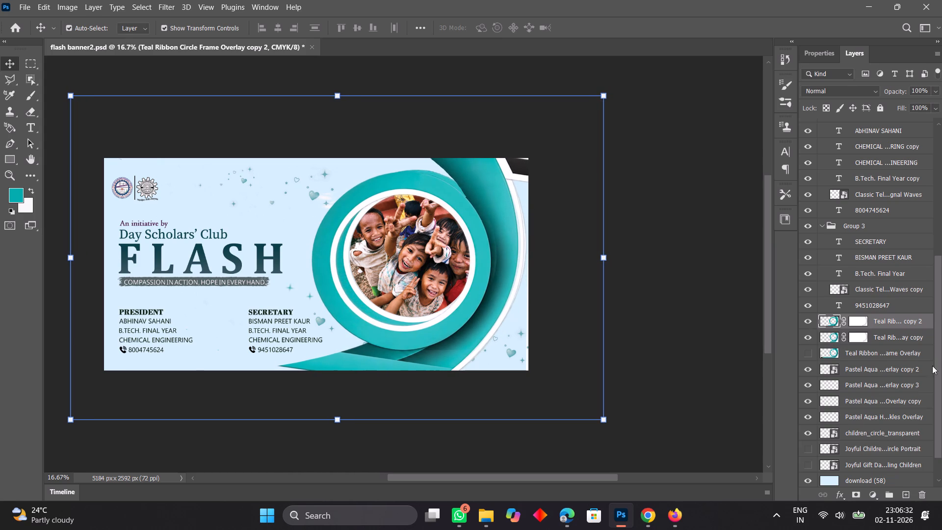
# Hide and reshow the copy 2 frame to check its ribbon tail against the main ring.
pyautogui.click(807, 321)
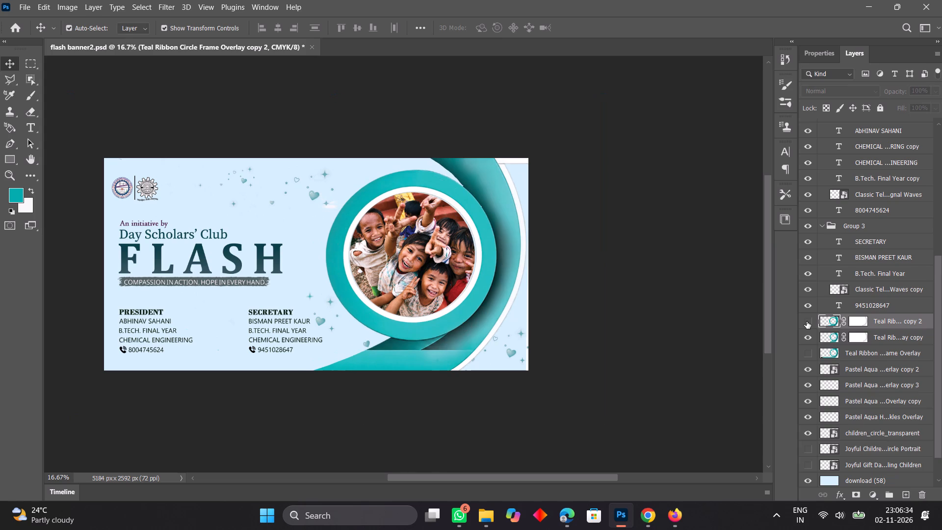
pyautogui.click(807, 321)
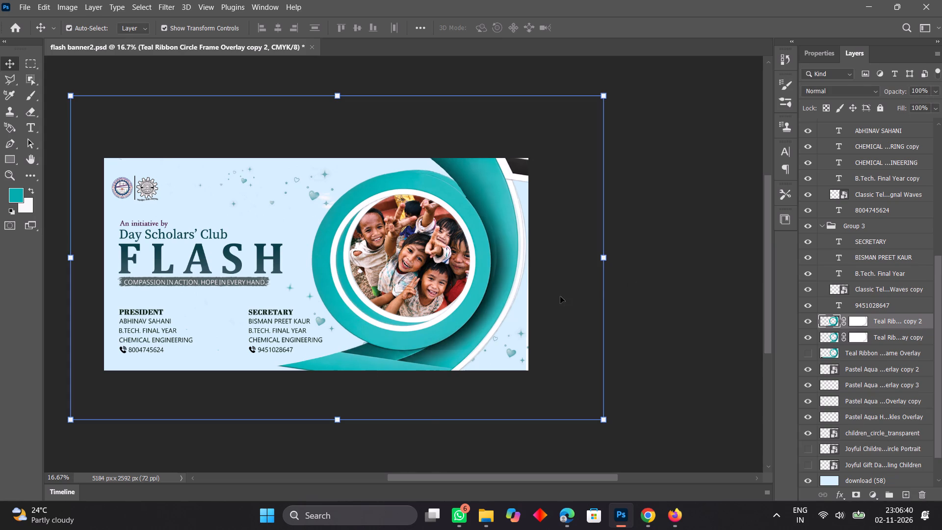
# Erase the copy 2 ring where it doubles the main ring, along the side facing the text and across the top of the photo.
pyautogui.click(25, 111)
pyautogui.moveTo(330, 232); pyautogui.dragTo(352, 197)
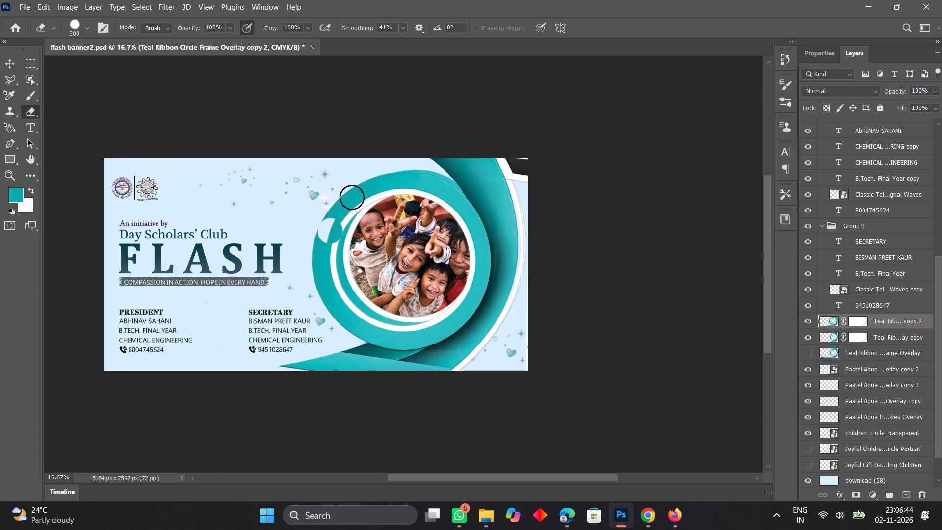
pyautogui.moveTo(352, 197); pyautogui.dragTo(331, 210)
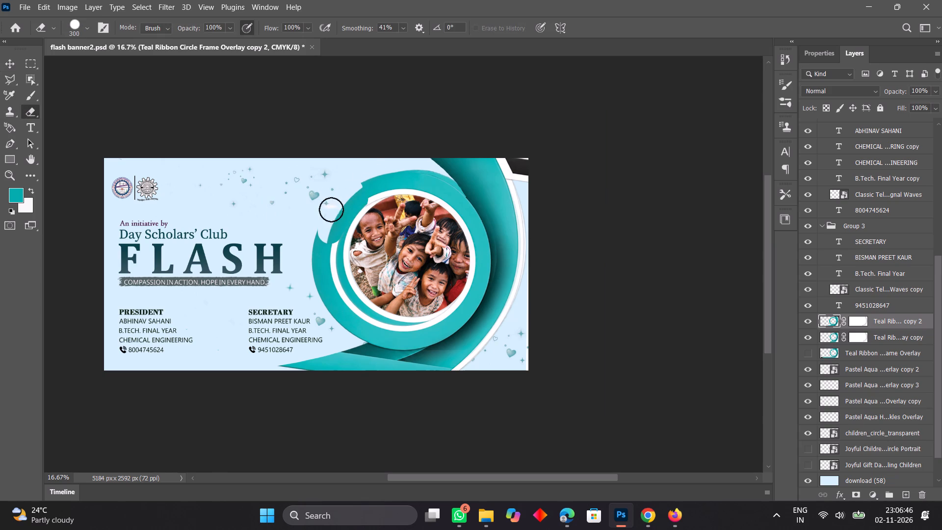
pyautogui.moveTo(331, 210); pyautogui.dragTo(337, 209)
pyautogui.moveTo(337, 209); pyautogui.dragTo(335, 249)
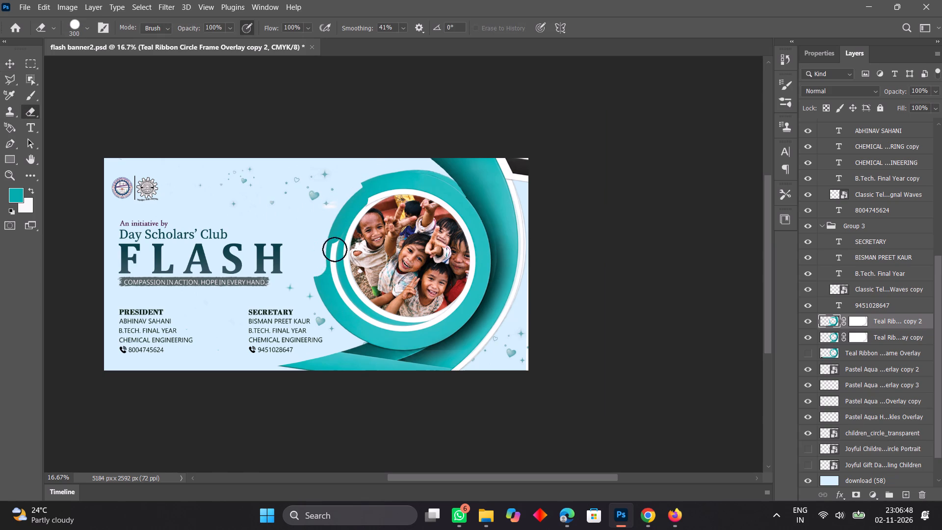
pyautogui.moveTo(335, 249); pyautogui.dragTo(354, 201)
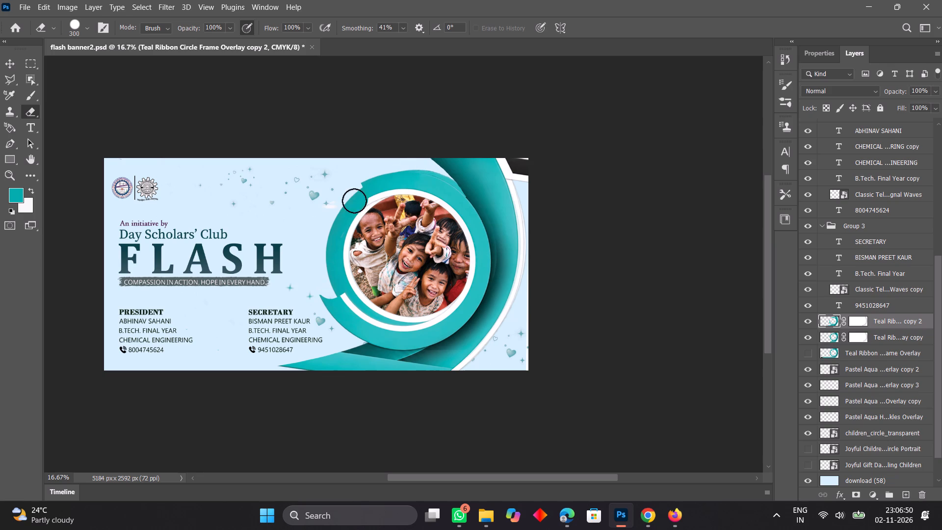
pyautogui.moveTo(354, 201); pyautogui.dragTo(471, 145)
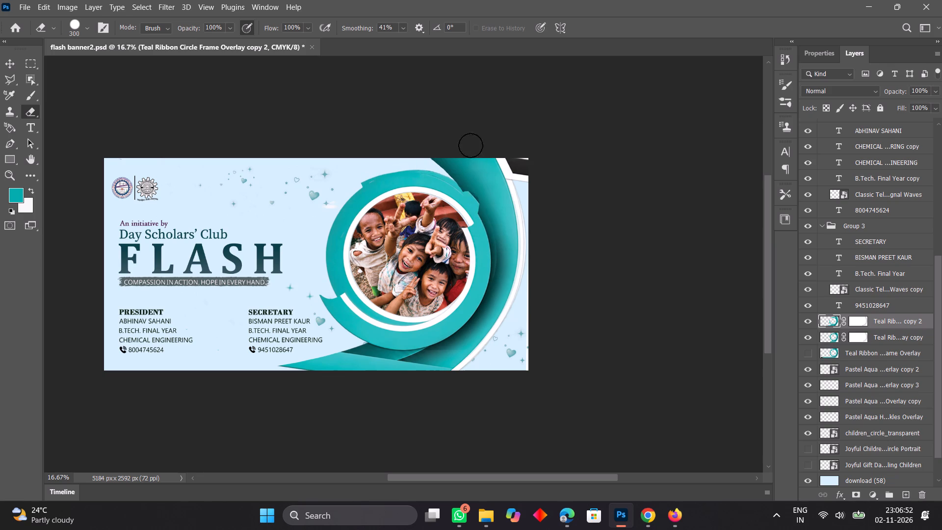
# Erase copy 2's dark corner patch and overlapping outer ribbon, from the banner's top outer corner down beside the photo.
pyautogui.moveTo(471, 145); pyautogui.dragTo(493, 166)
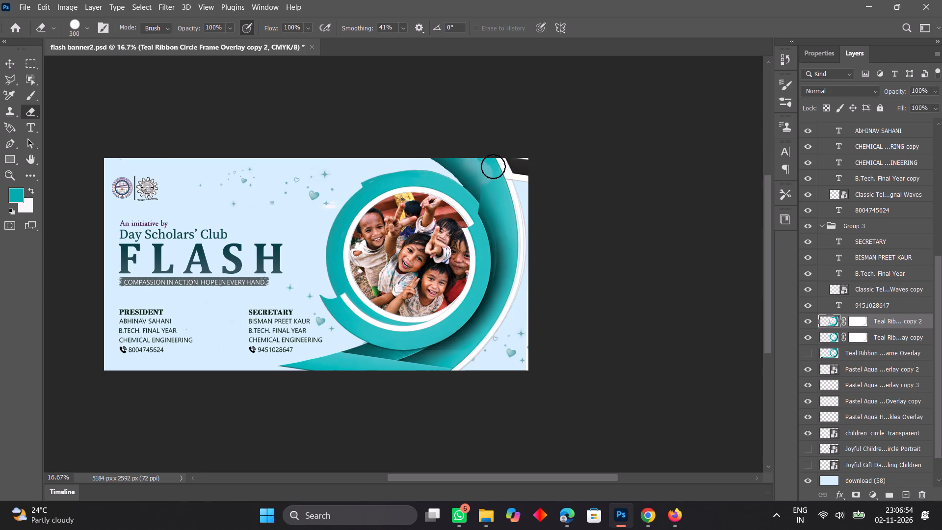
pyautogui.moveTo(493, 166); pyautogui.dragTo(520, 193)
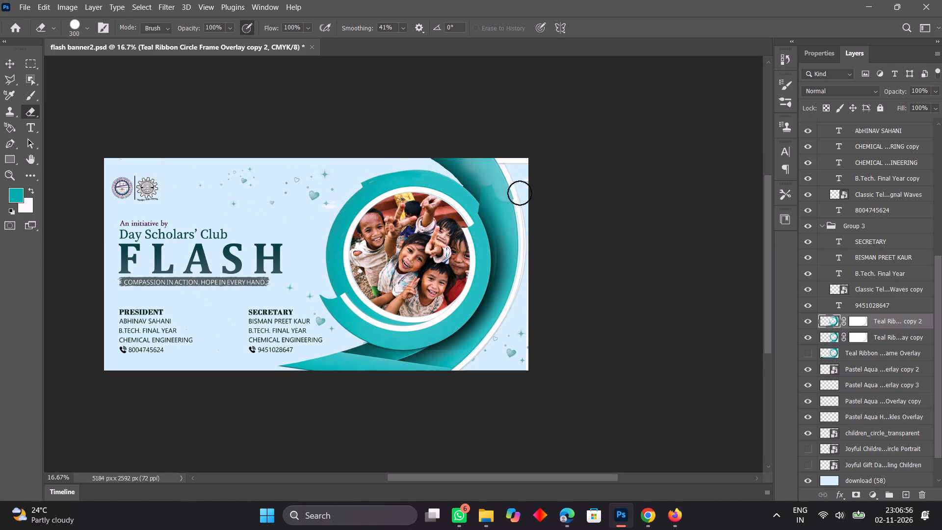
pyautogui.moveTo(520, 193); pyautogui.dragTo(491, 185)
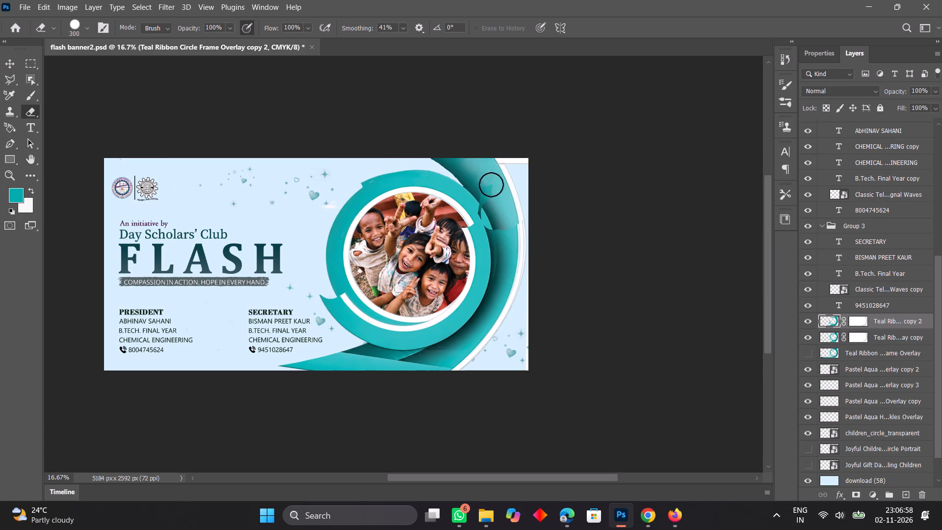
pyautogui.moveTo(491, 185); pyautogui.dragTo(503, 275)
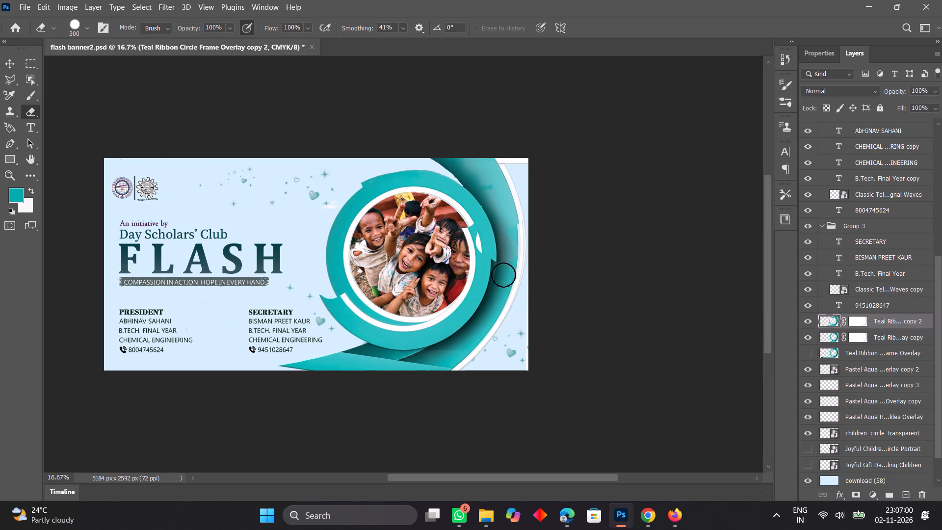
pyautogui.moveTo(503, 275); pyautogui.dragTo(515, 263)
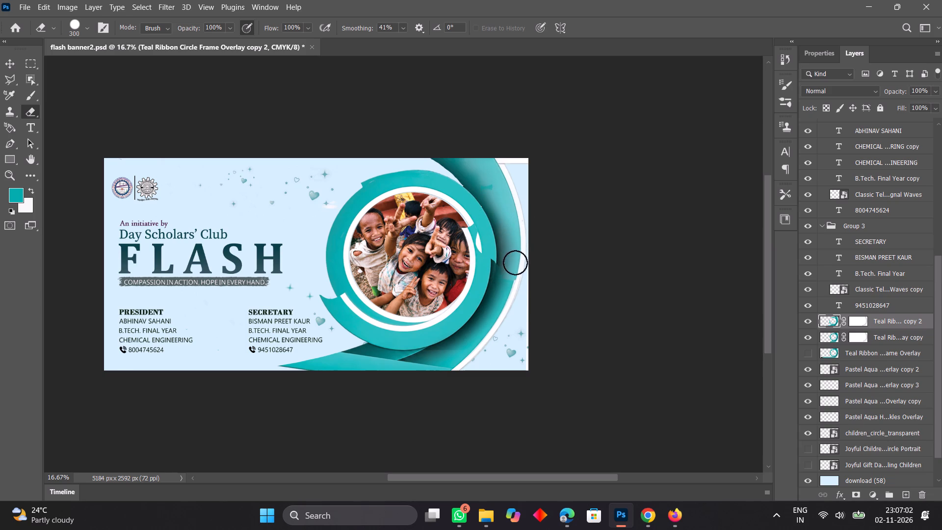
pyautogui.moveTo(515, 263); pyautogui.dragTo(489, 240)
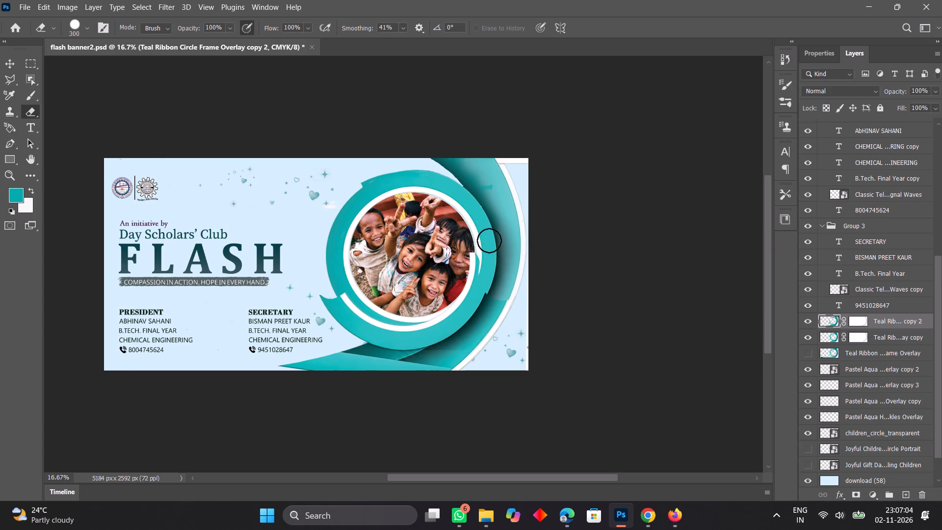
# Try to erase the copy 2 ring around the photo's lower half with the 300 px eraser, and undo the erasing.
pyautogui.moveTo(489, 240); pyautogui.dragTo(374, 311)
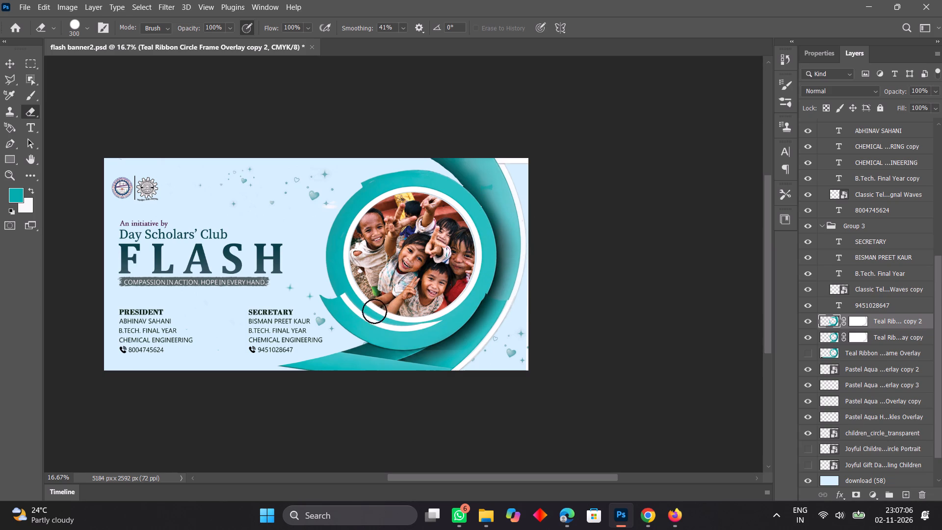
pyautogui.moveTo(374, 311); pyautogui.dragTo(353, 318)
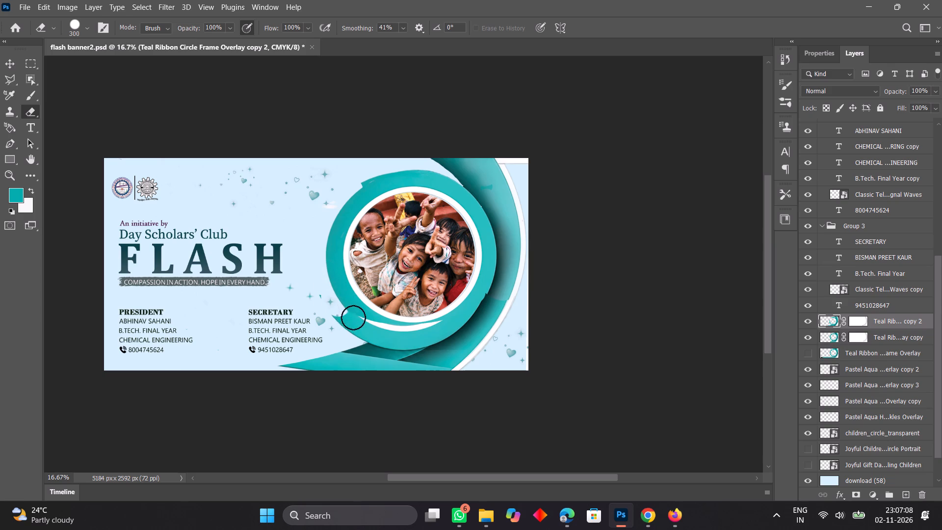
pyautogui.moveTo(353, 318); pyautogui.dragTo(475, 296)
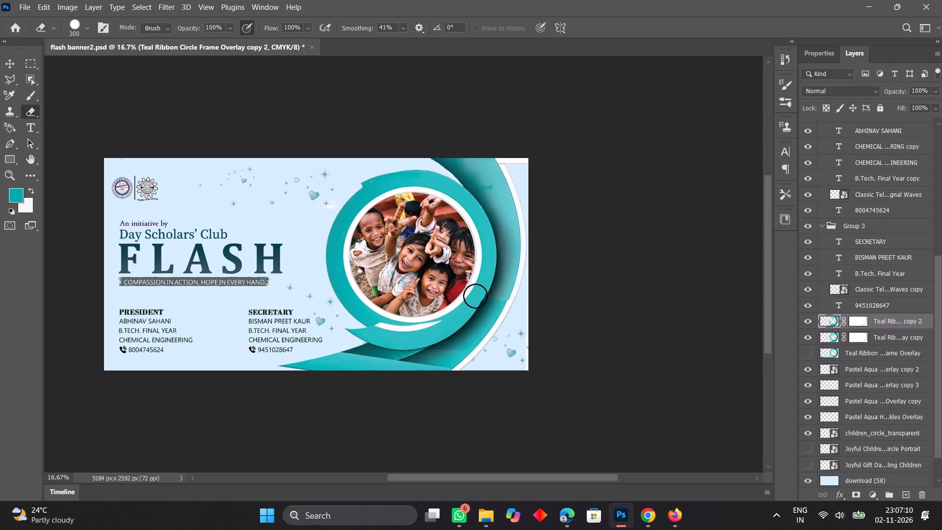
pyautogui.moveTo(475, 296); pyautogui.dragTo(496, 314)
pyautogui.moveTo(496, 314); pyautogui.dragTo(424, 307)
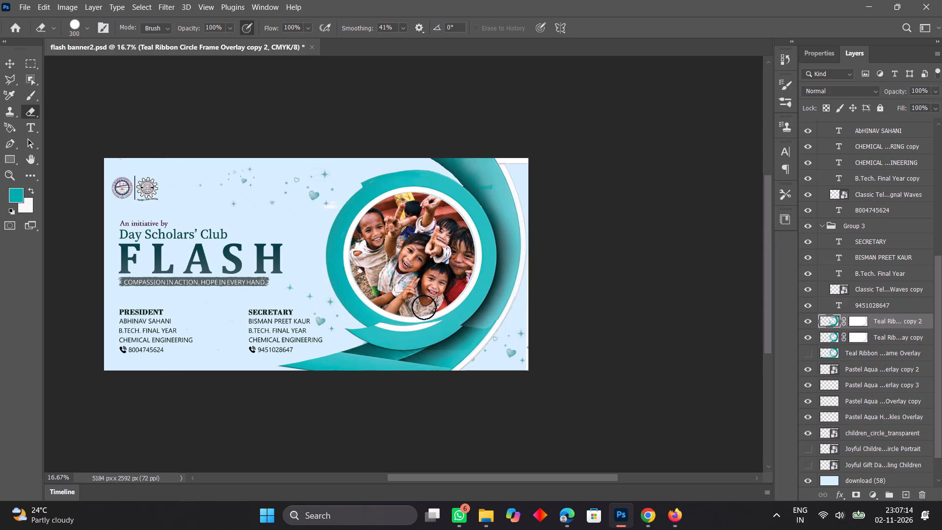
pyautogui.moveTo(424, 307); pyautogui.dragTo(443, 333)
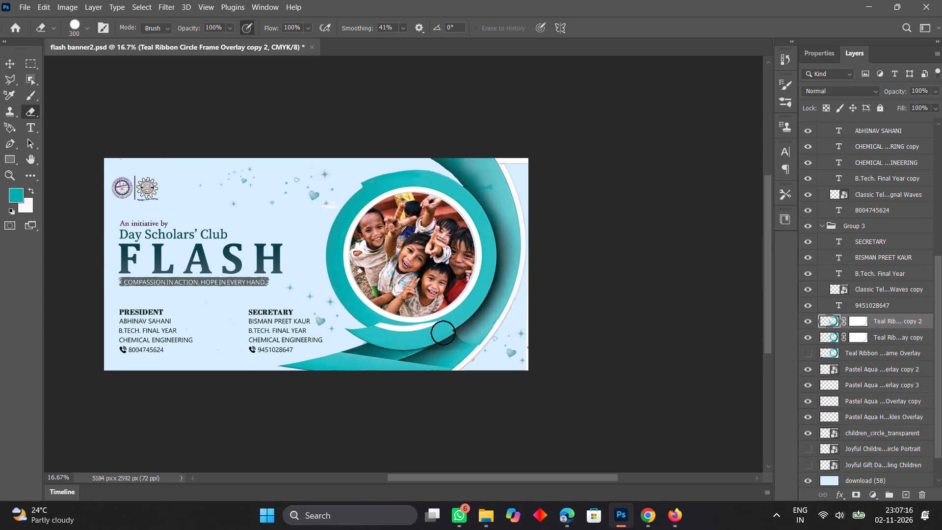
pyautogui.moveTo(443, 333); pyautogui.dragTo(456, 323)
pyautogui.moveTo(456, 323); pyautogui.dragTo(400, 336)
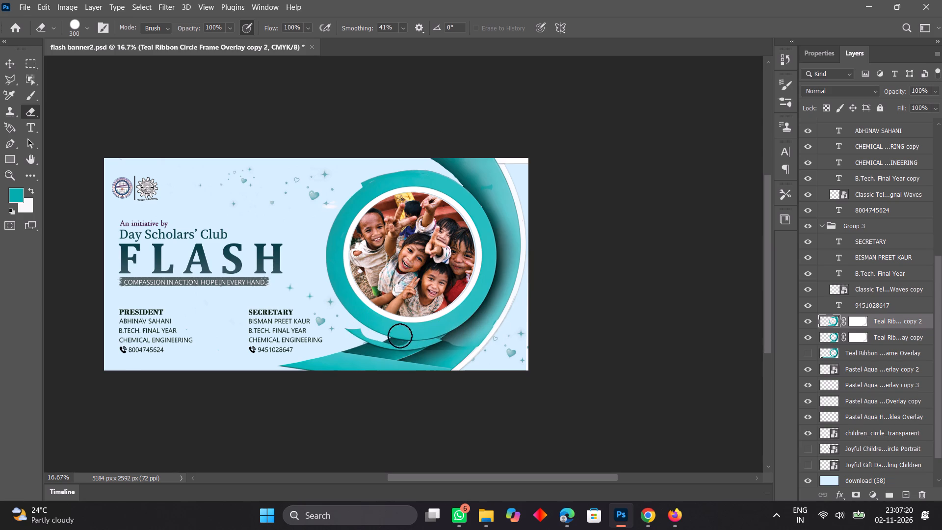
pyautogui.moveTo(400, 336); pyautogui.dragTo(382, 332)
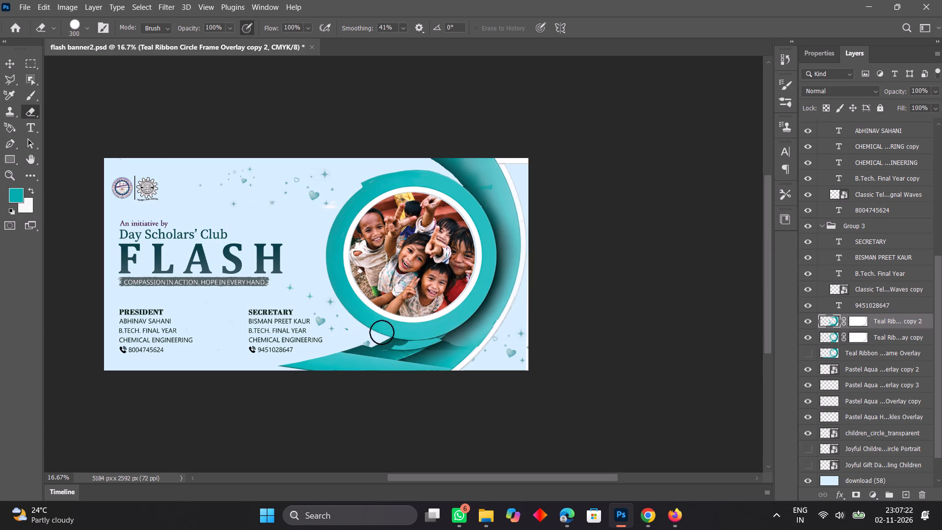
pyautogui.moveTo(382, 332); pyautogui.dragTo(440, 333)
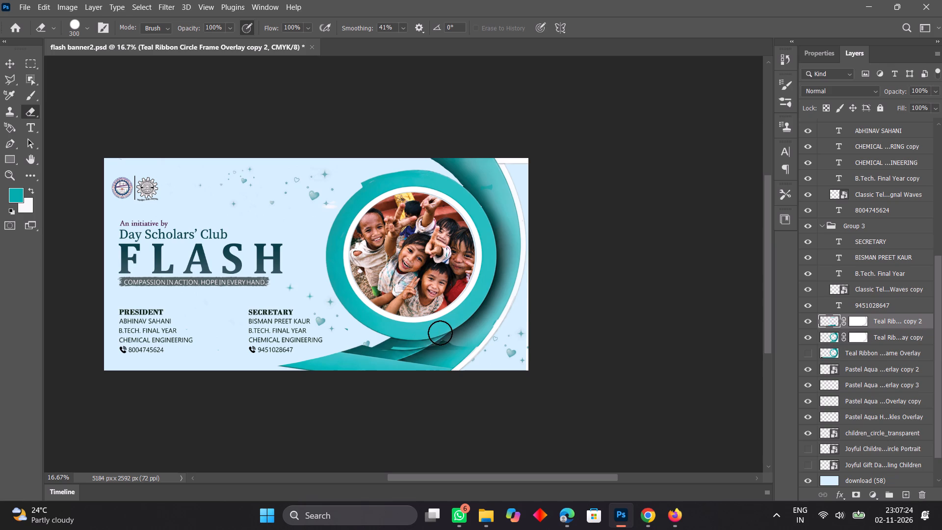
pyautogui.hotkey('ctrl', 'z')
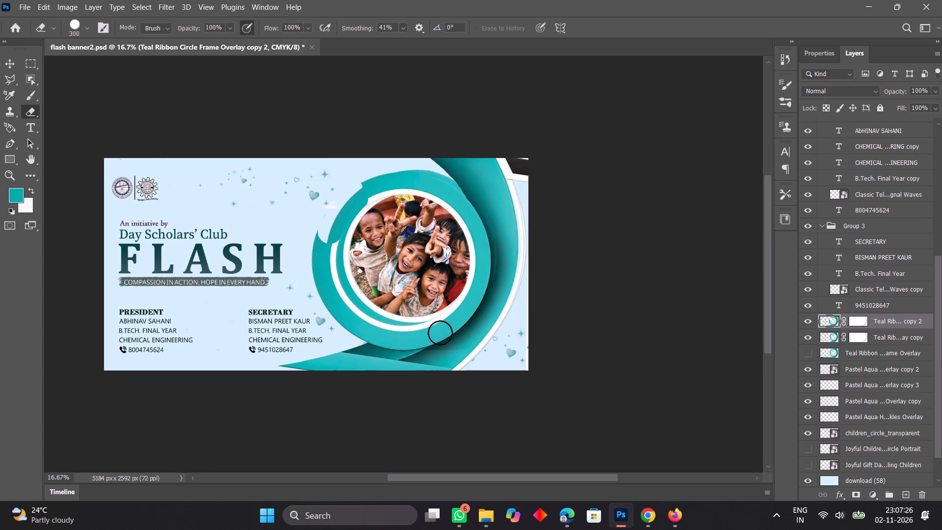
# Enlarge the eraser to 1300 px and erase copy 2's ring, dark corner patch and outer ribbon around the photo's top and both sides.
pyautogui.write(']]]]]]]]]]')
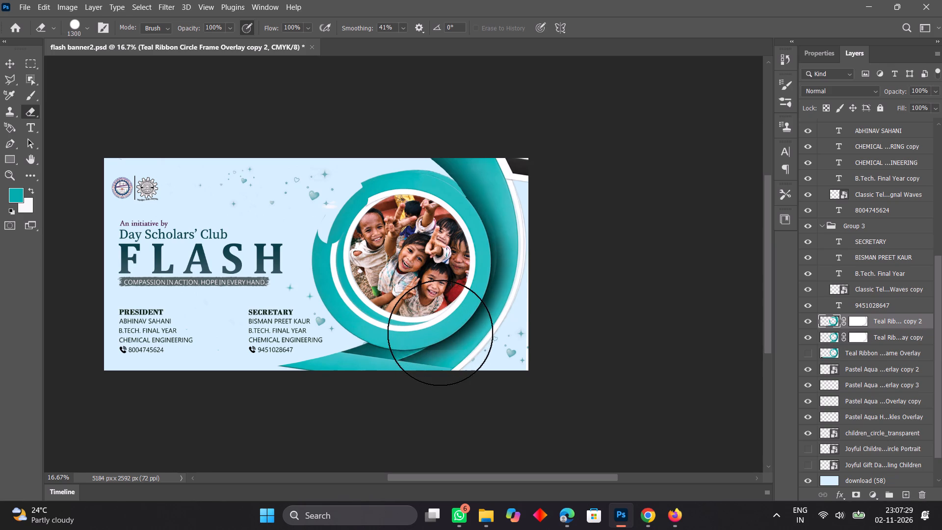
pyautogui.moveTo(472, 223); pyautogui.dragTo(487, 184)
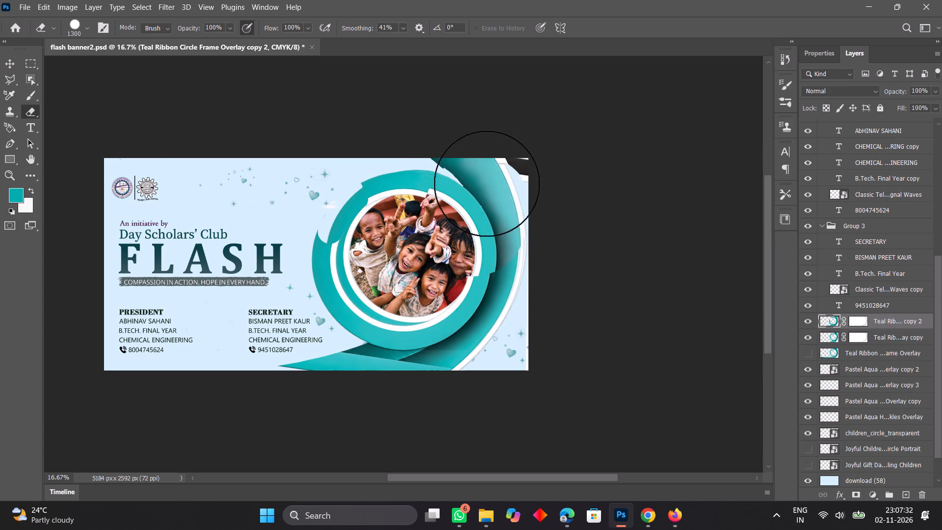
pyautogui.moveTo(487, 184); pyautogui.dragTo(338, 244)
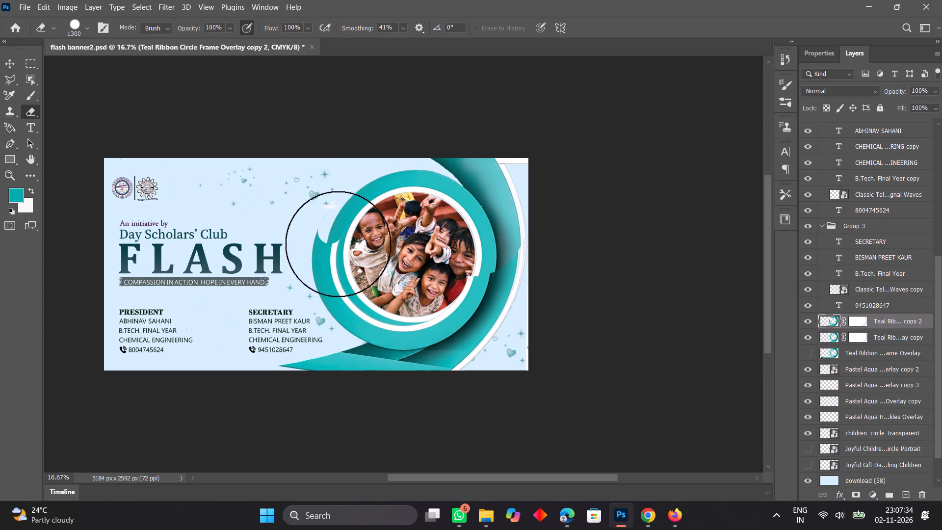
pyautogui.moveTo(338, 244); pyautogui.dragTo(520, 228)
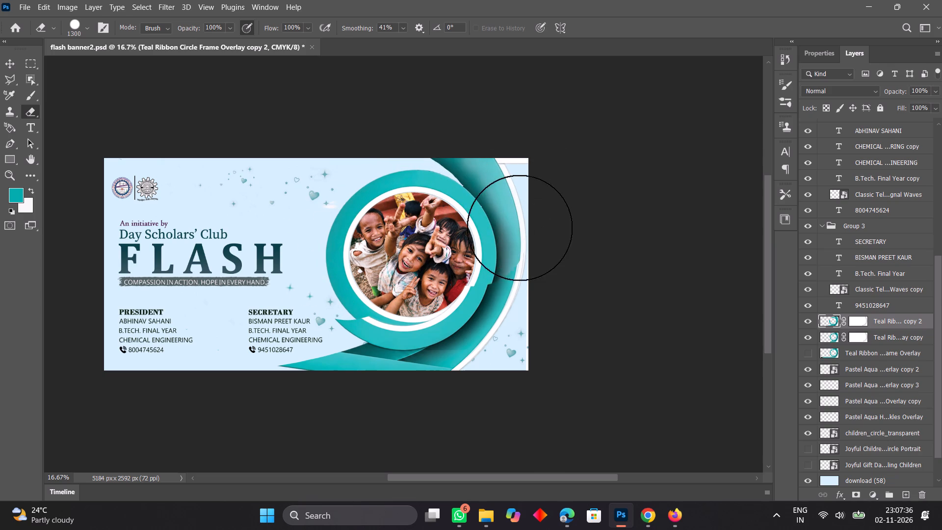
pyautogui.moveTo(520, 228); pyautogui.dragTo(484, 283)
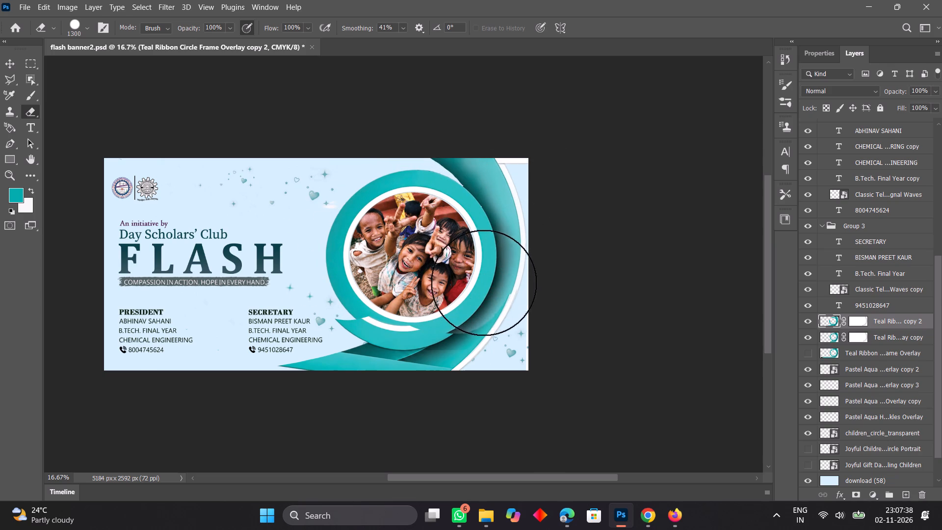
pyautogui.moveTo(484, 283); pyautogui.dragTo(514, 261)
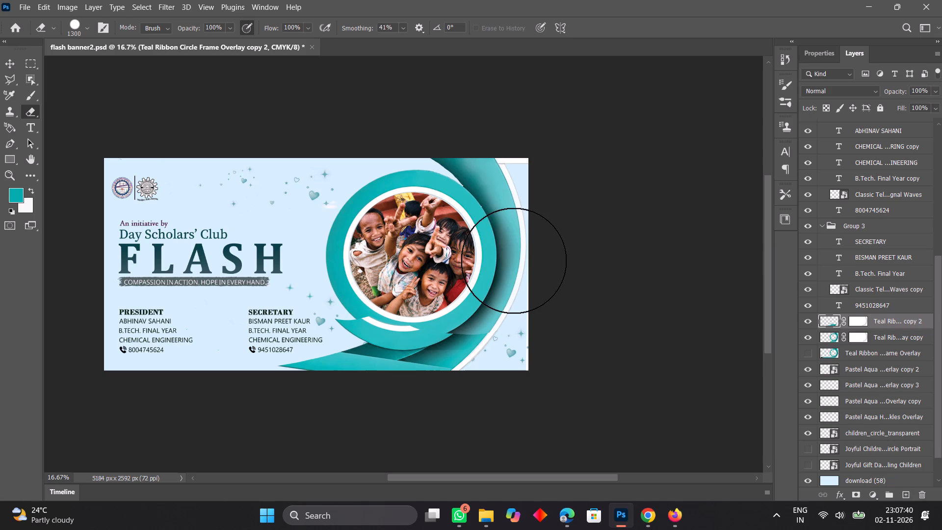
# Reduce the eraser to 600 px and erase copy 2 from the ring below the photo to the white outer border, undoing and redoing the first pass.
pyautogui.write('[[[[[[[')
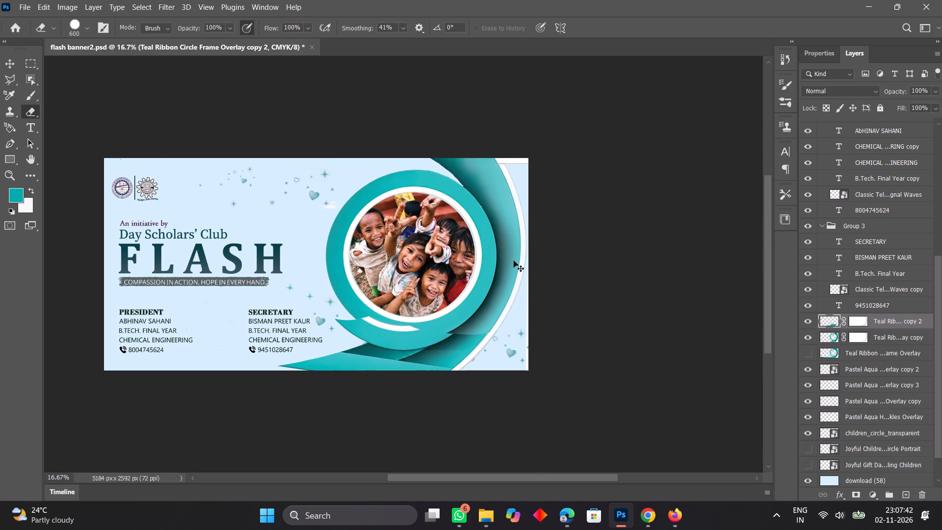
pyautogui.hotkey('ctrl', '+')
pyautogui.hotkey('ctrl', '+')
pyautogui.hotkey('ctrl', '+')
pyautogui.scroll(-2, 514, 261)
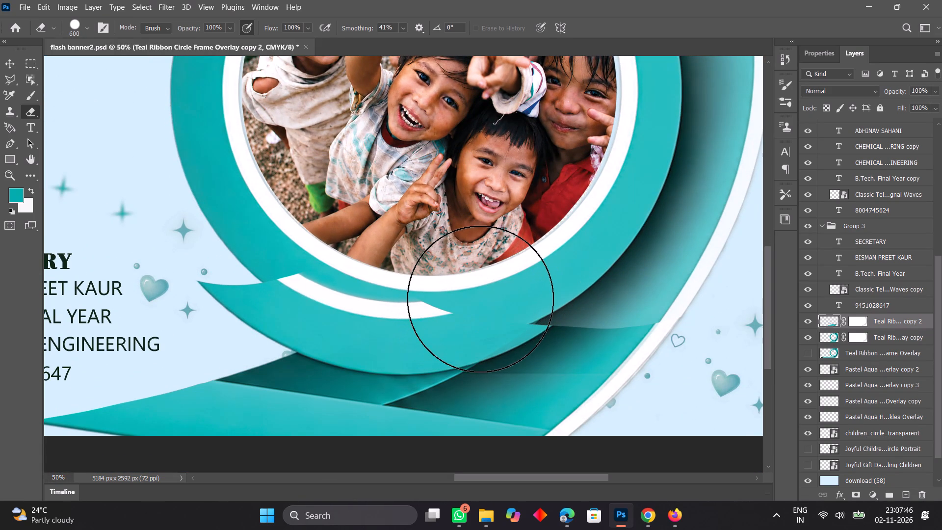
pyautogui.click(481, 299)
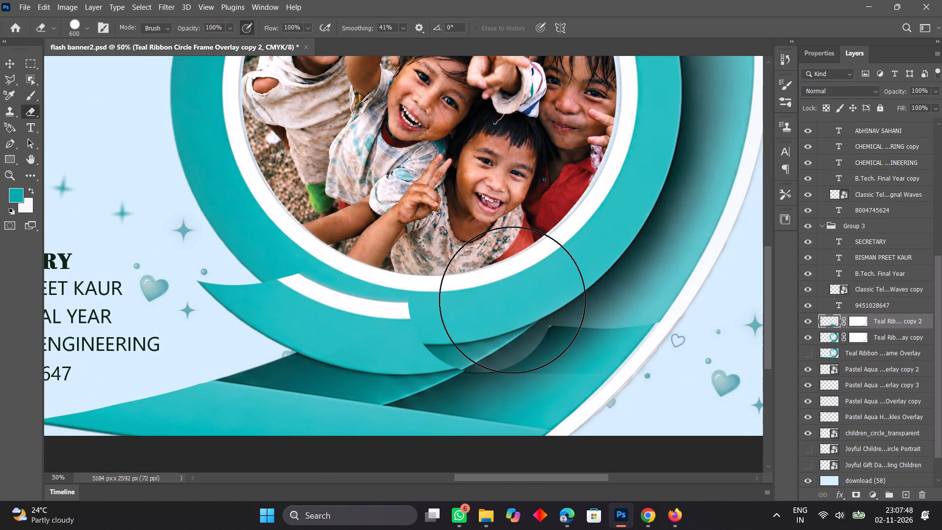
pyautogui.click(512, 300)
pyautogui.click(557, 300)
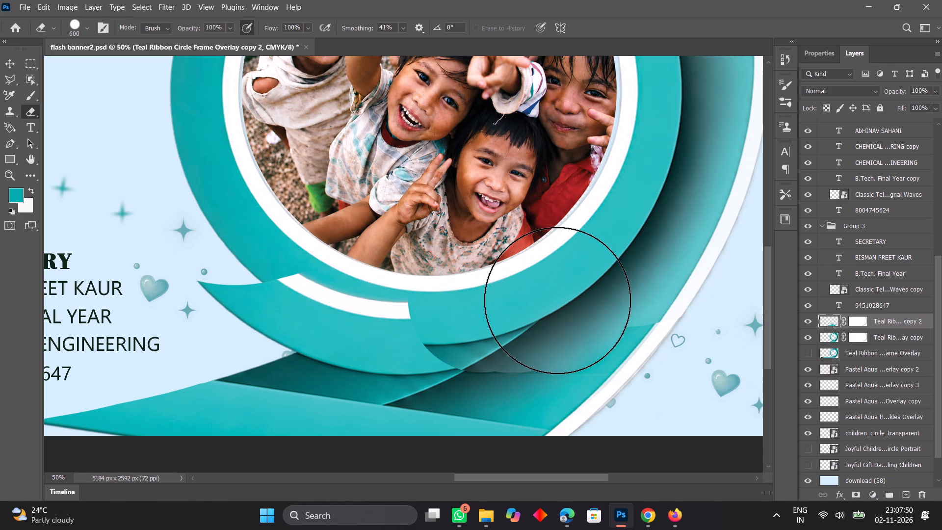
pyautogui.click(609, 301)
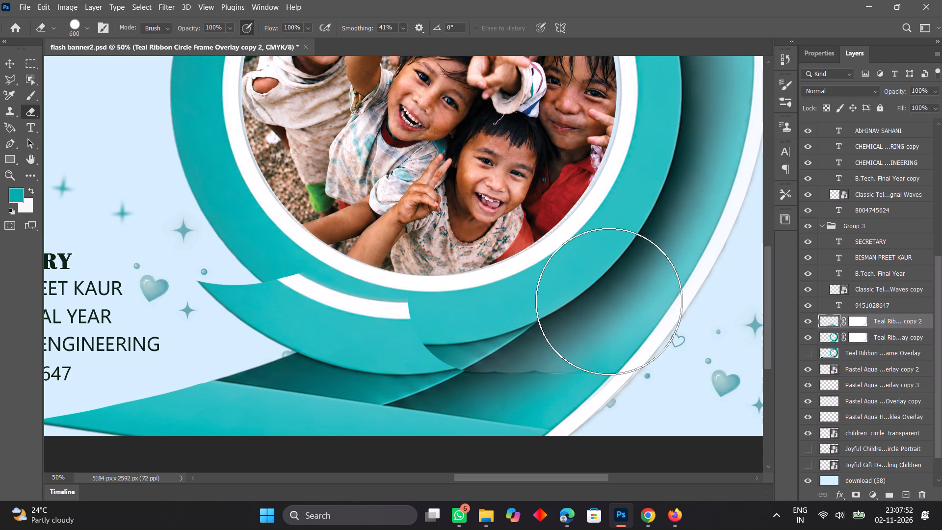
pyautogui.hotkey('ctrl', 'z')
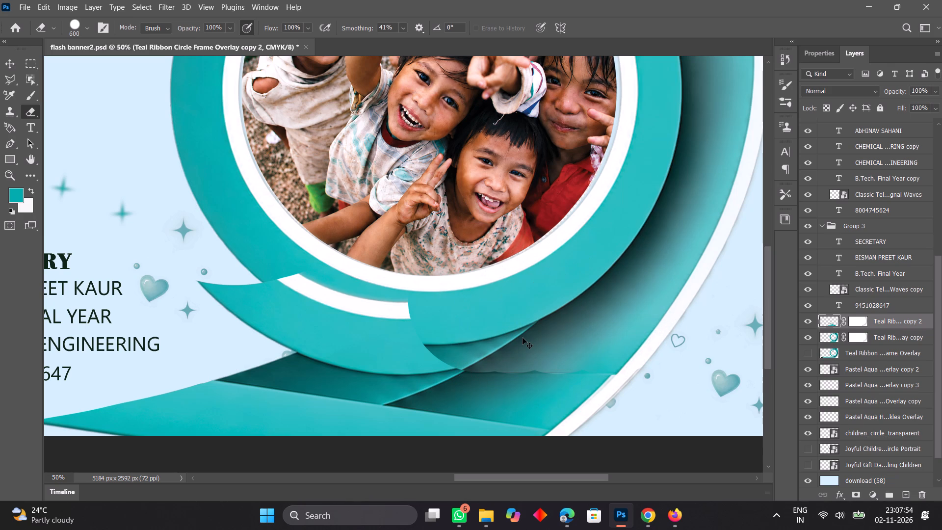
pyautogui.hotkey('ctrl', 'z')
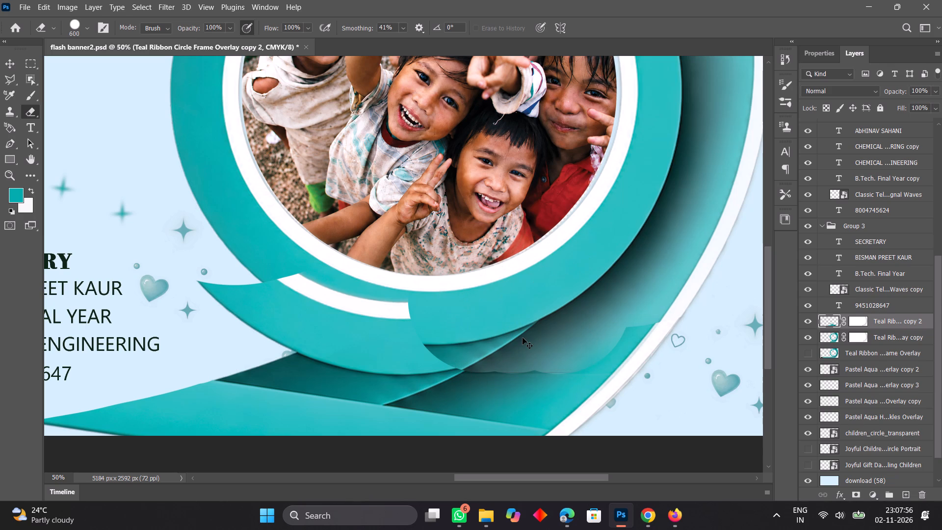
pyautogui.hotkey('ctrl', 'z')
pyautogui.hotkey('ctrl', 'z')
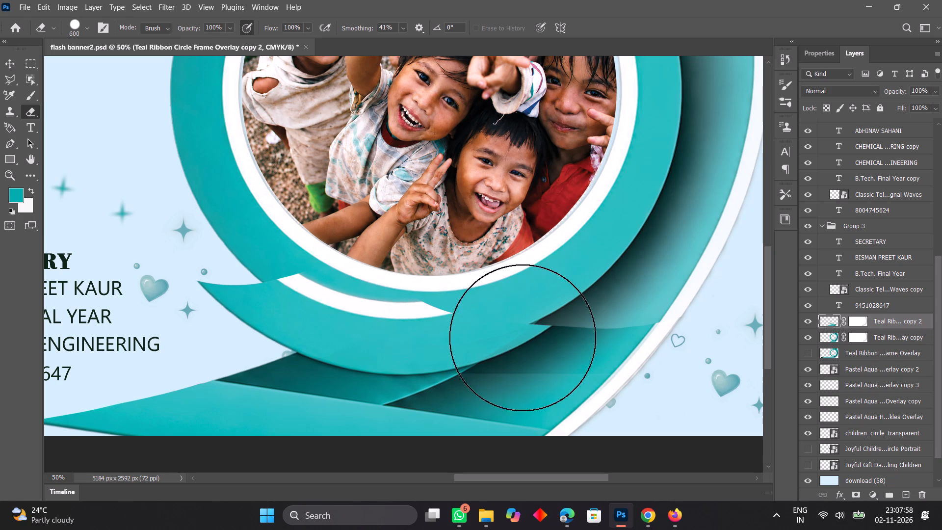
pyautogui.click(501, 291)
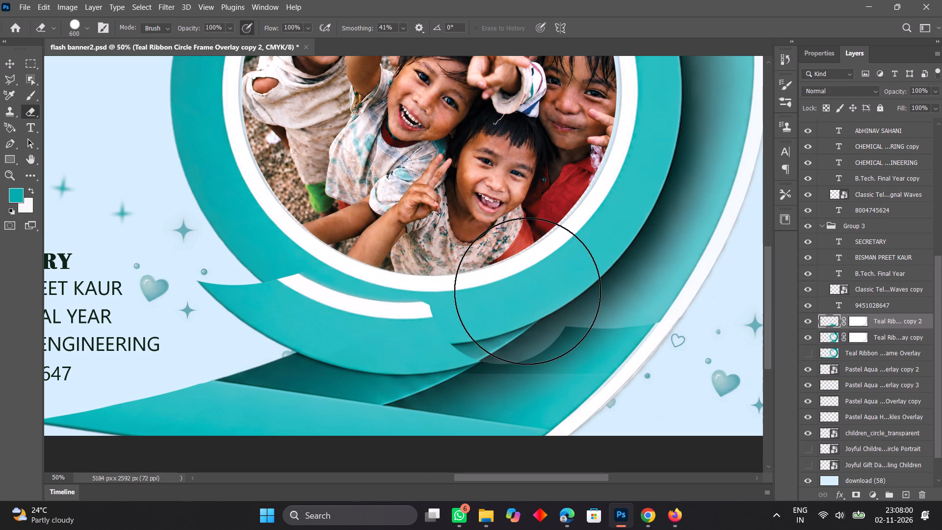
pyautogui.click(528, 291)
pyautogui.moveTo(528, 291); pyautogui.dragTo(629, 299)
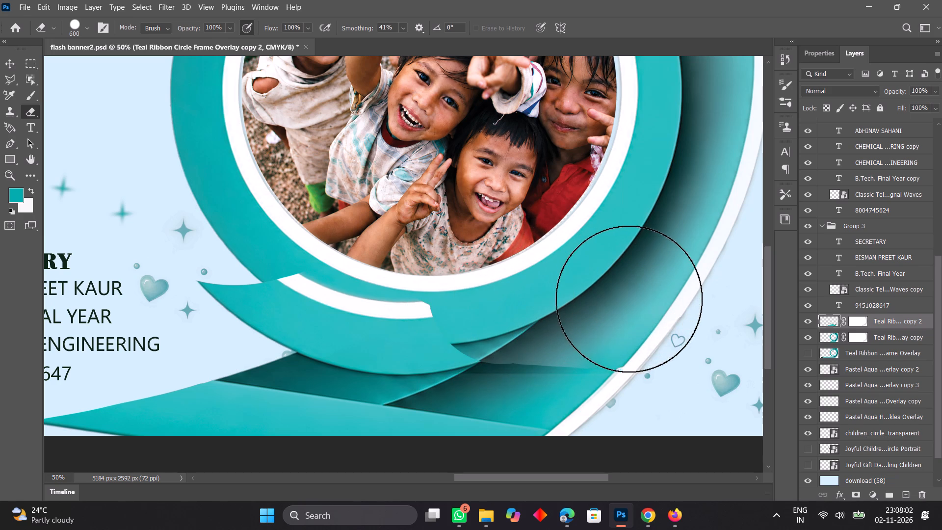
pyautogui.moveTo(629, 299); pyautogui.dragTo(648, 297)
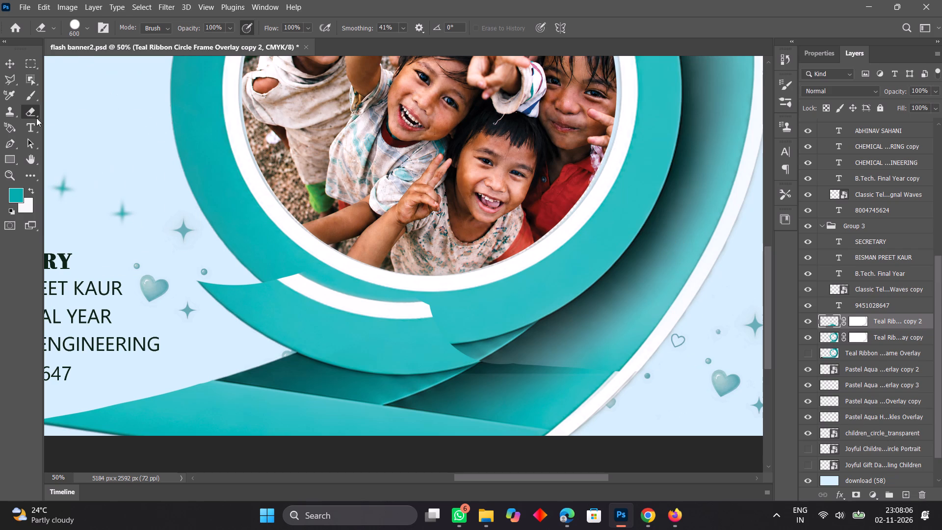
# Nudge the copy 2 layer 7 px rightward so its ribbon edges line up with the main frame.
pyautogui.click(5, 65)
pyautogui.press('Right')
pyautogui.press('Right')
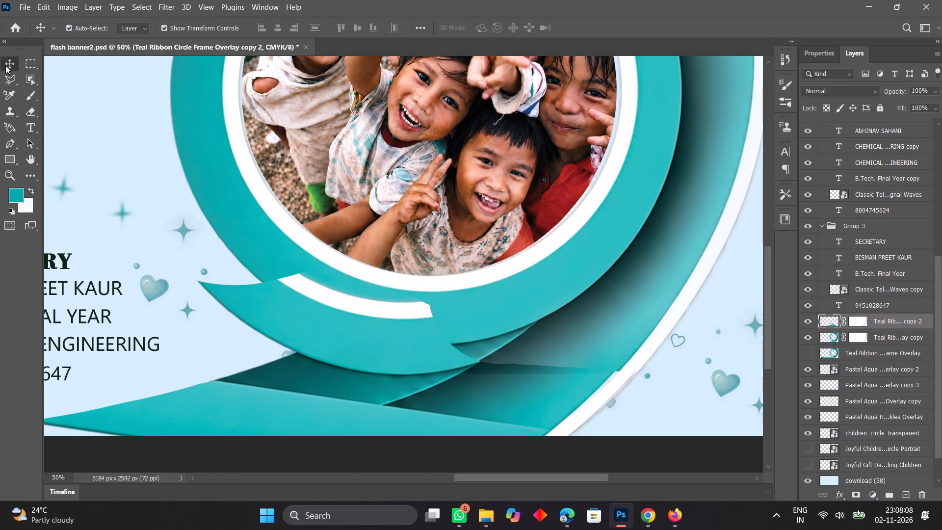
pyautogui.press('Right')
pyautogui.press('Right')
pyautogui.press('Right')
pyautogui.press('Right')
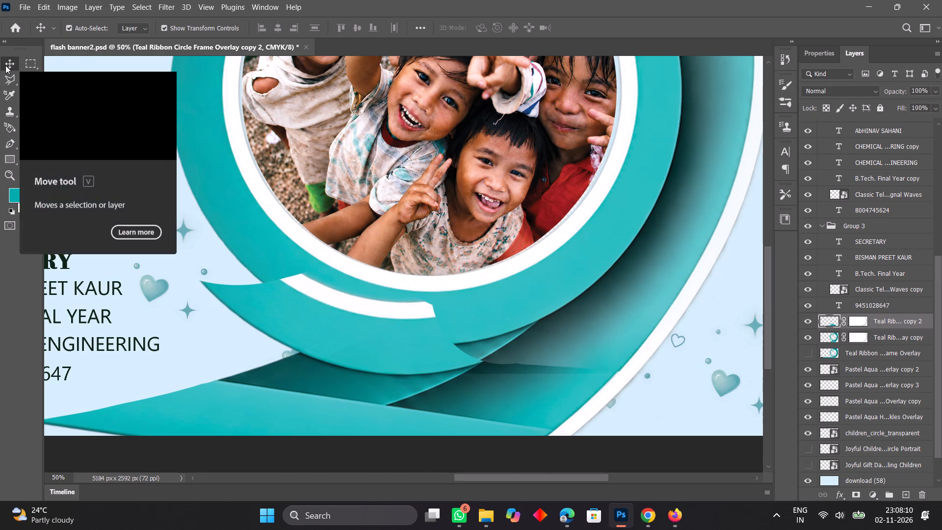
pyautogui.press('Right')
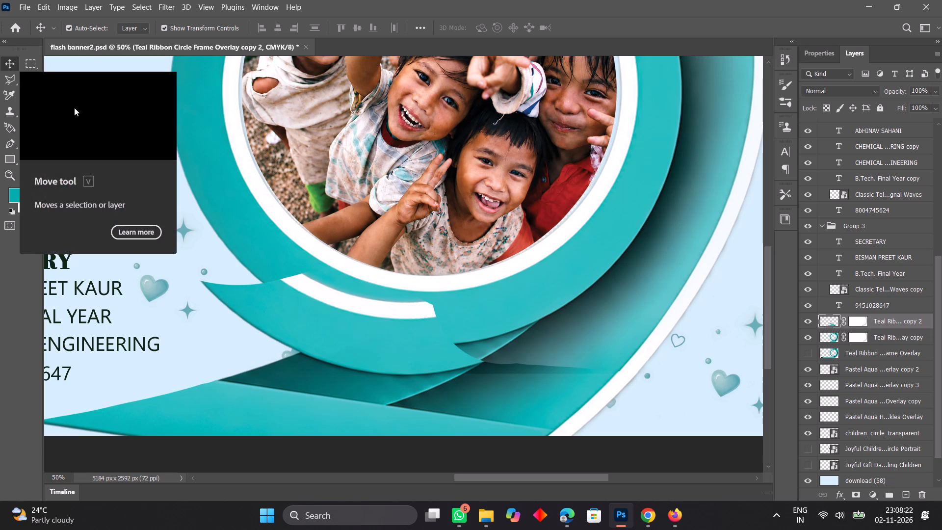
# Erase the outer end of copy 2's ribbon tail near the banner's bottom edge with the 600 px eraser, undoing the last pass.
pyautogui.click(31, 111)
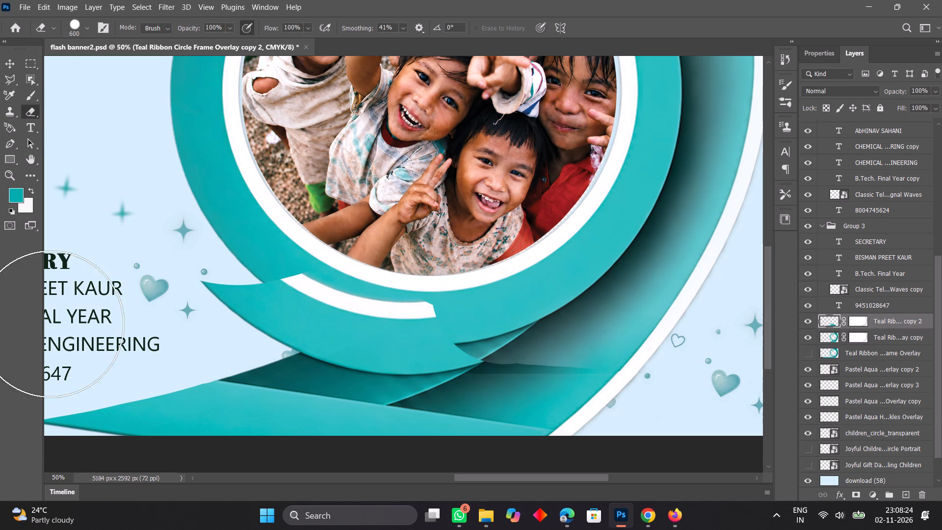
pyautogui.click(77, 415)
pyautogui.moveTo(77, 415); pyautogui.dragTo(138, 427)
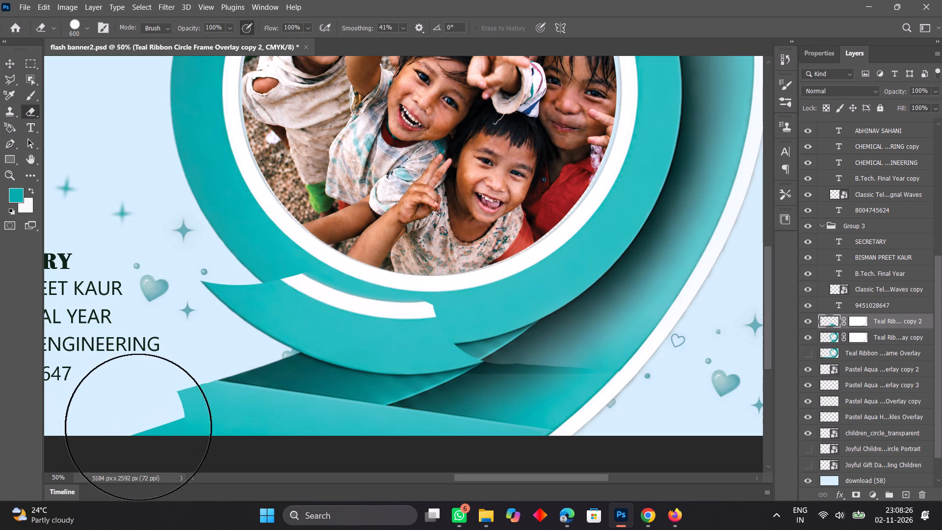
pyautogui.moveTo(138, 427); pyautogui.dragTo(65, 427)
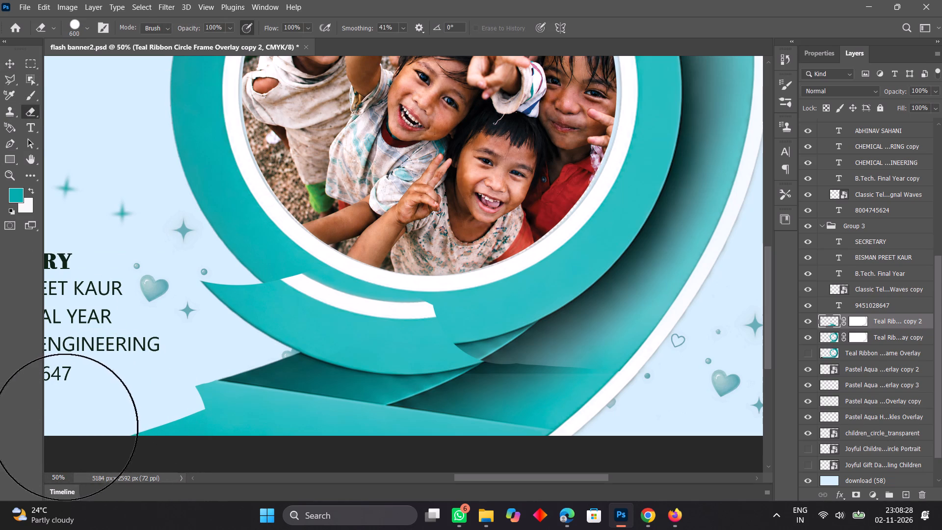
pyautogui.moveTo(65, 427); pyautogui.dragTo(192, 436)
pyautogui.click(192, 436)
pyautogui.moveTo(192, 436); pyautogui.dragTo(311, 465)
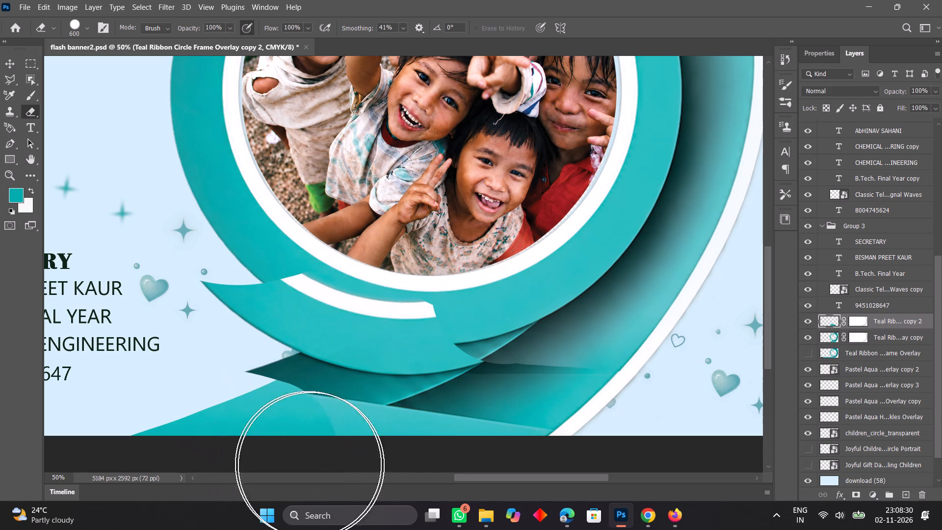
pyautogui.moveTo(311, 465); pyautogui.dragTo(334, 478)
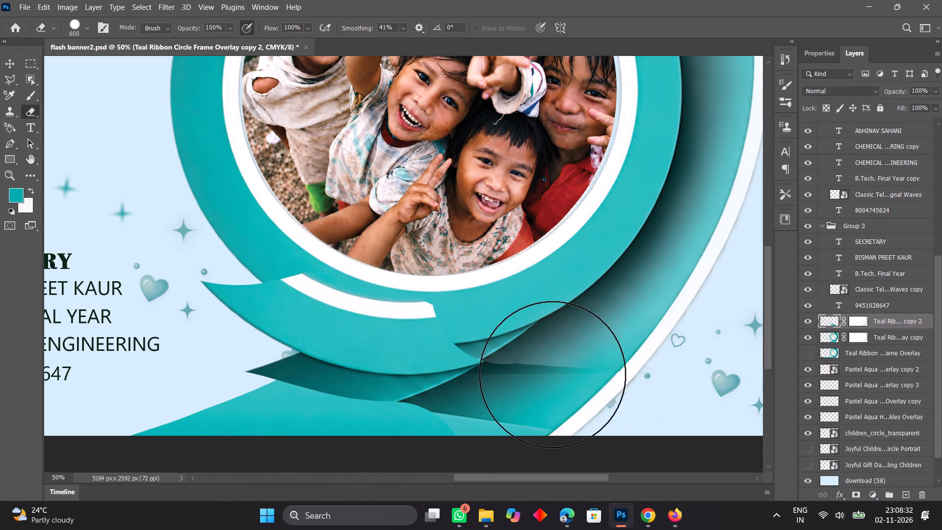
pyautogui.hotkey('ctrl', 'z')
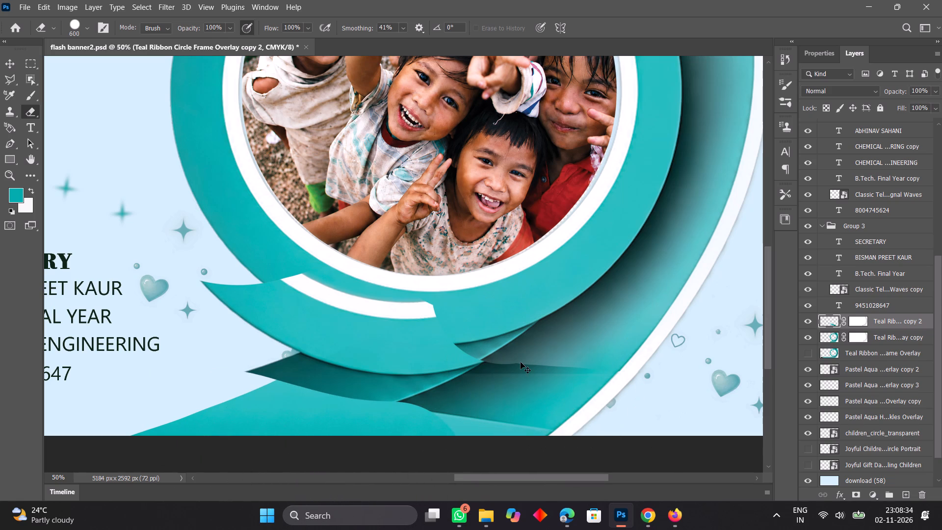
# Erase copy 2's leftover teal and white arc along the ring's lower edge below the photo, undoing the last pass.
pyautogui.click(252, 277)
pyautogui.click(252, 277)
pyautogui.moveTo(252, 277); pyautogui.dragTo(391, 262)
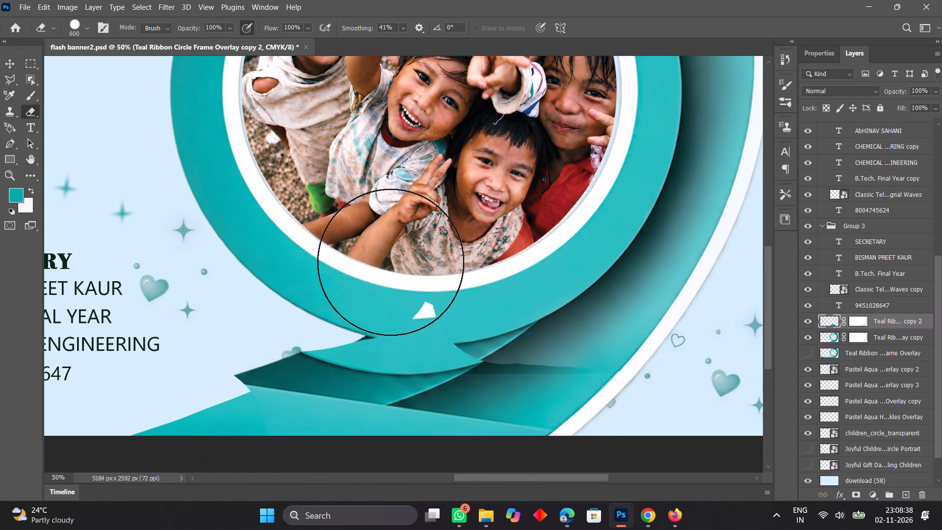
pyautogui.moveTo(391, 262); pyautogui.dragTo(369, 267)
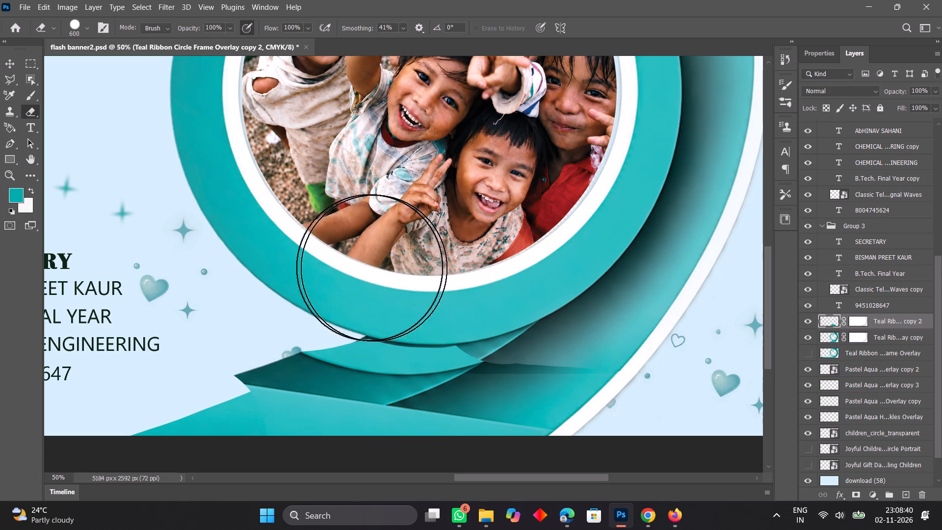
pyautogui.moveTo(369, 267); pyautogui.dragTo(286, 286)
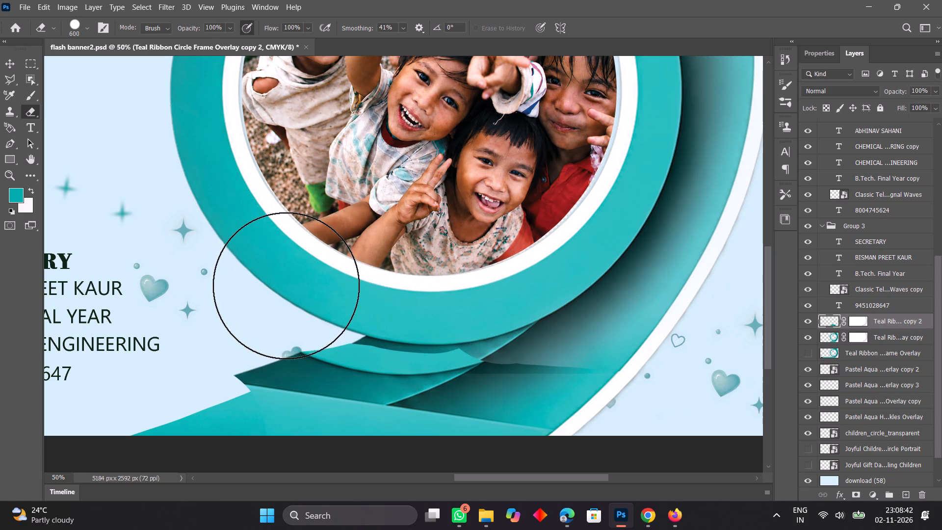
pyautogui.moveTo(286, 286); pyautogui.dragTo(286, 287)
pyautogui.moveTo(286, 287); pyautogui.dragTo(237, 317)
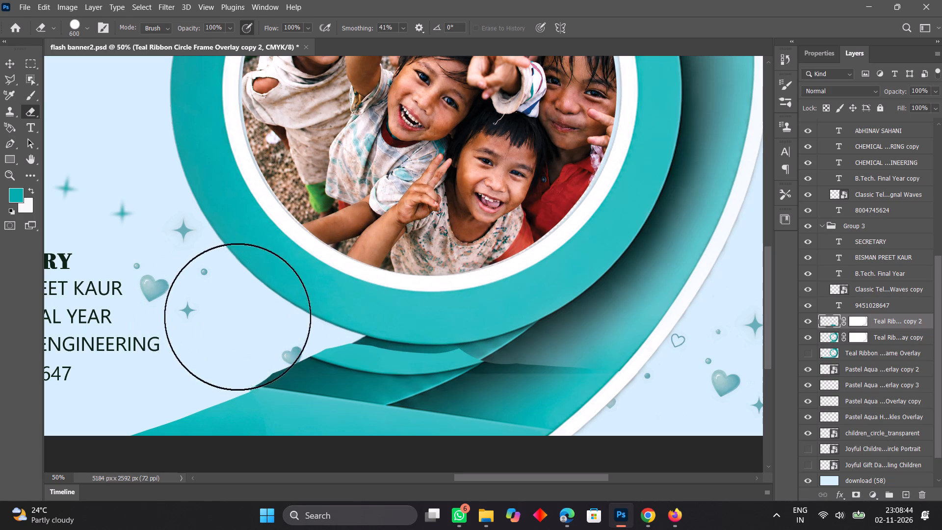
pyautogui.moveTo(237, 317); pyautogui.dragTo(338, 269)
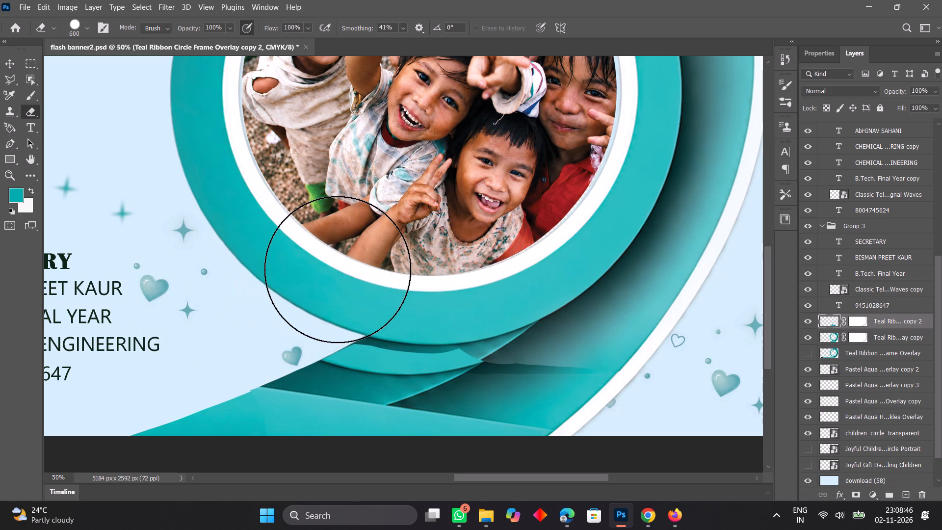
pyautogui.hotkey('ctrl', 'z')
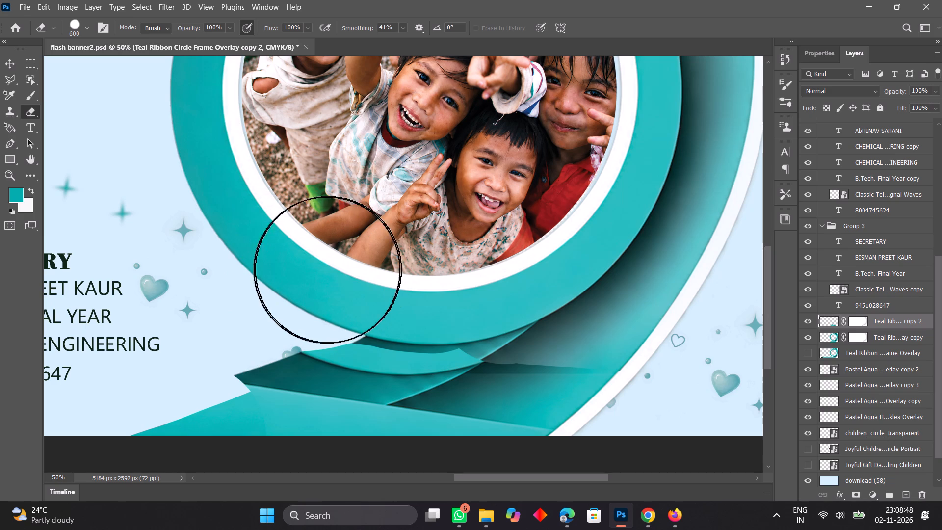
# Erase the pointed tip of copy 2's dark ribbon fold beside the small heart, reducing the eraser to 250 px.
pyautogui.moveTo(315, 278); pyautogui.dragTo(279, 294)
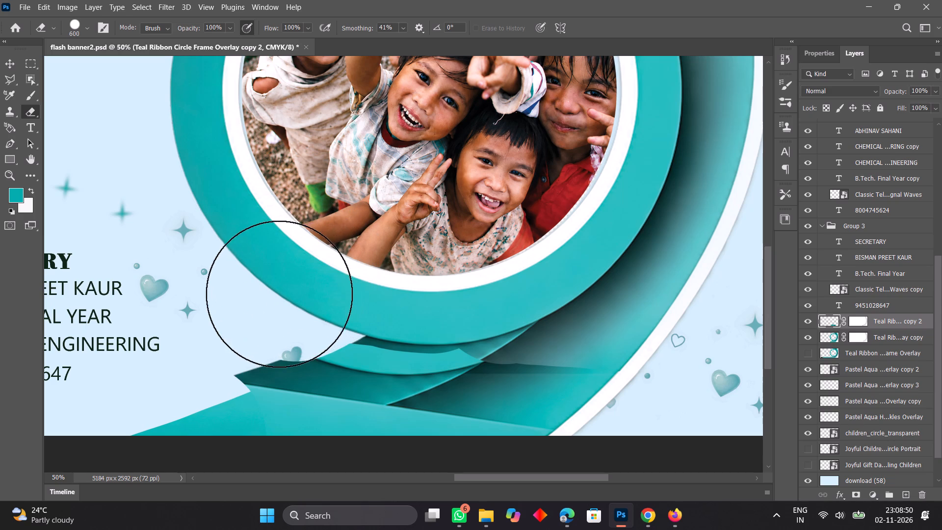
pyautogui.moveTo(279, 294); pyautogui.dragTo(201, 315)
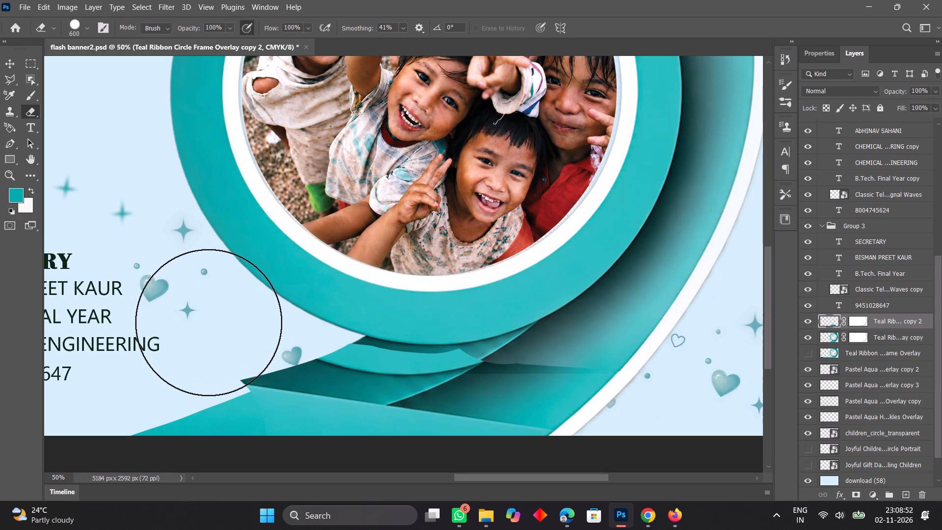
pyautogui.doubleClick(209, 322)
pyautogui.write('[[[[')
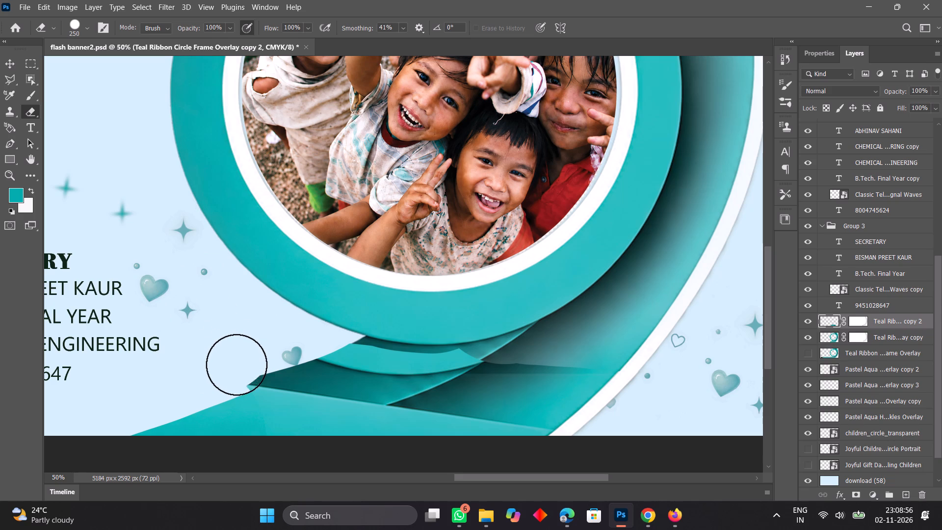
pyautogui.click(236, 365)
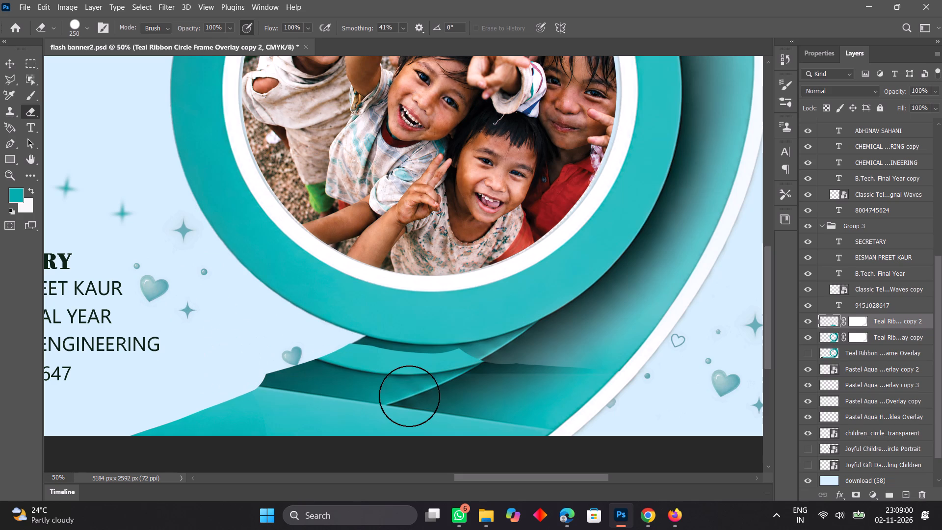
# Nudge the copy 2 layer down and back up, adjusting it sideways, until its ribbon edges line up with the main frame.
pyautogui.click(9, 66)
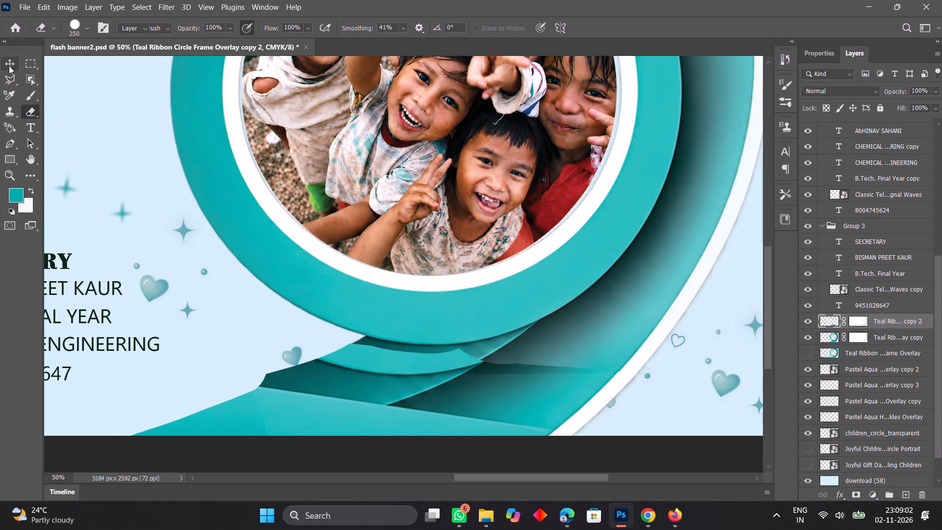
pyautogui.press('Down')
pyautogui.press('Down')
pyautogui.press('Down')
pyautogui.press('Down')
pyautogui.press('Down')
pyautogui.press('Down')
pyautogui.press('Down')
pyautogui.press('Down')
pyautogui.press('Down')
pyautogui.press('Down')
pyautogui.press('Down')
pyautogui.press('Down')
pyautogui.press('Down')
pyautogui.press('Down')
pyautogui.press('Down')
pyautogui.press('Down')
pyautogui.press('Down')
pyautogui.press('Down')
pyautogui.press('Down')
pyautogui.press('Down')
pyautogui.press('Down')
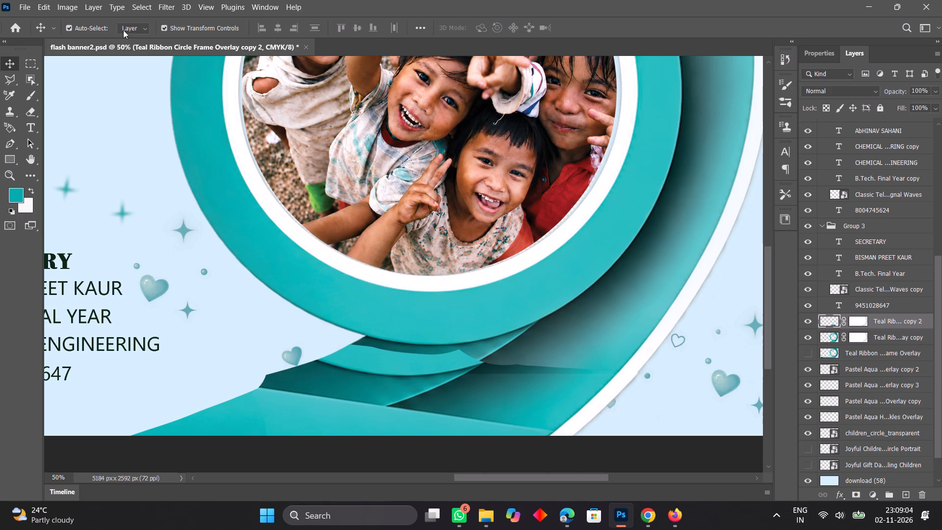
pyautogui.press('Left')
pyautogui.press('Left')
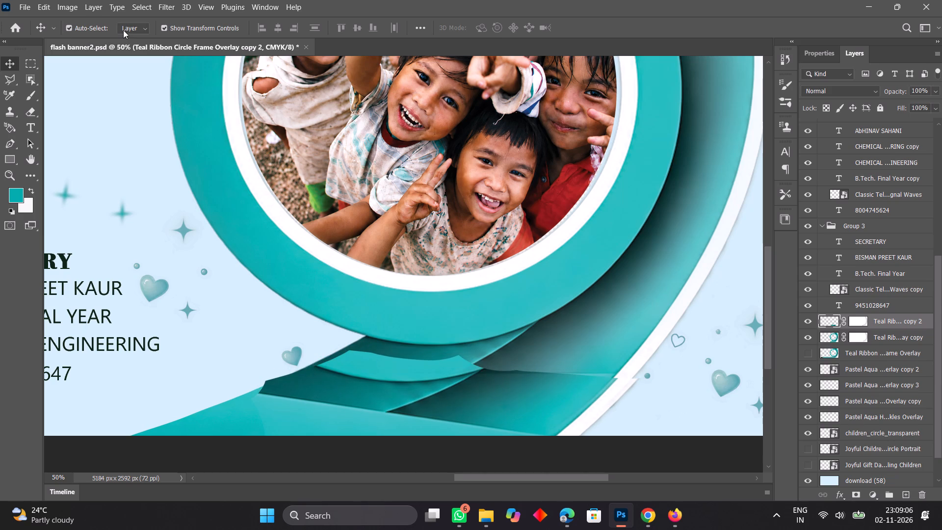
pyautogui.press('Up')
pyautogui.press('Up')
pyautogui.press('Up')
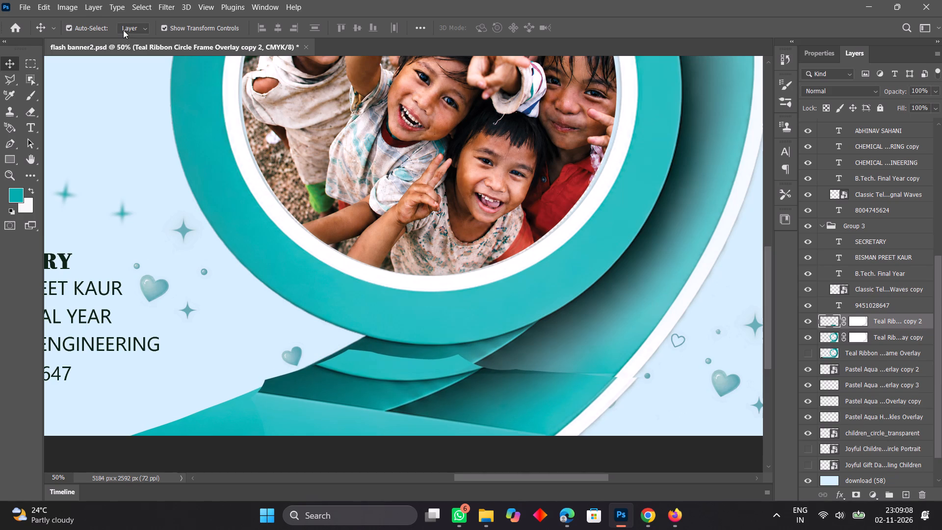
pyautogui.press('Up')
pyautogui.press('Up')
pyautogui.press('Up')
pyautogui.press('Up')
pyautogui.press('Up')
pyautogui.press('Up')
pyautogui.press('Up')
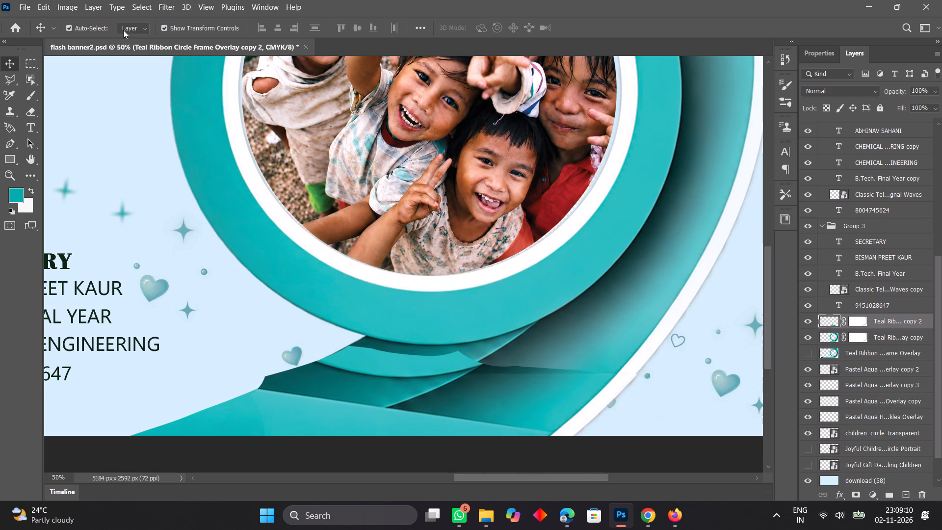
pyautogui.press('Right')
pyautogui.press('Up')
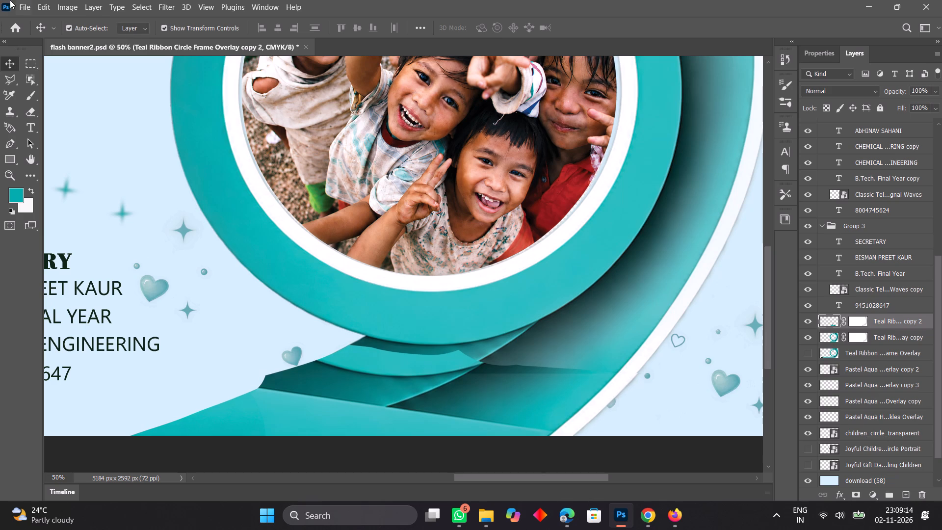
# Erase the start of copy 2's lighter teal band just beneath the ring with the 250 px eraser.
pyautogui.click(34, 113)
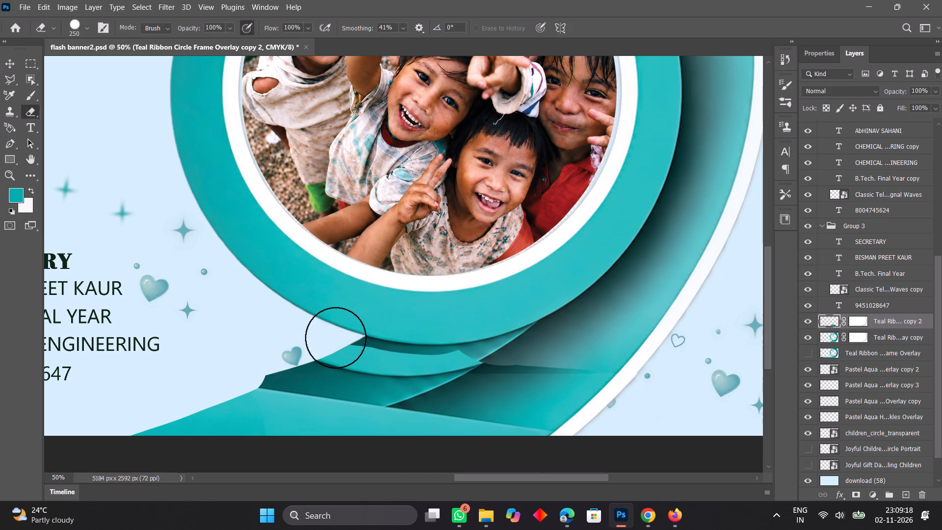
pyautogui.click(335, 336)
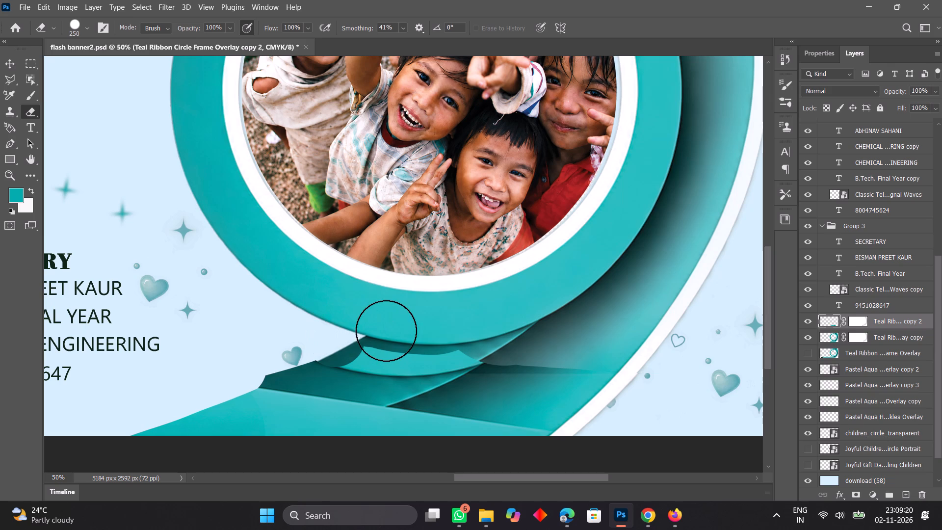
pyautogui.click(355, 342)
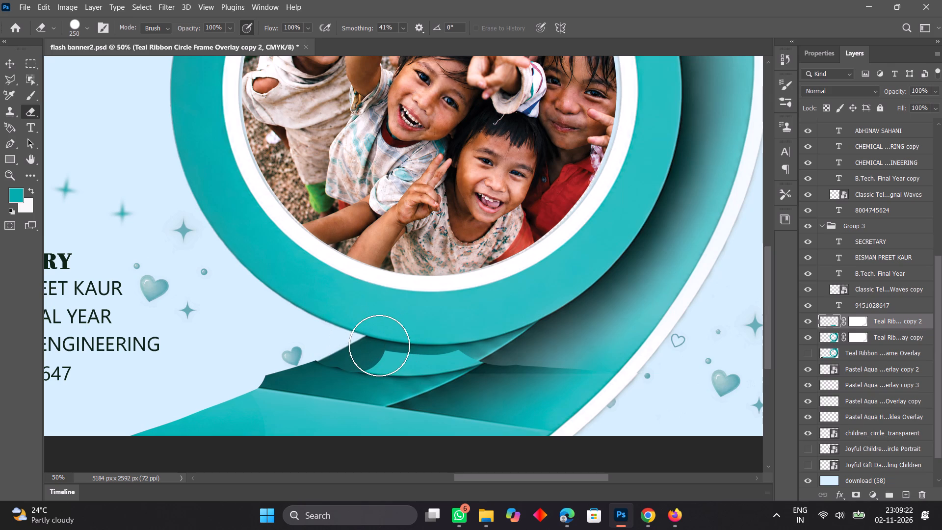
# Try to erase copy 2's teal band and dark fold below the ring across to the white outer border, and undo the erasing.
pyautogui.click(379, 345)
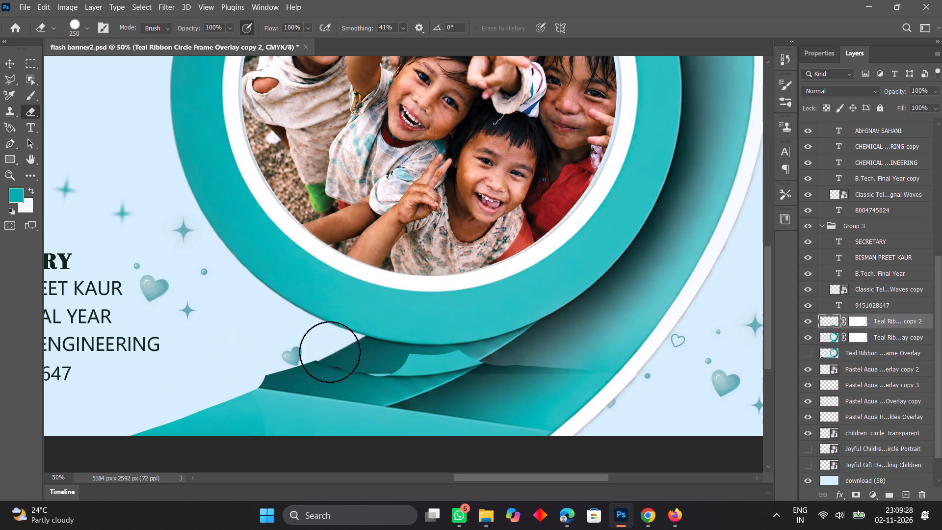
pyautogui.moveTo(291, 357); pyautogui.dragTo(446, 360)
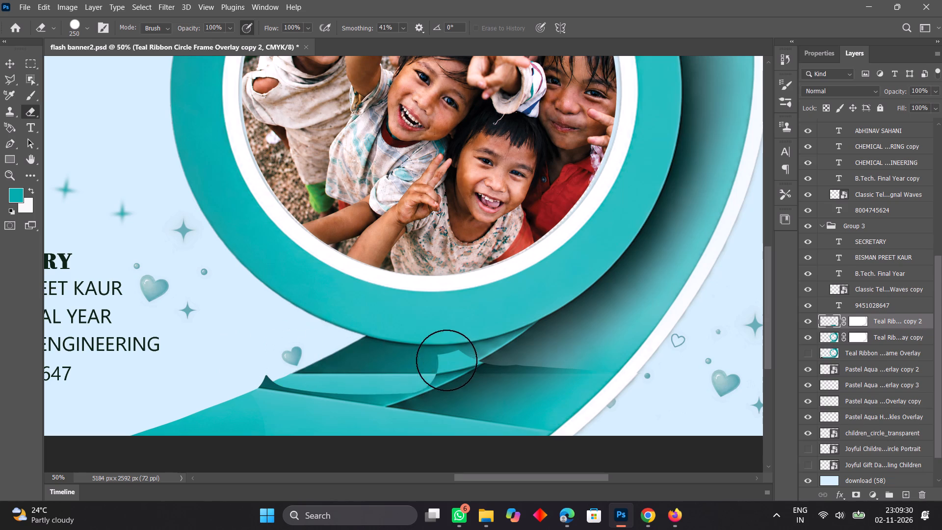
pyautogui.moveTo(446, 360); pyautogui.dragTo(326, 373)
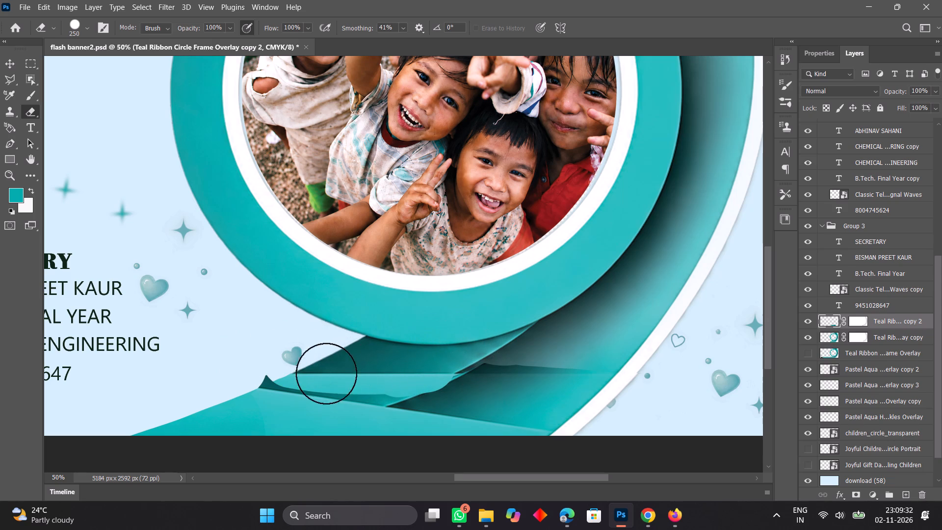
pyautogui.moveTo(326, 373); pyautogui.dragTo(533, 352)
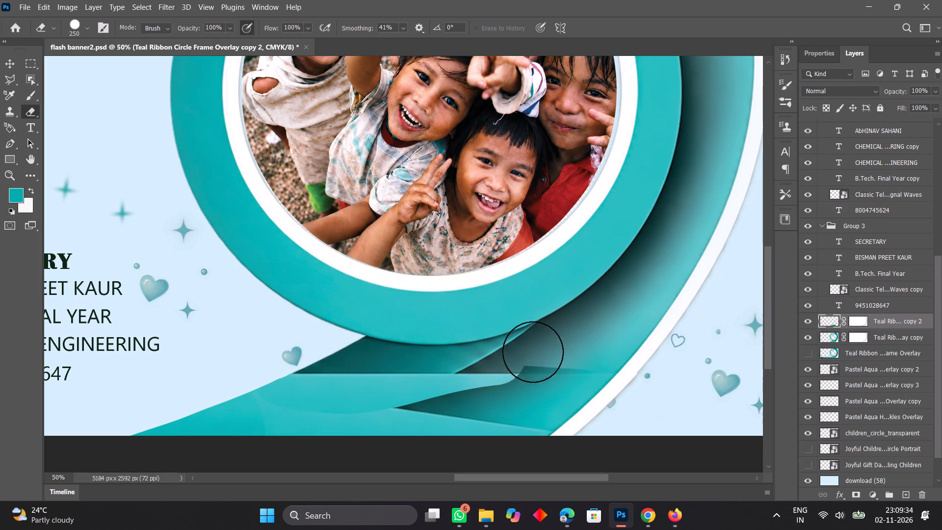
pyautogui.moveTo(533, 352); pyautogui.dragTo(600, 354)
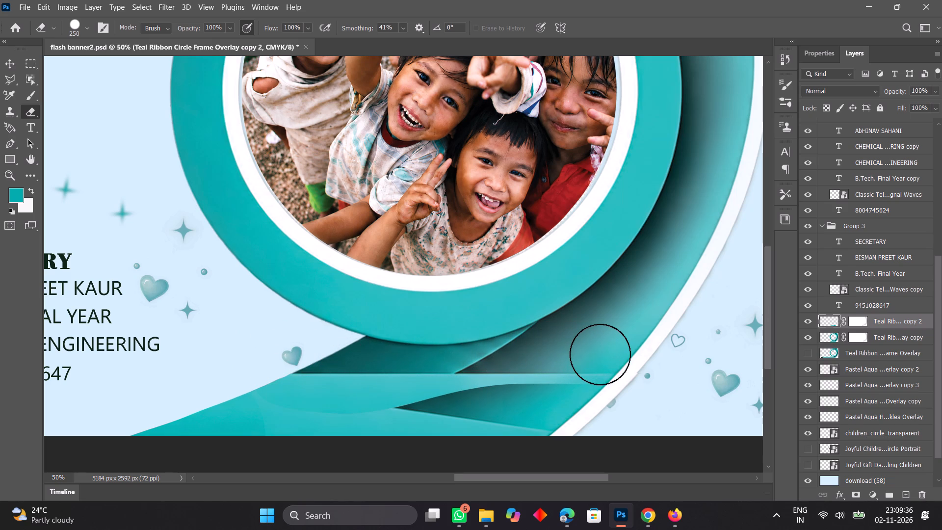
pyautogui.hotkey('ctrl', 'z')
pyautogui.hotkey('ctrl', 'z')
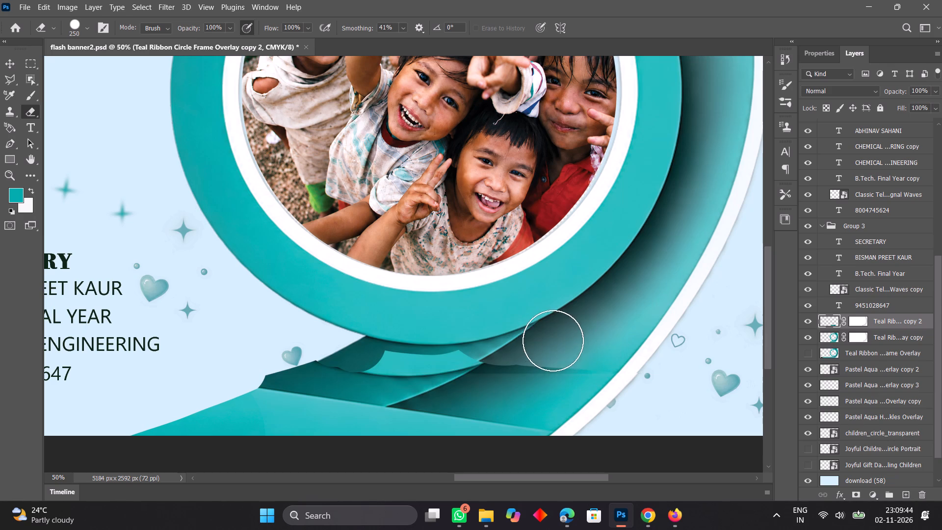
# Erase copy 2's dark shading and upper teal band beneath the ring, working from the outer curve toward the fold with the 250 px eraser.
pyautogui.moveTo(583, 343); pyautogui.dragTo(556, 341)
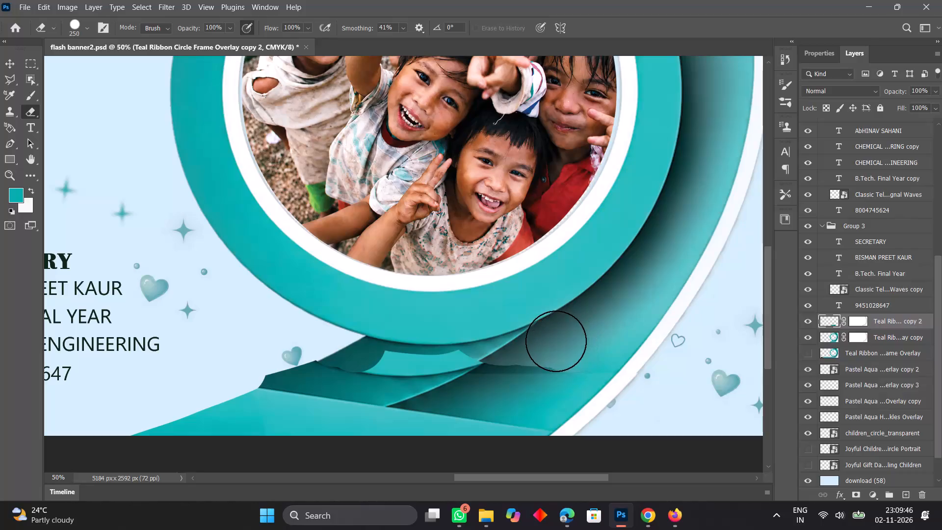
pyautogui.moveTo(556, 341); pyautogui.dragTo(456, 338)
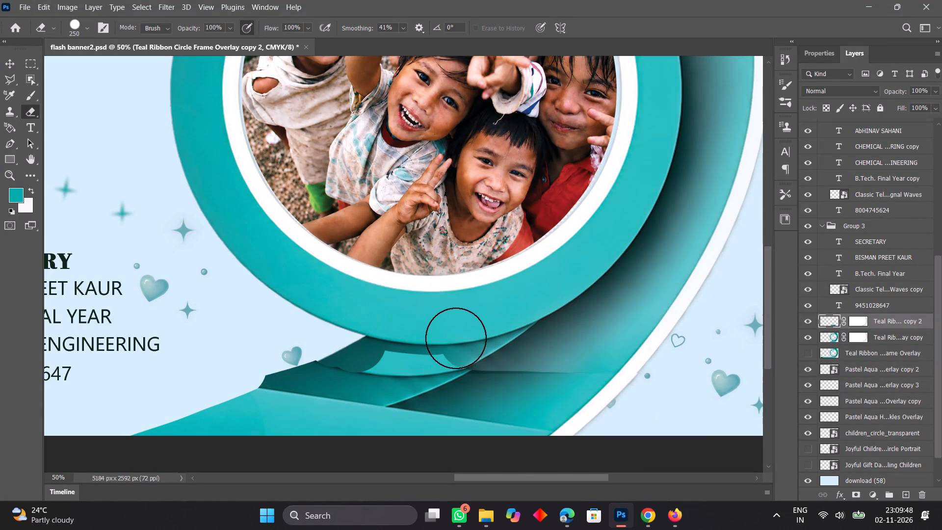
pyautogui.moveTo(456, 338); pyautogui.dragTo(381, 325)
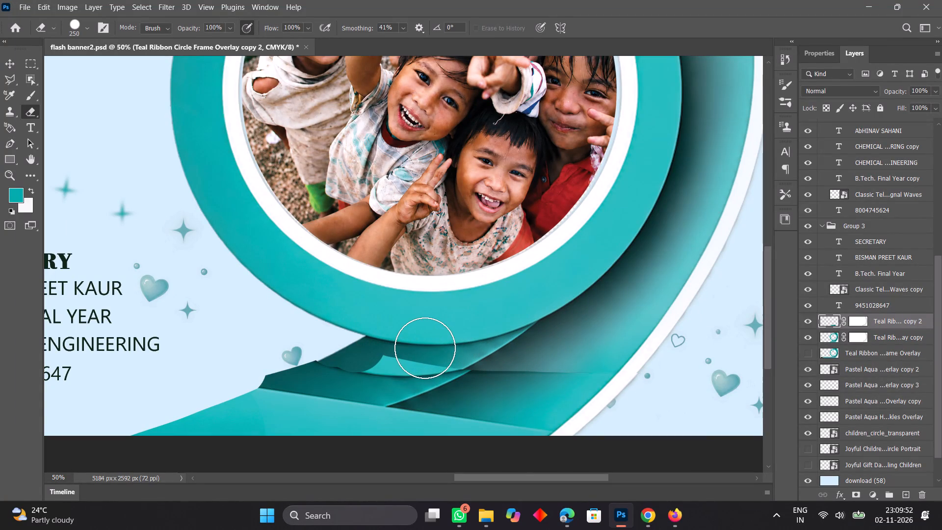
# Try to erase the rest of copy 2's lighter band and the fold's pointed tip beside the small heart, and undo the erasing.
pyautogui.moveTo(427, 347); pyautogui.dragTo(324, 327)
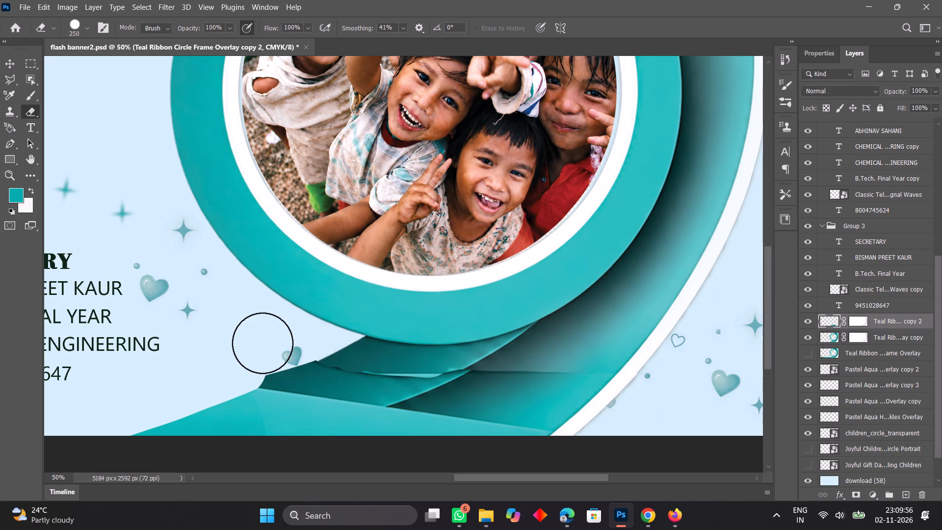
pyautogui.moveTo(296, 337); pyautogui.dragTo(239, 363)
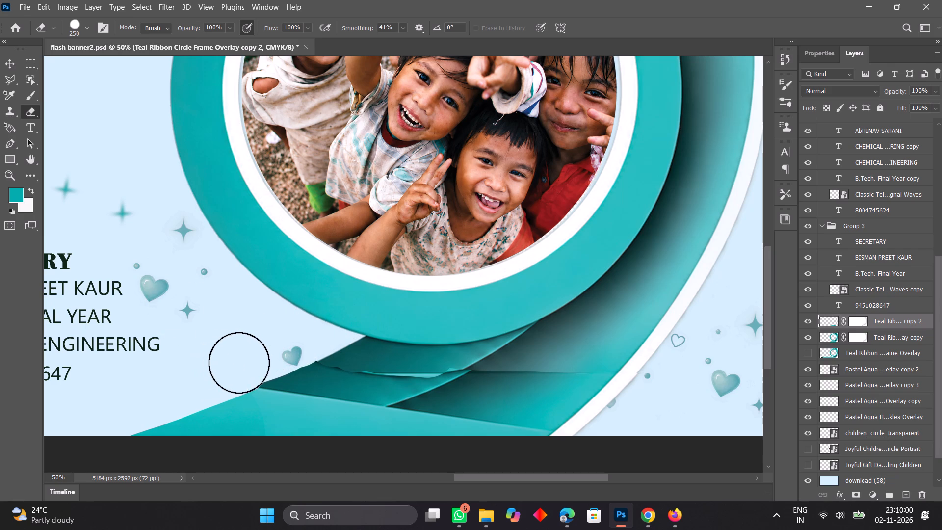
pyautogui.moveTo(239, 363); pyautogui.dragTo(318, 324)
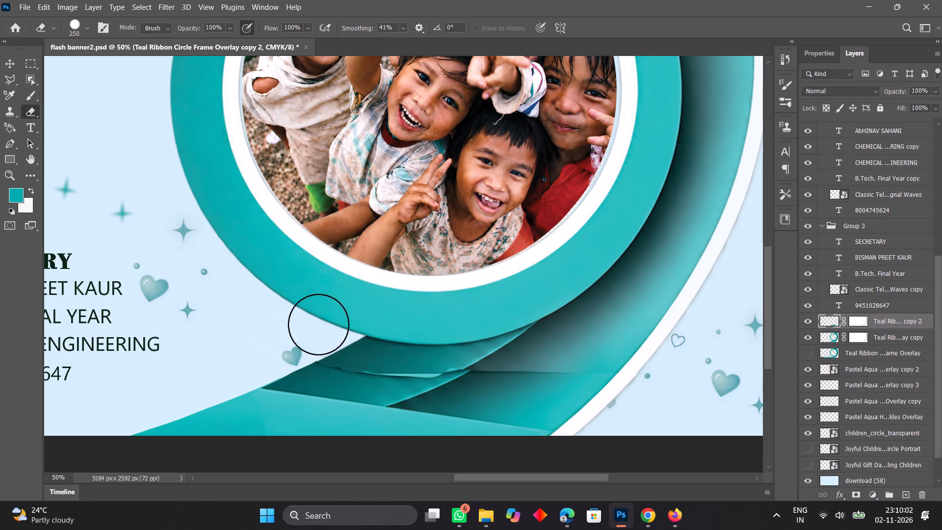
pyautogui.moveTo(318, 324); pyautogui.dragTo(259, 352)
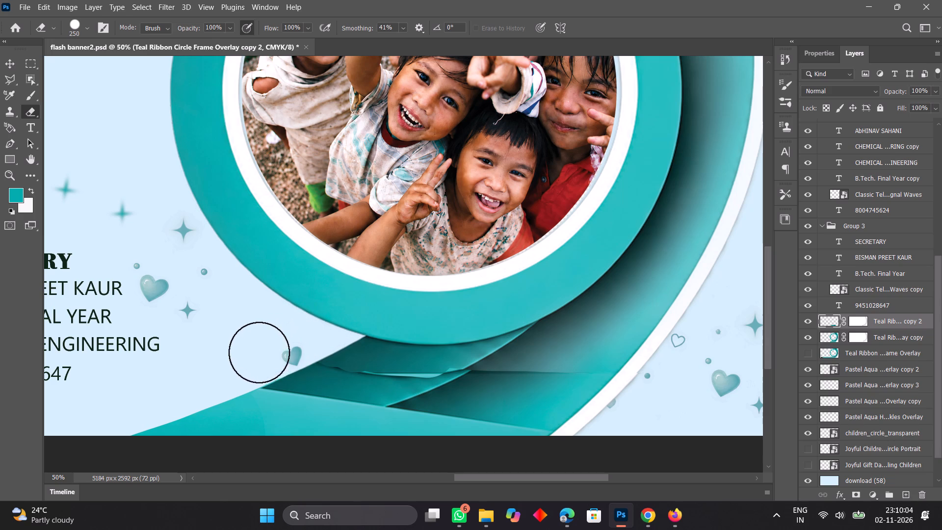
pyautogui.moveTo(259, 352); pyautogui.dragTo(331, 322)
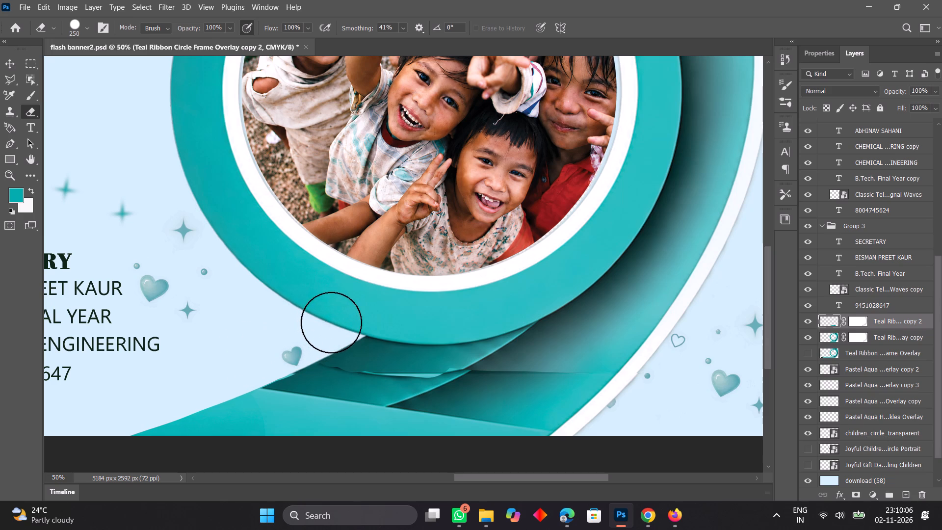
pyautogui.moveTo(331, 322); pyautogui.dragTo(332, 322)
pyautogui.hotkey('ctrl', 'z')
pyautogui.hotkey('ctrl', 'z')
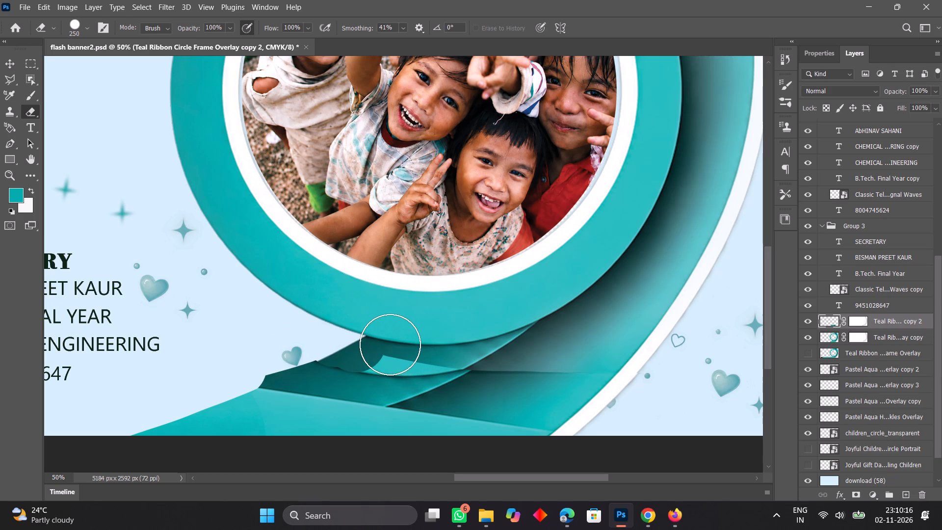
# Erase the remaining lighter teal patch of copy 2 on the fold just beneath the ring.
pyautogui.click(390, 344)
pyautogui.click(378, 344)
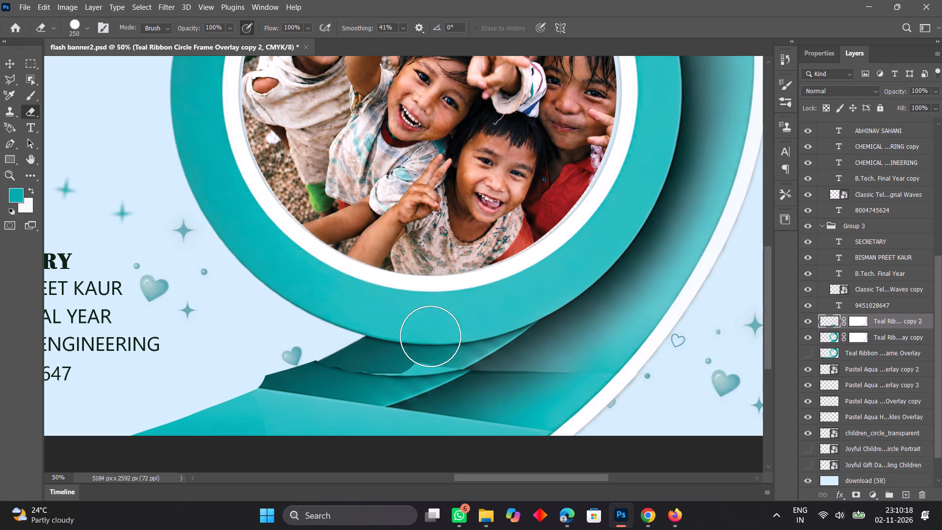
pyautogui.click(421, 345)
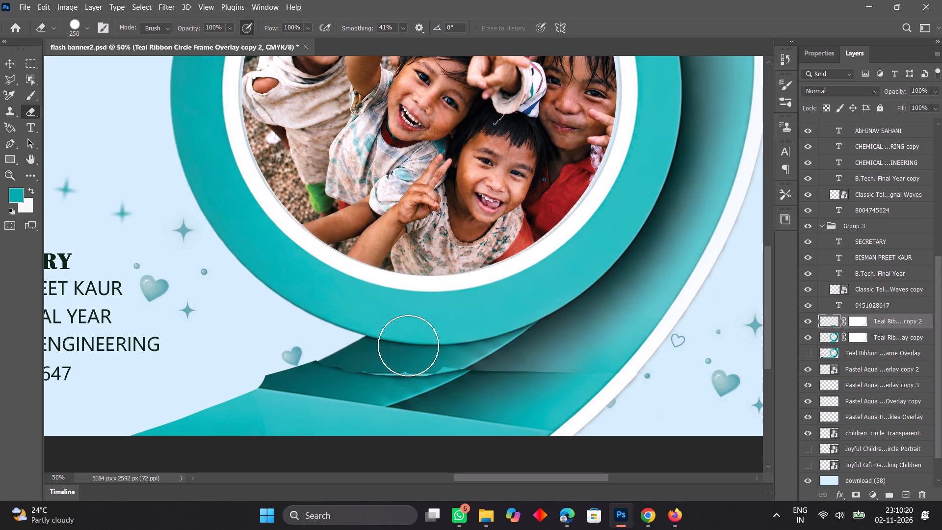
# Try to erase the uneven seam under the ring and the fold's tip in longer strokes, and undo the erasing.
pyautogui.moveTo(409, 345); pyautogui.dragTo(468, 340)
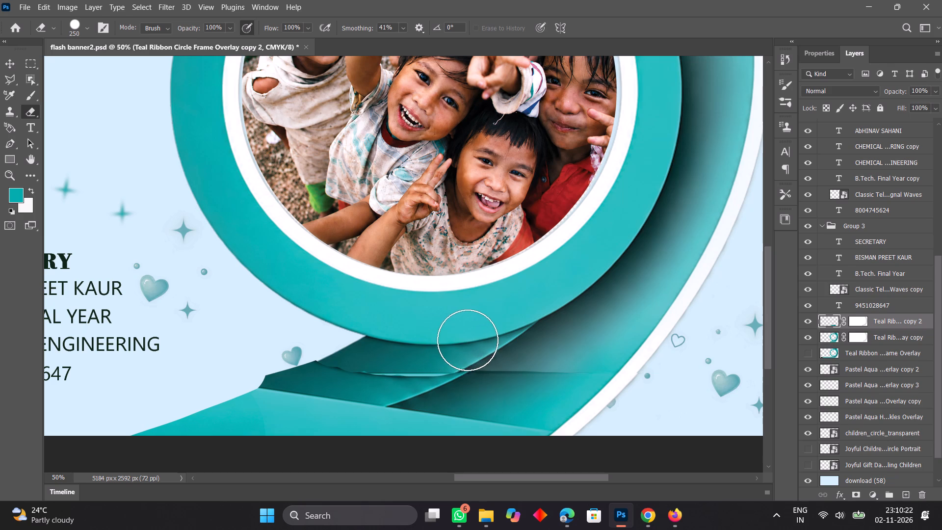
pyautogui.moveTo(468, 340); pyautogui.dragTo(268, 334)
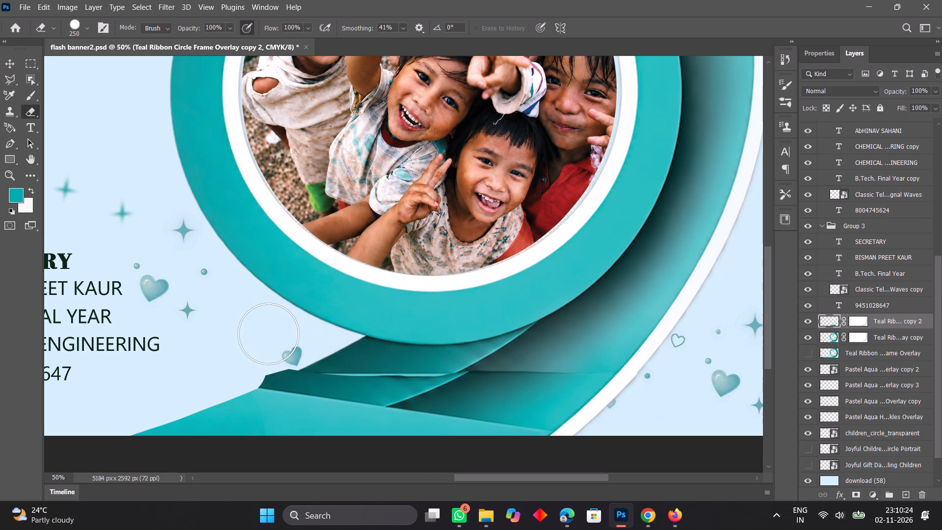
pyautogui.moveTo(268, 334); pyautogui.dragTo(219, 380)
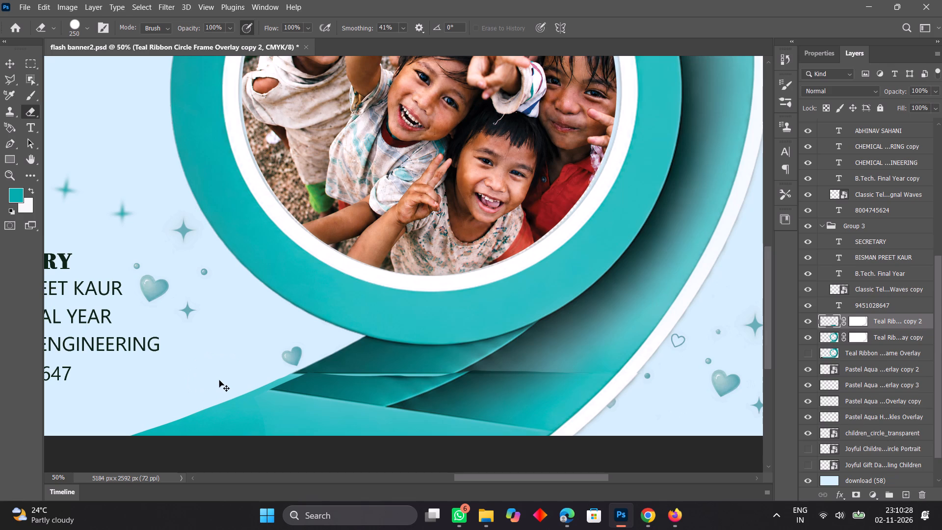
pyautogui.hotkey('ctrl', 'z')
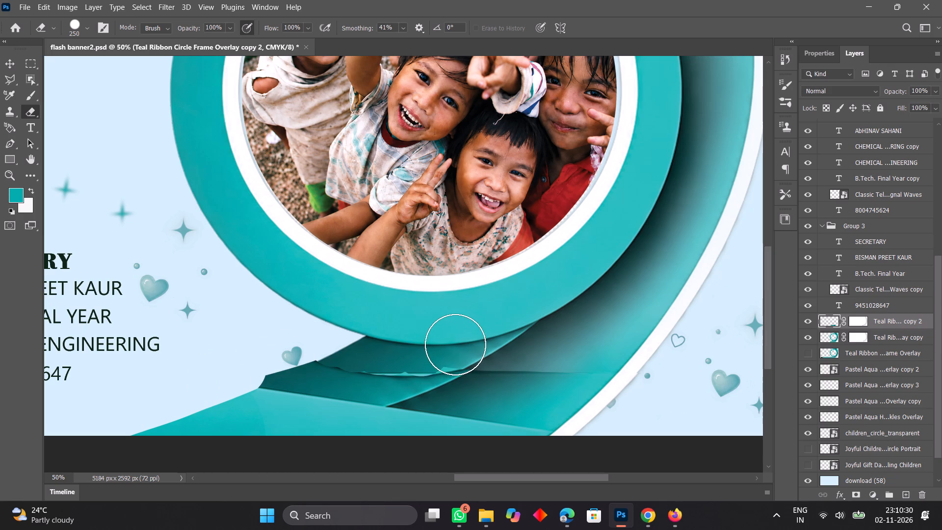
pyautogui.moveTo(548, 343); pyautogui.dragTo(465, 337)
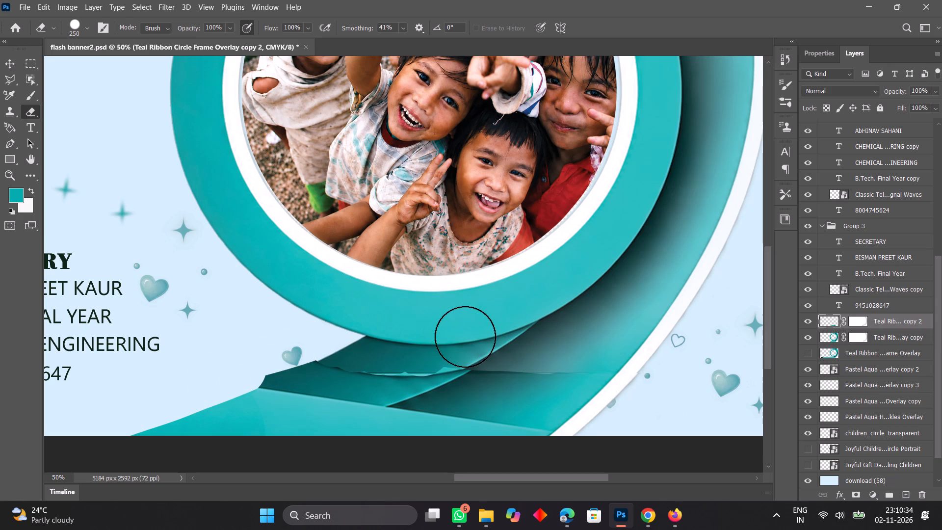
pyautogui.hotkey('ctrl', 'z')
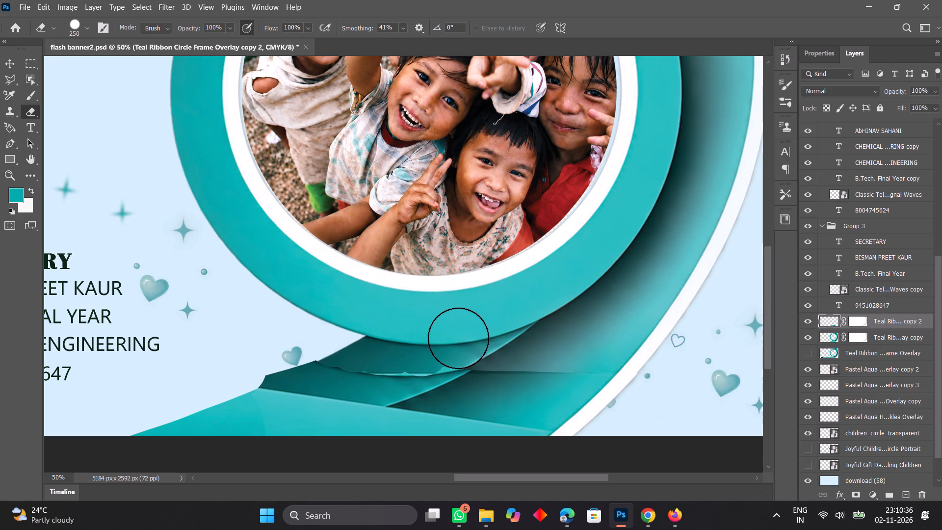
# Erase along copy 2's seam beneath the ring and trim the fold's protruding tip beside the small heart.
pyautogui.moveTo(452, 341); pyautogui.dragTo(401, 339)
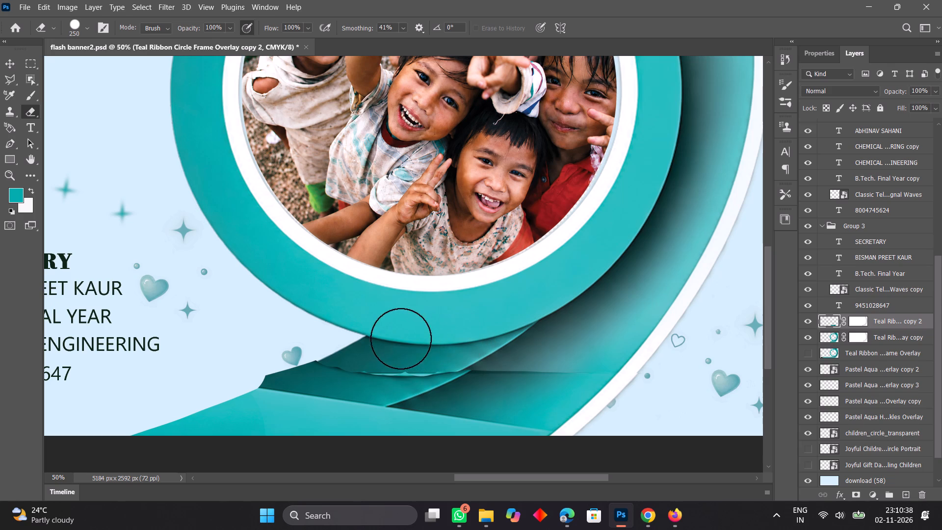
pyautogui.moveTo(401, 339); pyautogui.dragTo(326, 342)
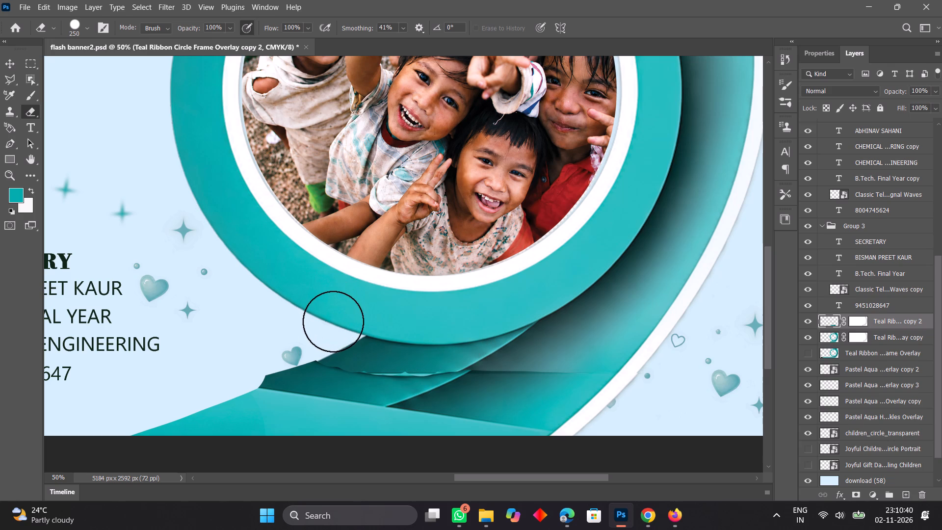
pyautogui.moveTo(333, 321); pyautogui.dragTo(311, 332)
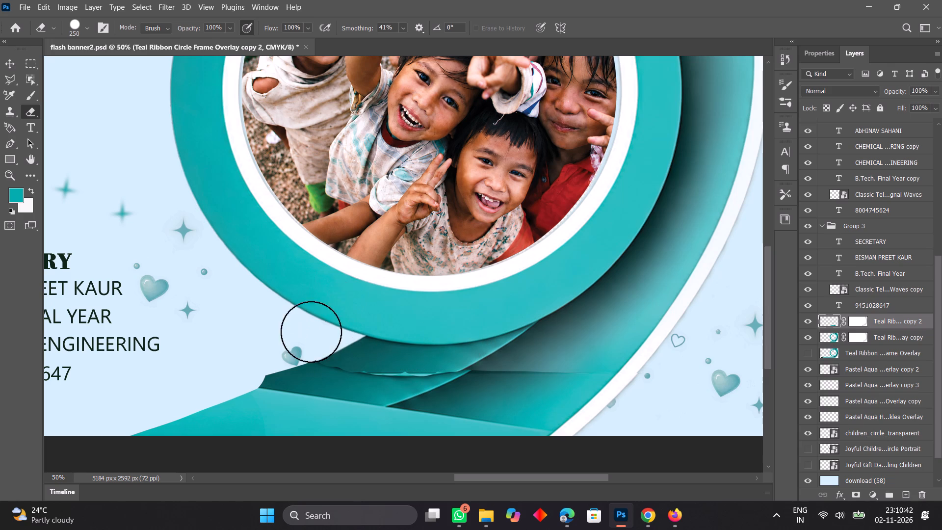
pyautogui.moveTo(311, 332); pyautogui.dragTo(234, 361)
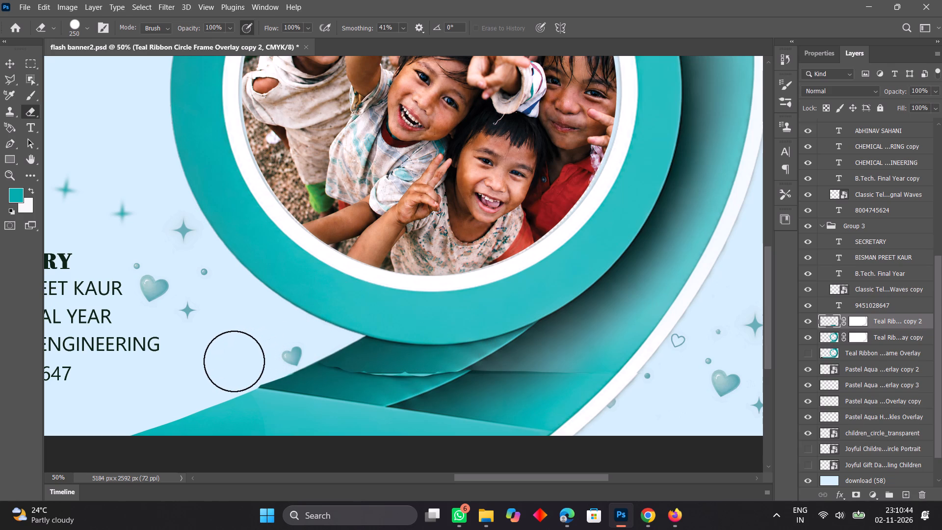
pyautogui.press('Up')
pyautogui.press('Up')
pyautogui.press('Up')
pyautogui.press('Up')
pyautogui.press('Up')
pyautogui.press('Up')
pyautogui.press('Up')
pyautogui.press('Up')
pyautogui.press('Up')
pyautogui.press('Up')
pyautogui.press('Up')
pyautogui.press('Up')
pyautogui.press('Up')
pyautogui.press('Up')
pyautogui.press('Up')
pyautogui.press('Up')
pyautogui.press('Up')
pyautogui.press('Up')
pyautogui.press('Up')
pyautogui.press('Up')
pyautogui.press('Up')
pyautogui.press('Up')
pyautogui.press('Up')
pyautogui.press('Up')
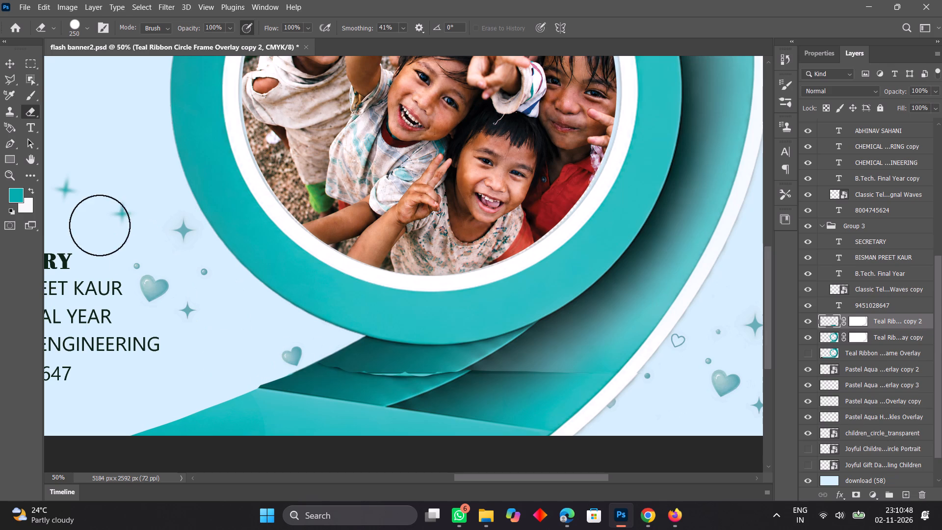
# Nudge the copy 2 layer upward and slightly sideways, finishing toward the right, to line its ribbon edges up with the main frame.
pyautogui.moveTo(11, 65); pyautogui.dragTo(221, 277)
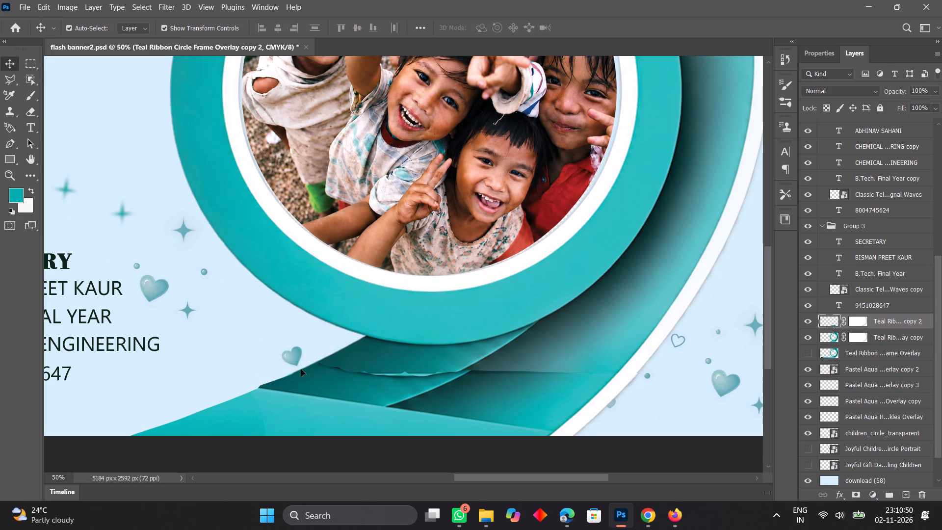
pyautogui.click(318, 379)
pyautogui.press('Up')
pyautogui.press('Up')
pyautogui.press('Up')
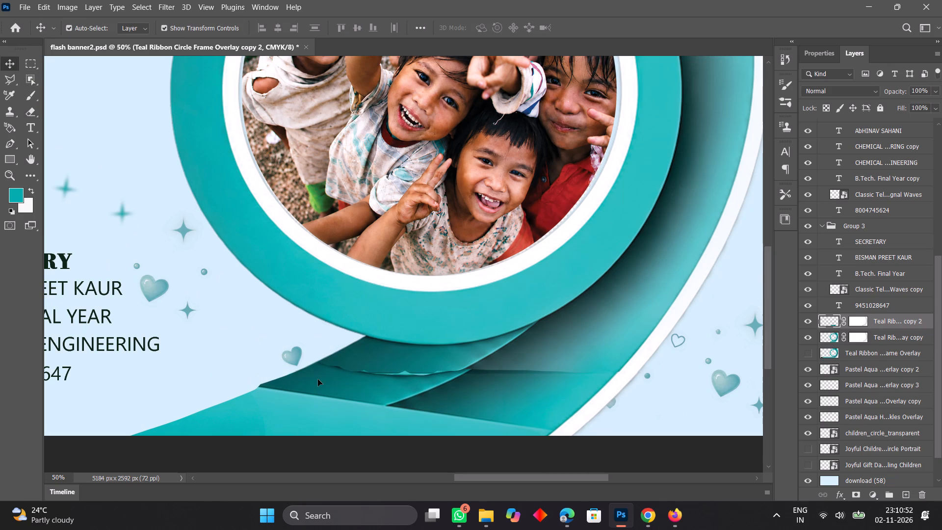
pyautogui.press('Up')
pyautogui.press('Up')
pyautogui.press('Up')
pyautogui.press('Up')
pyautogui.press('Left')
pyautogui.press('Left')
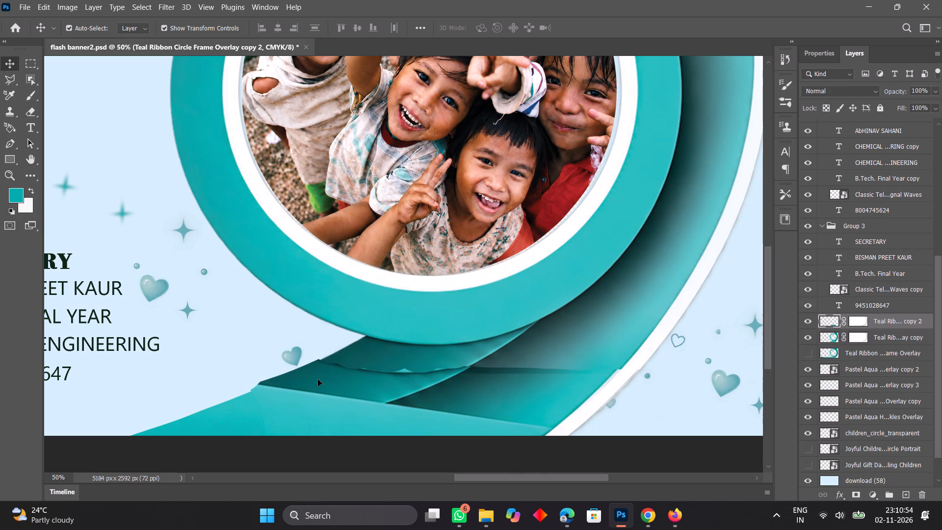
pyautogui.press('Right')
pyautogui.press('Right')
pyautogui.press('Right')
pyautogui.press('Right')
pyautogui.press('Right')
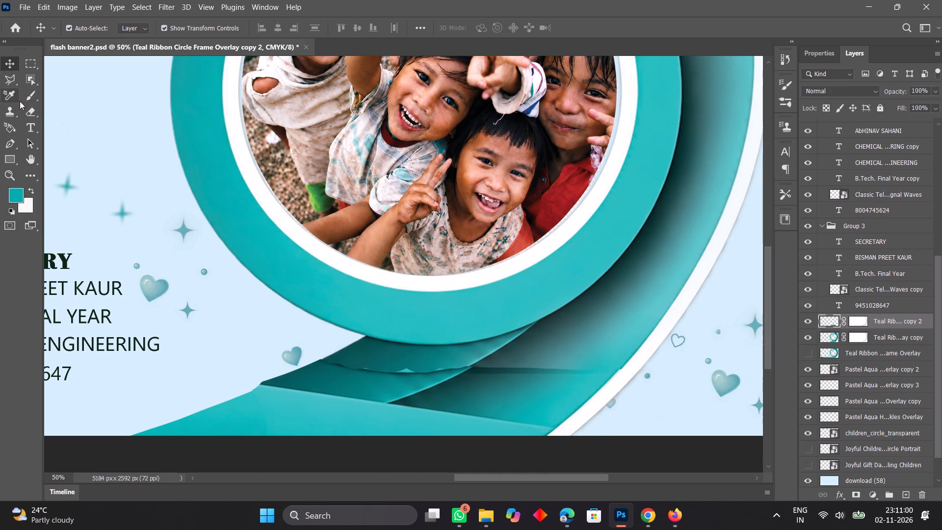
# Erase copy 2's excess along the fold's seam and its outer tip beside the small heart with the 250 px eraser.
pyautogui.click(32, 115)
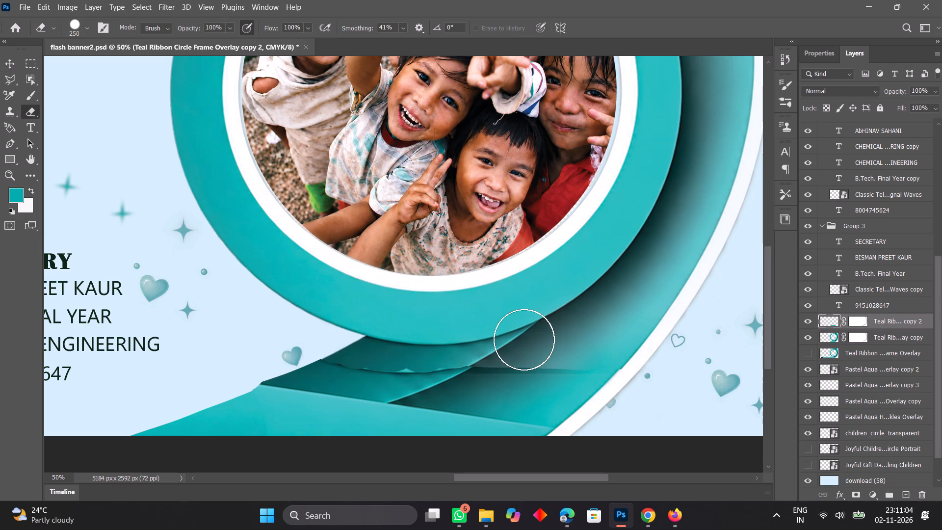
pyautogui.moveTo(524, 340); pyautogui.dragTo(370, 327)
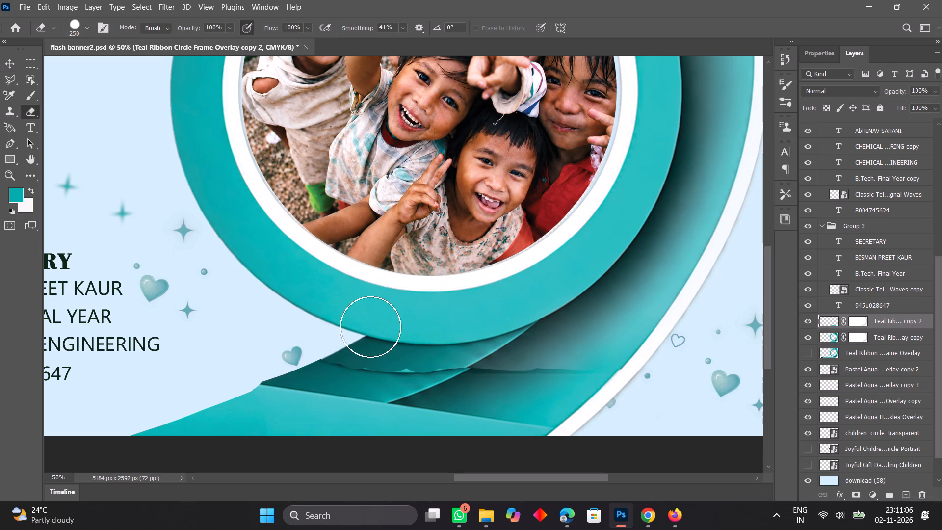
pyautogui.click(234, 362)
pyautogui.moveTo(234, 362); pyautogui.dragTo(273, 356)
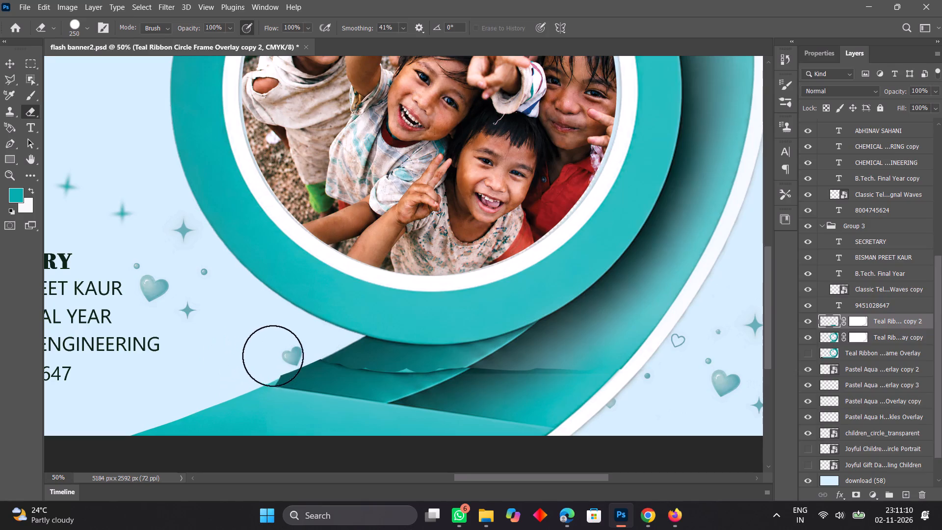
pyautogui.moveTo(273, 356); pyautogui.dragTo(335, 330)
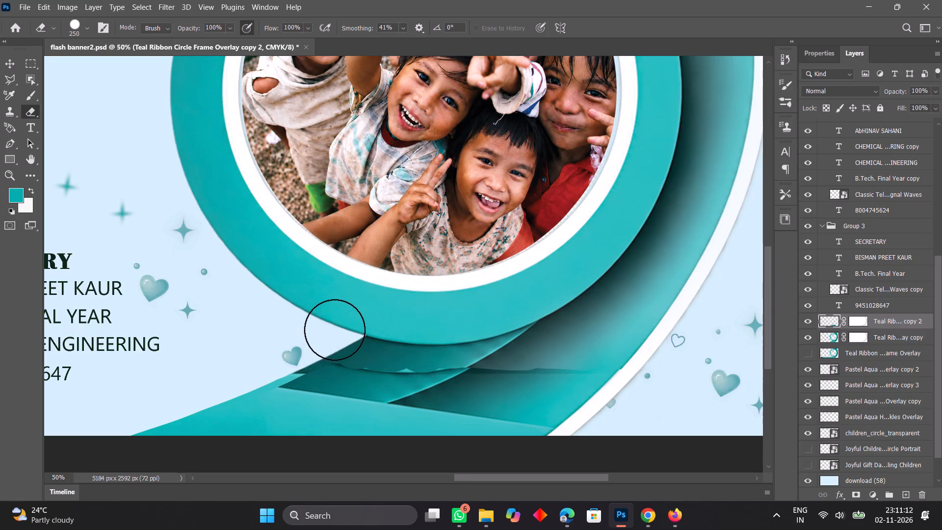
# Scale the copy 2 layer up proportionally to about 103.42% from its upper outer corner.
pyautogui.click(8, 58)
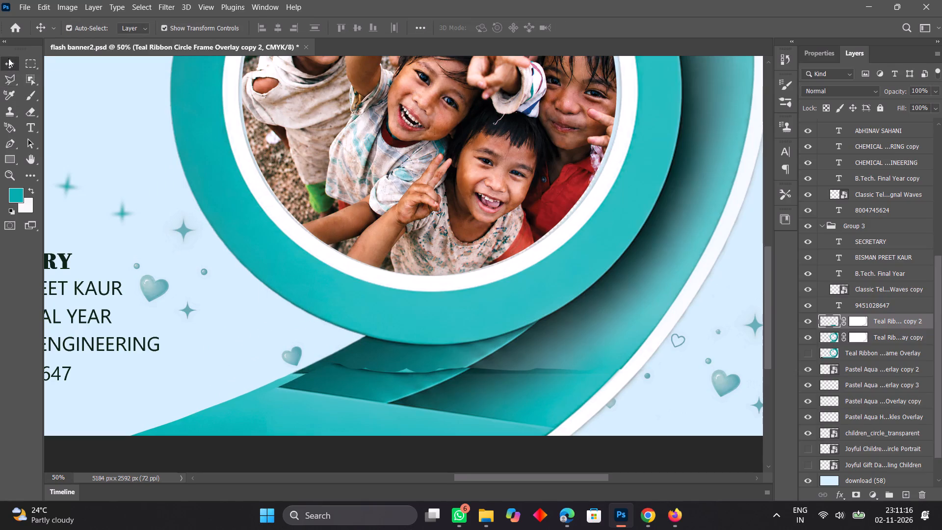
pyautogui.hotkey('ctrl', '0')
pyautogui.hotkey('ctrl', '-')
pyautogui.hotkey('ctrl', '-')
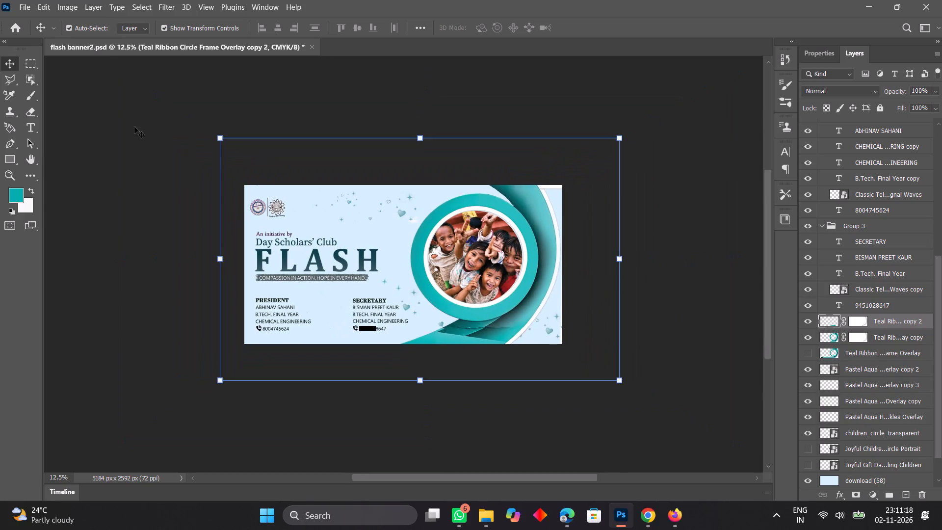
pyautogui.click(216, 133)
pyautogui.moveTo(216, 133); pyautogui.dragTo(202, 126)
# Nudge the enlarged copy 2 layer to the right until its reference point sits at X 2852.50 px, Y 1147.50 px.
pyautogui.press('Right')
pyautogui.press('Right')
pyautogui.press('Right')
pyautogui.press('Right')
pyautogui.press('Right')
pyautogui.press('Right')
pyautogui.press('Right')
pyautogui.press('Right')
pyautogui.press('Right')
pyautogui.press('Right')
pyautogui.press('Right')
pyautogui.press('Right')
pyautogui.press('Right')
pyautogui.press('Right')
pyautogui.press('Right')
pyautogui.press('Right')
pyautogui.press('Right')
pyautogui.press('Right')
pyautogui.press('Right')
pyautogui.press('Right')
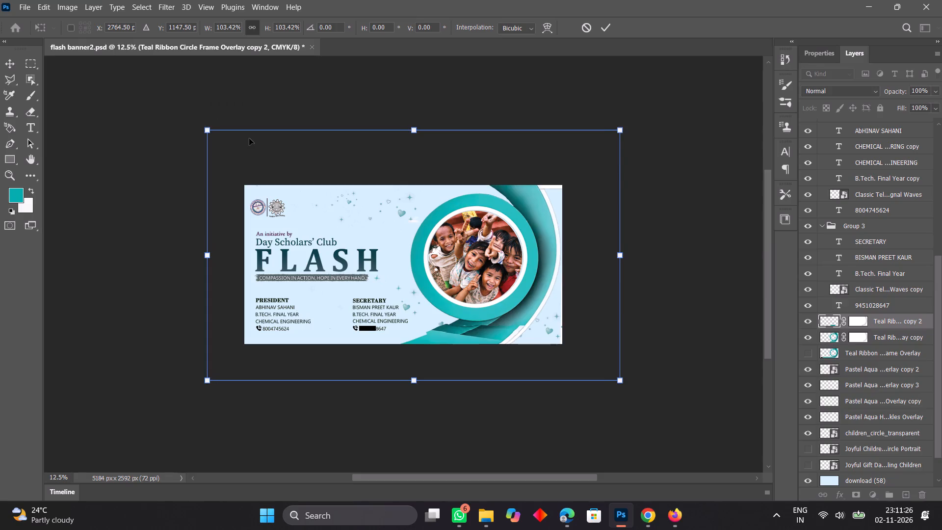
pyautogui.press('Down')
pyautogui.press('Down')
pyautogui.press('Down')
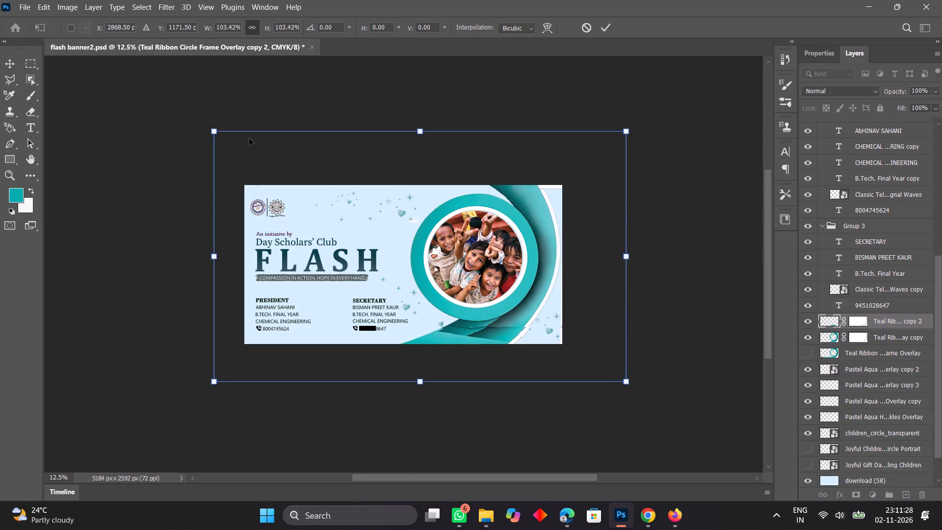
pyautogui.press('Left')
pyautogui.press('Left')
pyautogui.press('Down')
pyautogui.press('Down')
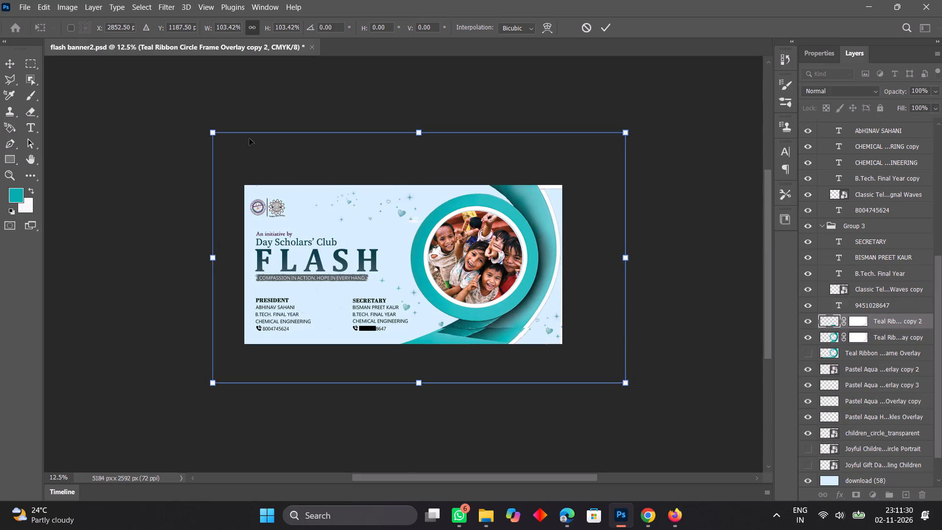
pyautogui.press('Up')
pyautogui.press('Up')
pyautogui.press('Up')
pyautogui.press('Up')
pyautogui.press('Up')
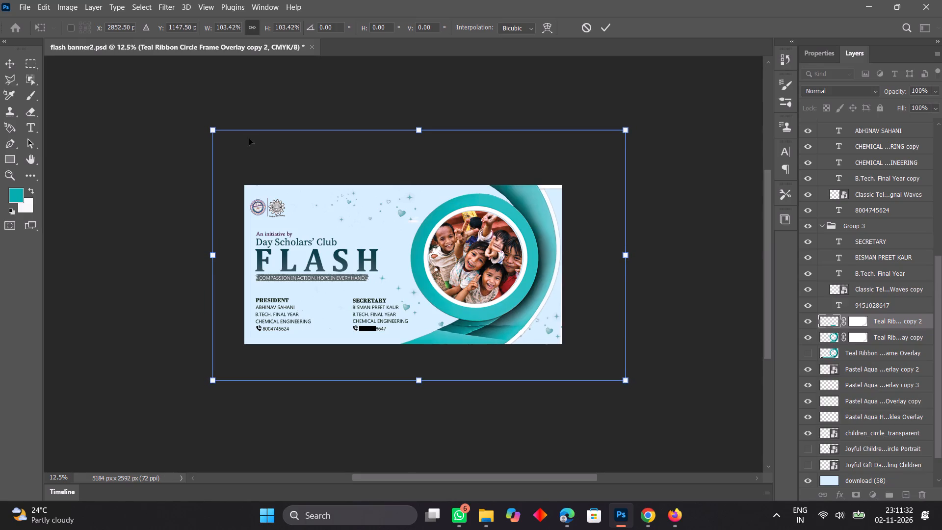
# Scale the copy 2 layer down proportionally to 102.90% from its upper outer corner.
pyautogui.hotkey('ctrl', '0')
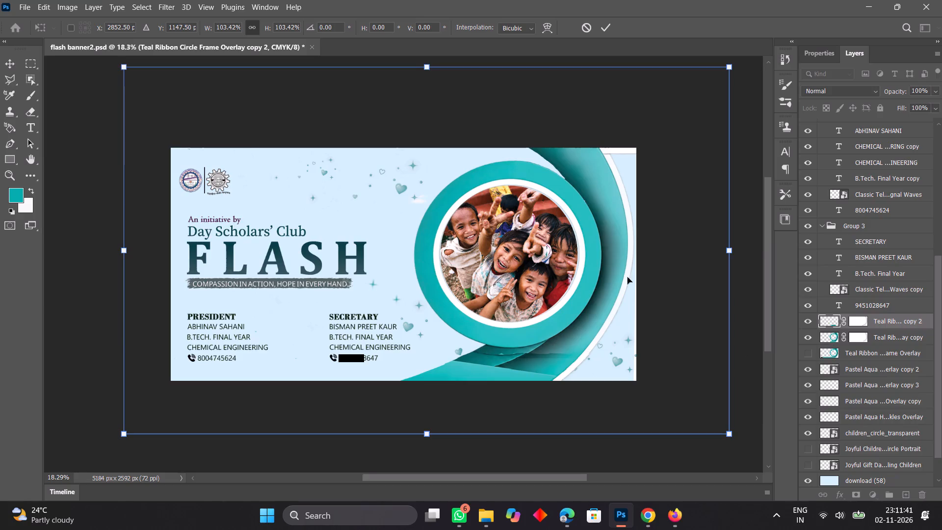
pyautogui.click(123, 67)
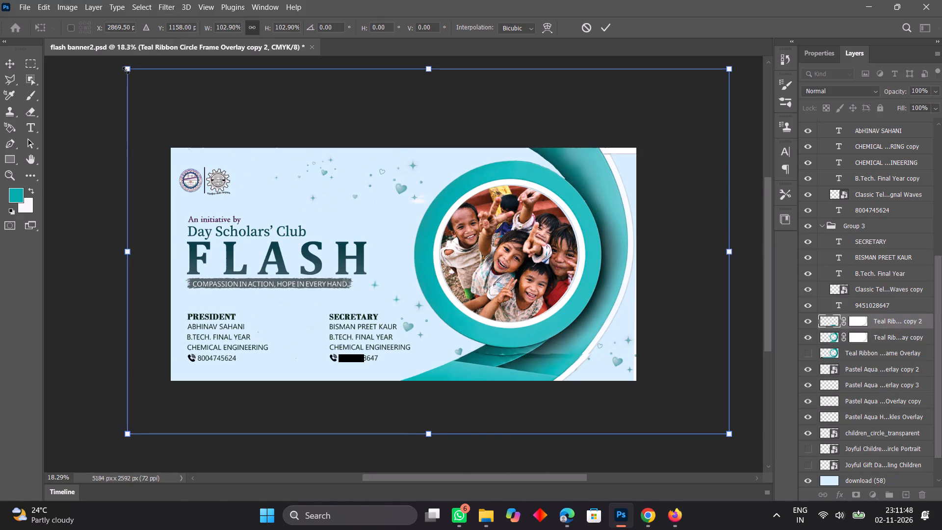
# Nudge copy 2 left to X 2853.50 px so its white outer border lines up with the main frame's.
pyautogui.hotkey('ctrl', '+')
pyautogui.hotkey('ctrl', '+')
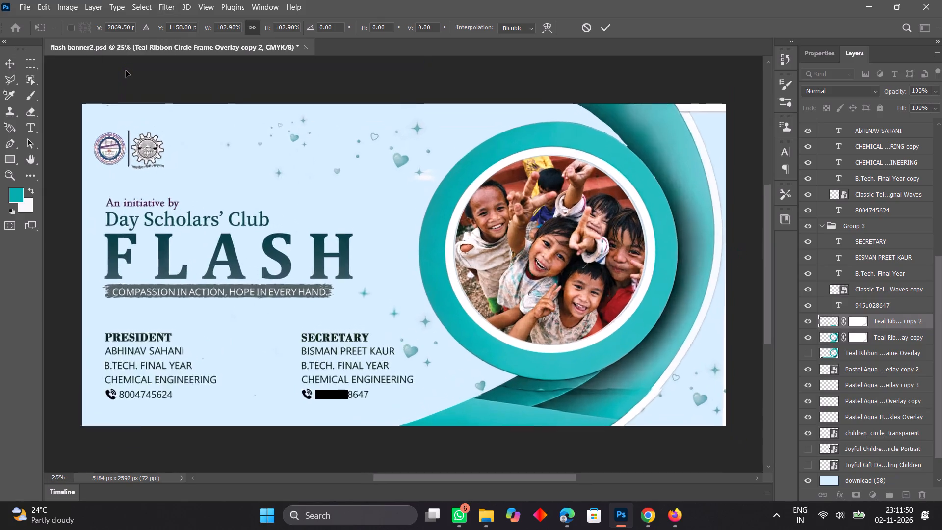
pyautogui.hotkey('ctrl', '+')
pyautogui.hotkey('ctrl', '+')
pyautogui.scroll(-2, 126, 70)
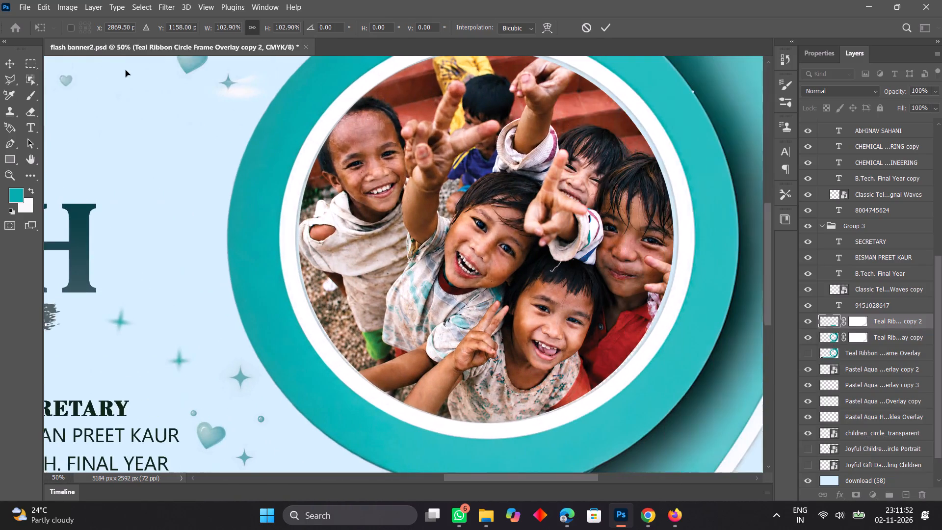
pyautogui.scroll(-1, 126, 70)
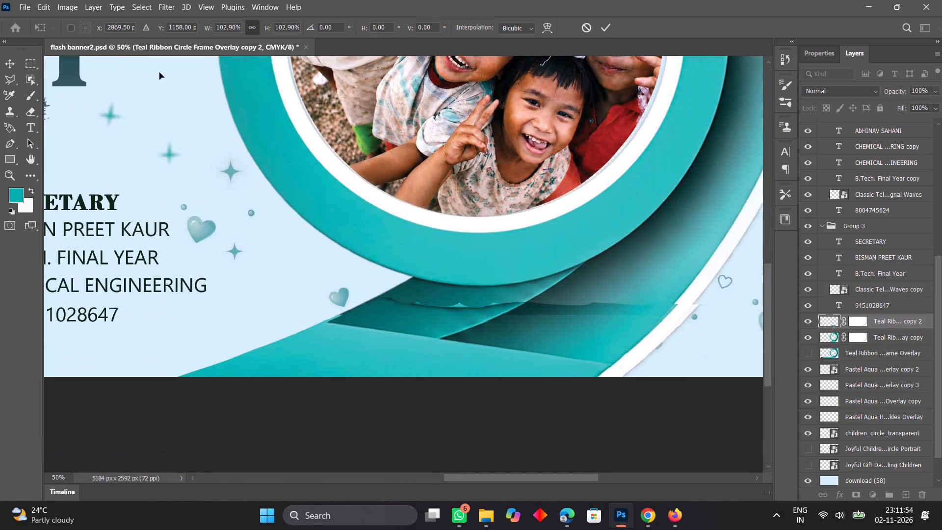
pyautogui.click(510, 340)
pyautogui.press('Left')
pyautogui.press('Left')
pyautogui.press('Left')
pyautogui.press('Left')
pyautogui.press('Left')
pyautogui.press('Left')
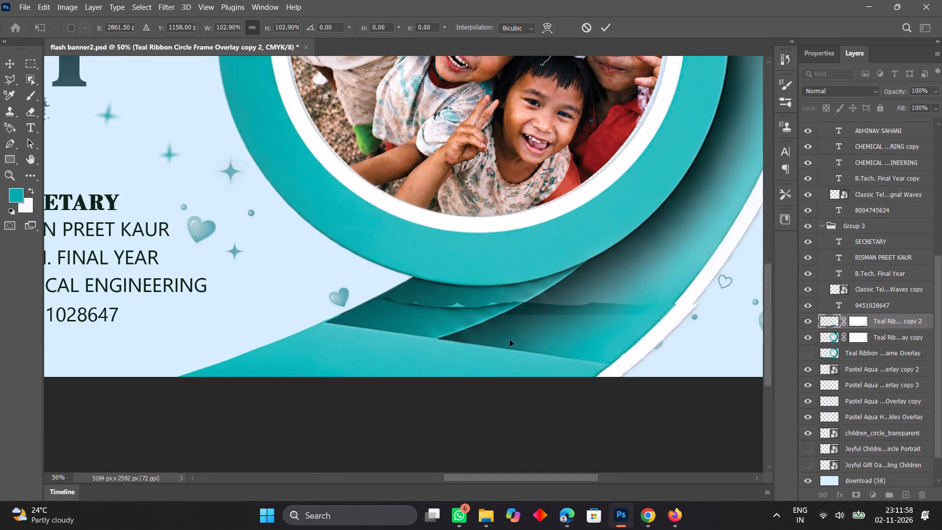
pyautogui.press('Left')
pyautogui.press('Left')
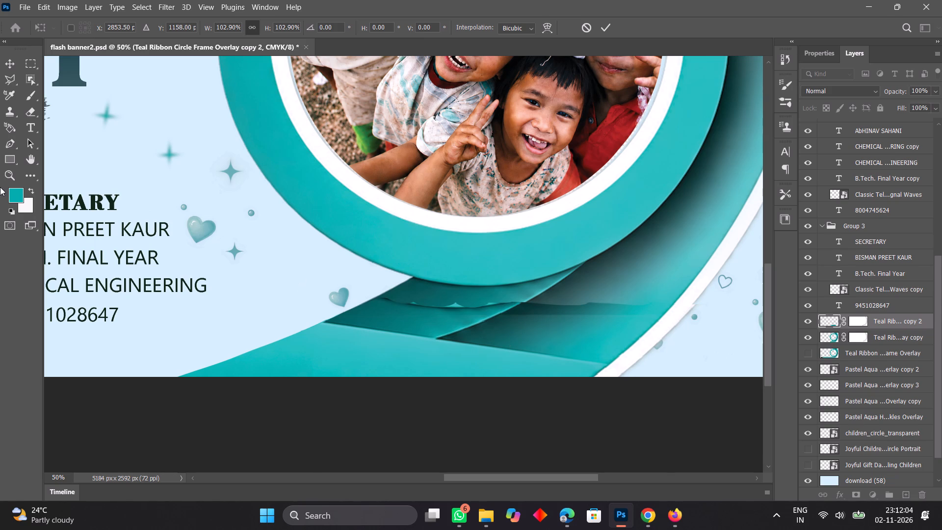
# Apply the transform and erase copy 2's uneven upper edge on the fold beneath the ring with the 250 px hard eraser.
pyautogui.click(28, 107)
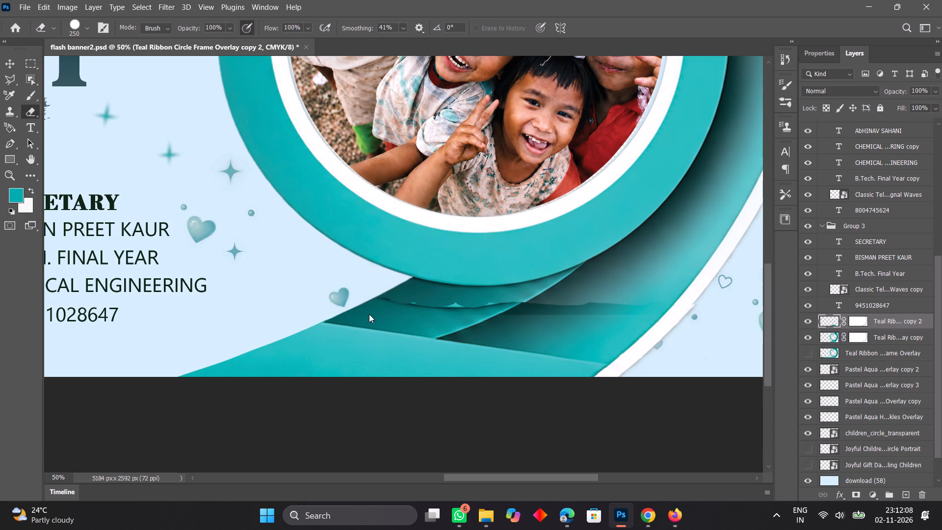
pyautogui.click(368, 274)
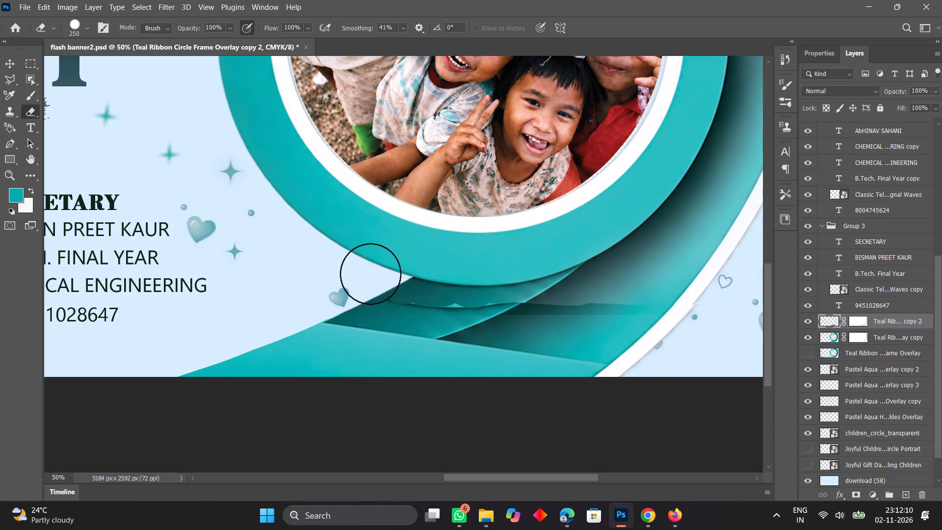
pyautogui.click(407, 275)
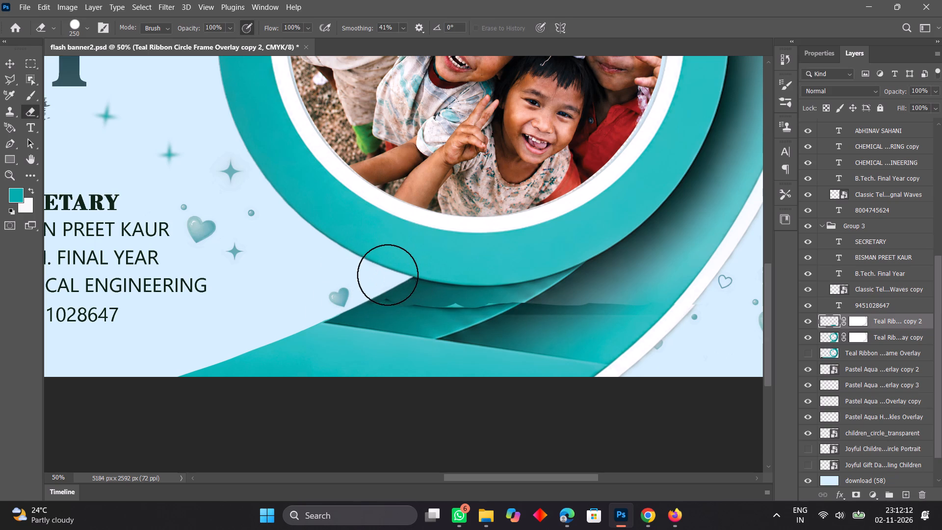
pyautogui.click(389, 274)
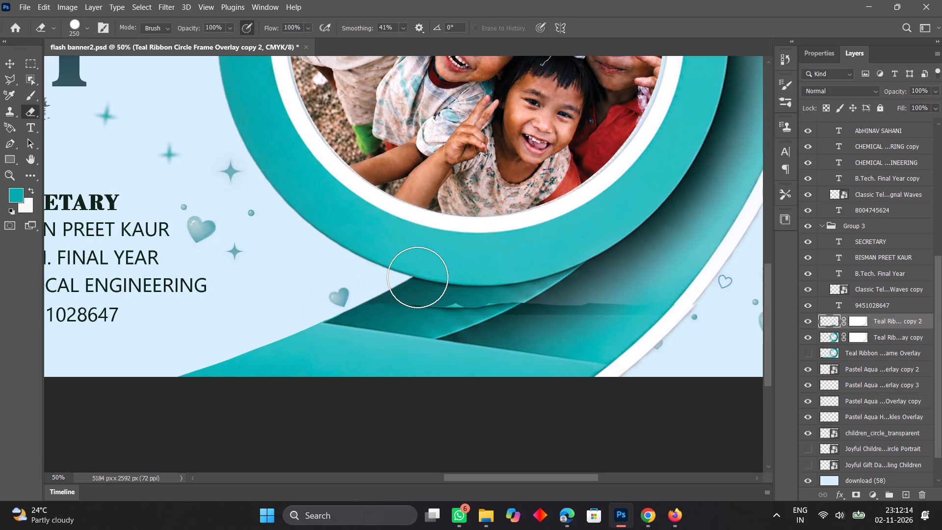
pyautogui.click(418, 277)
pyautogui.click(435, 280)
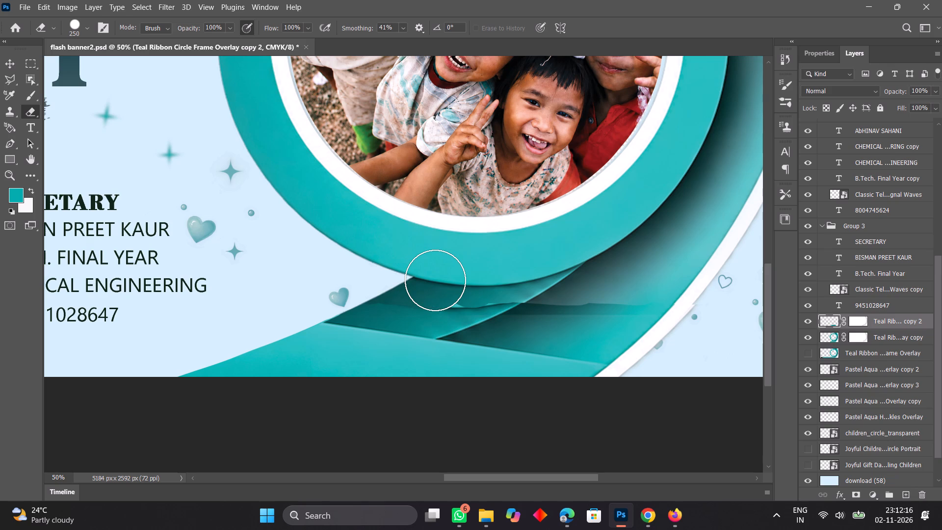
pyautogui.click(457, 280)
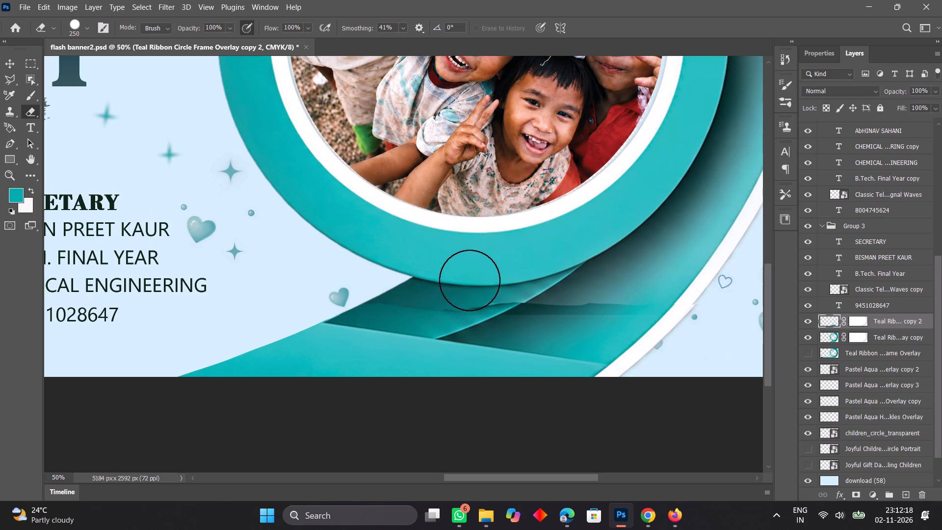
pyautogui.click(472, 280)
pyautogui.click(485, 280)
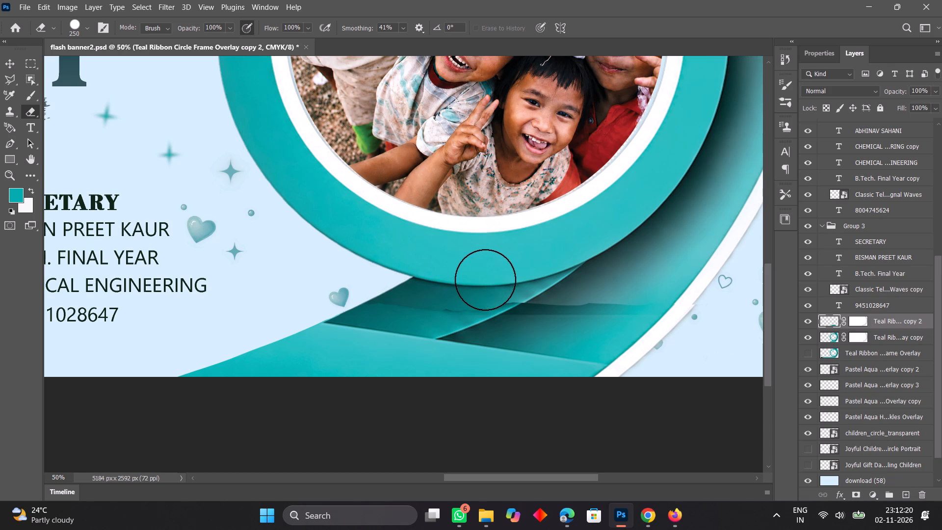
# Erase the rest of copy 2's seam below the ring, across the shaded ribbon toward its white outer border.
pyautogui.moveTo(497, 281); pyautogui.dragTo(536, 281)
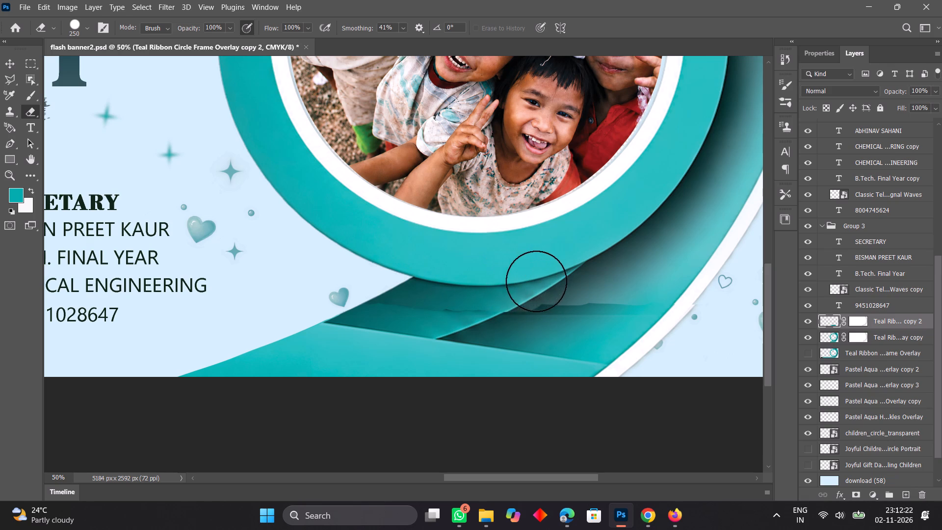
pyautogui.moveTo(536, 281); pyautogui.dragTo(639, 273)
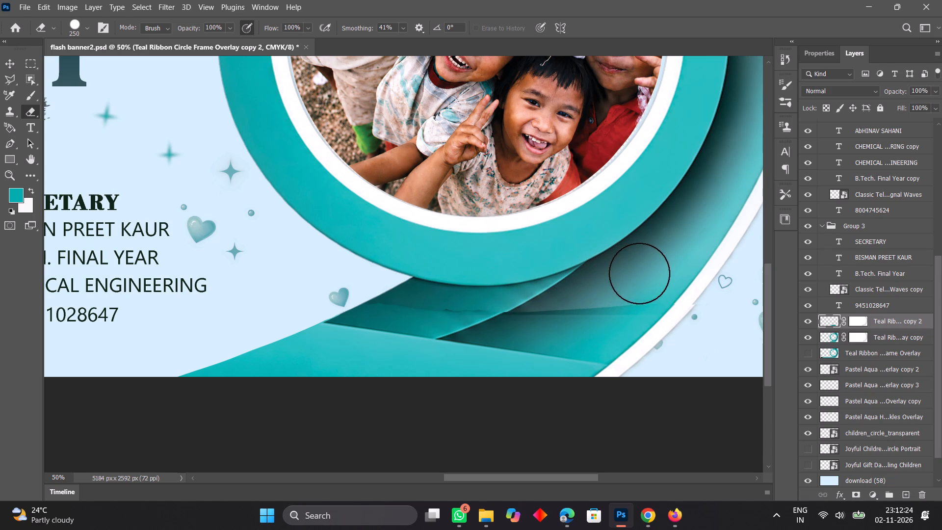
pyautogui.moveTo(639, 273); pyautogui.dragTo(644, 276)
pyautogui.moveTo(644, 276); pyautogui.dragTo(590, 277)
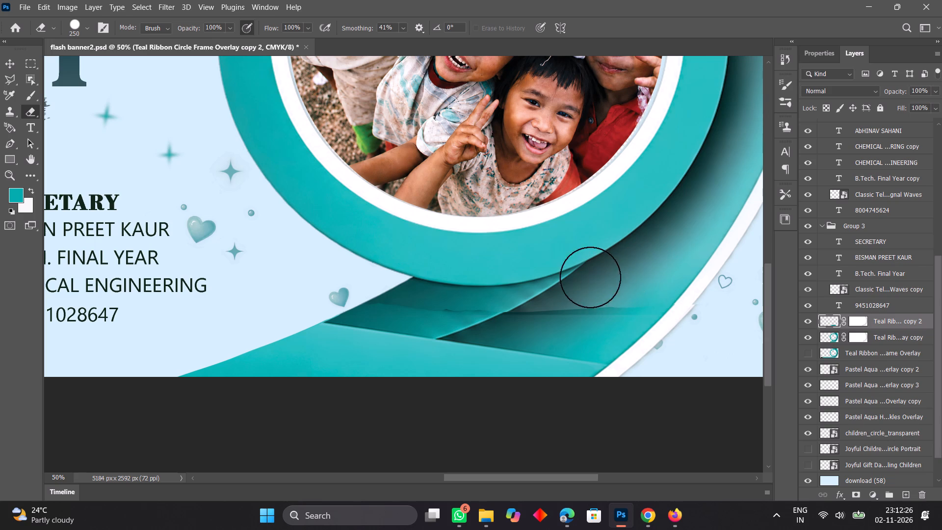
pyautogui.moveTo(590, 277); pyautogui.dragTo(451, 282)
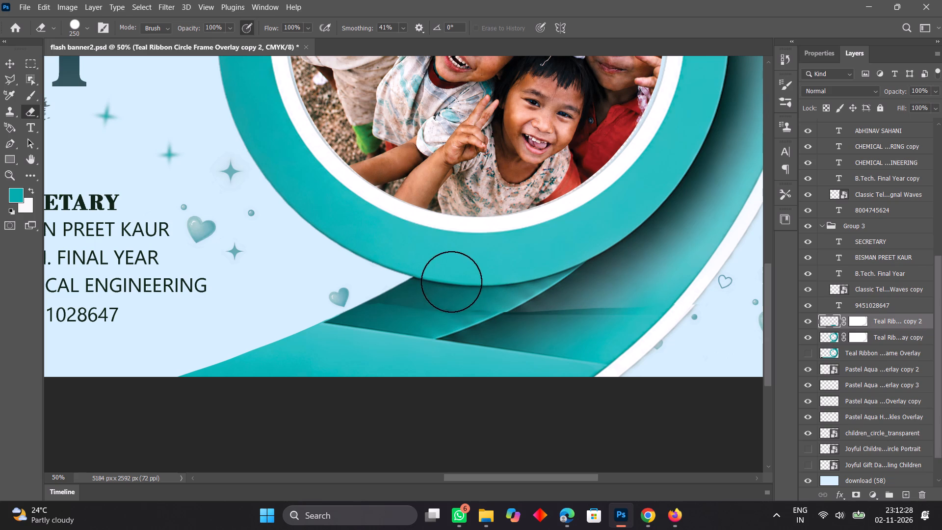
pyautogui.moveTo(451, 282); pyautogui.dragTo(537, 280)
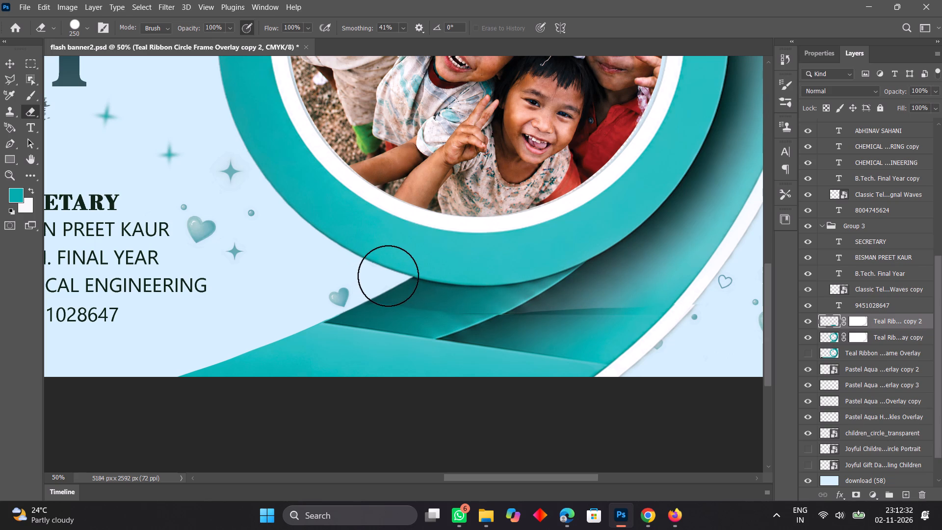
pyautogui.click(388, 276)
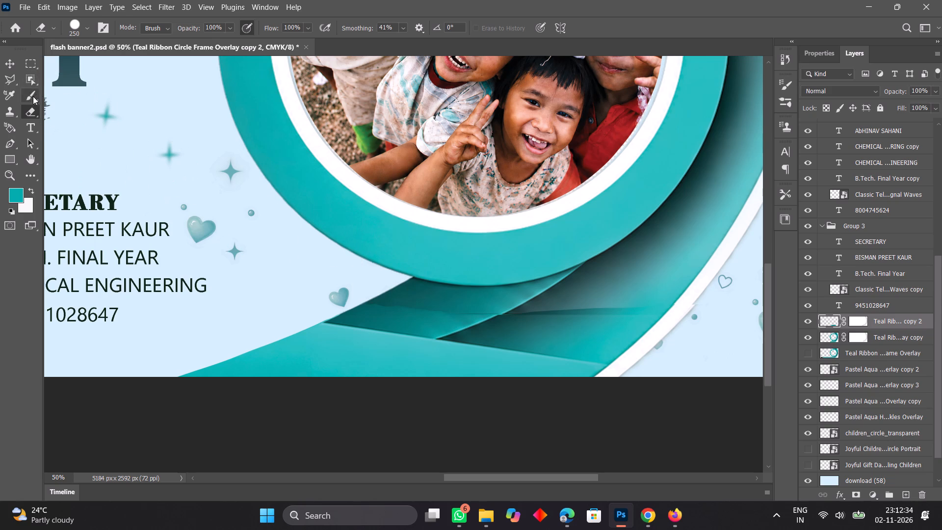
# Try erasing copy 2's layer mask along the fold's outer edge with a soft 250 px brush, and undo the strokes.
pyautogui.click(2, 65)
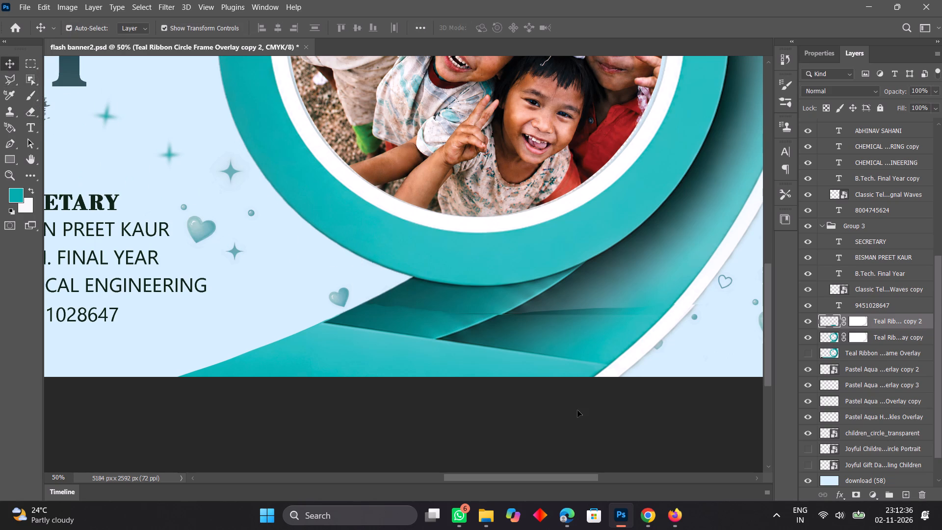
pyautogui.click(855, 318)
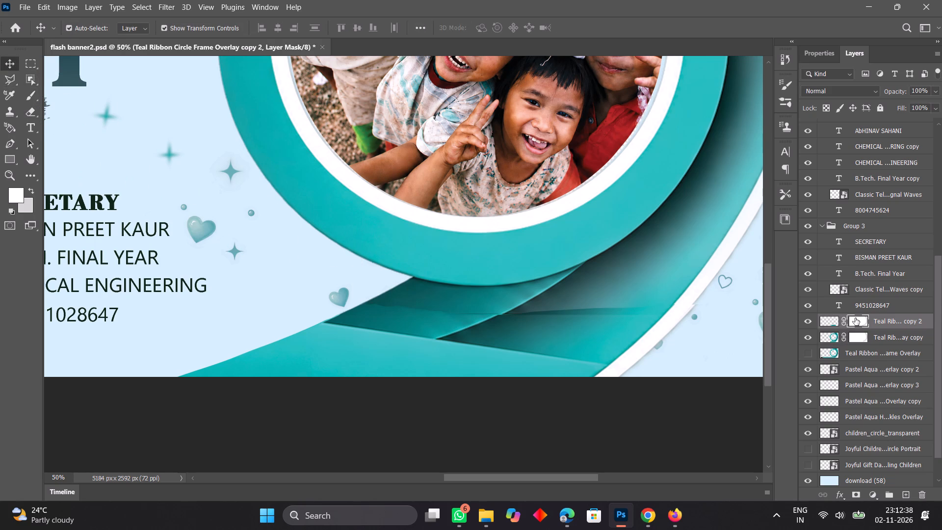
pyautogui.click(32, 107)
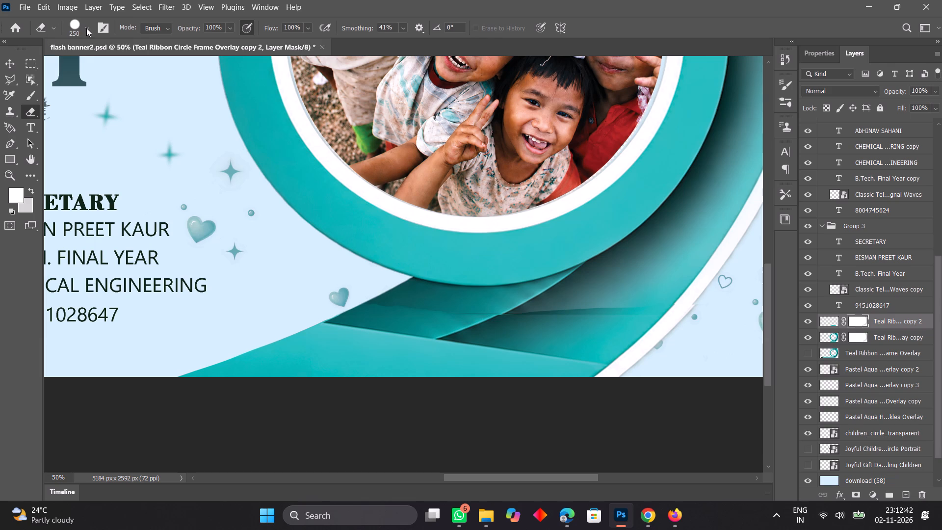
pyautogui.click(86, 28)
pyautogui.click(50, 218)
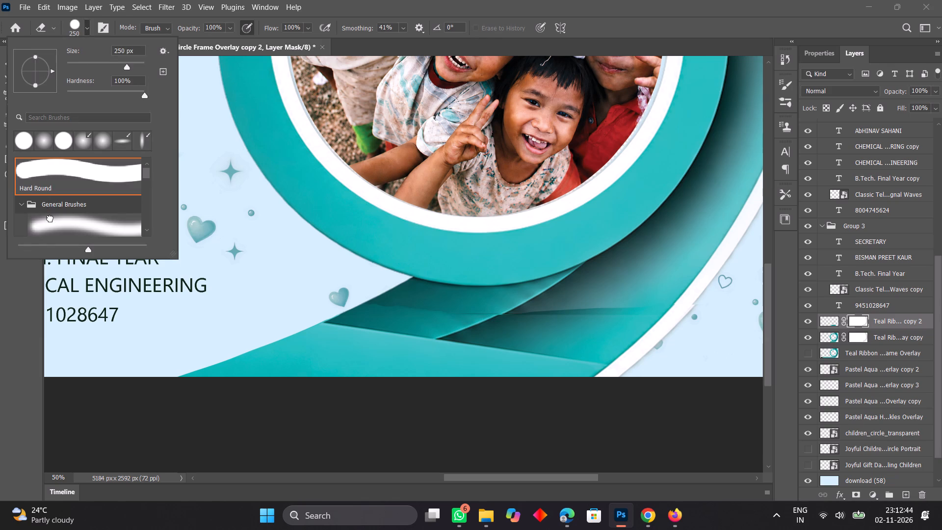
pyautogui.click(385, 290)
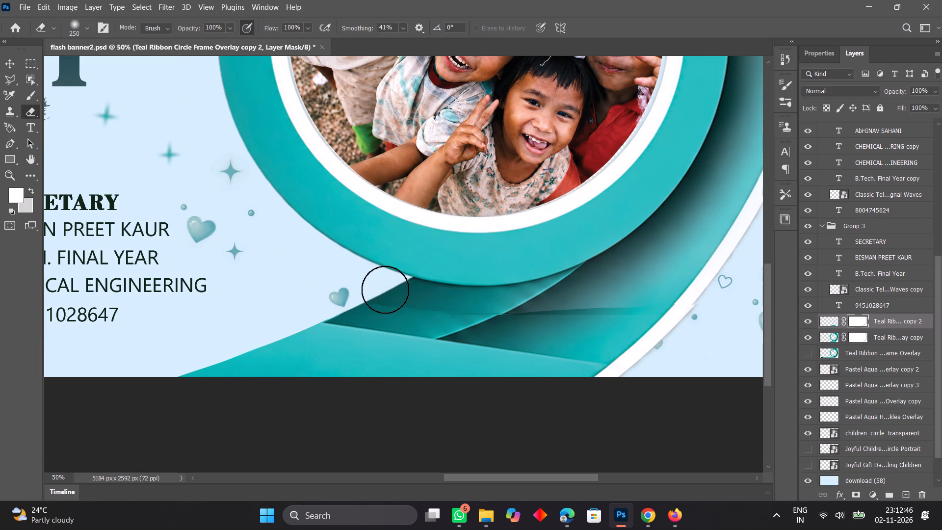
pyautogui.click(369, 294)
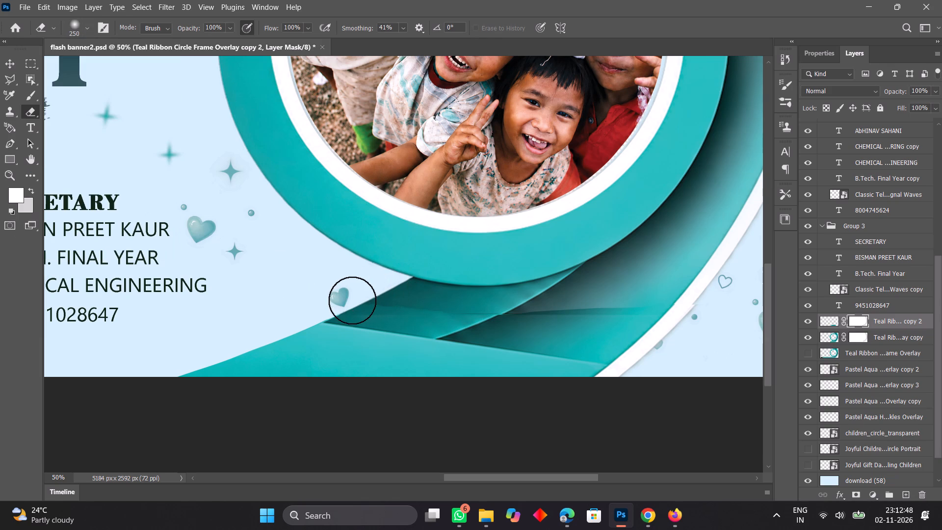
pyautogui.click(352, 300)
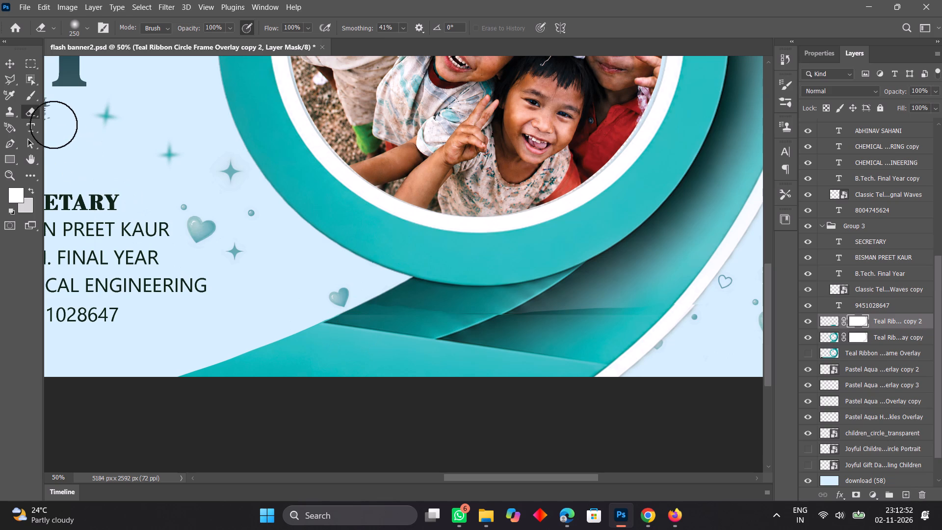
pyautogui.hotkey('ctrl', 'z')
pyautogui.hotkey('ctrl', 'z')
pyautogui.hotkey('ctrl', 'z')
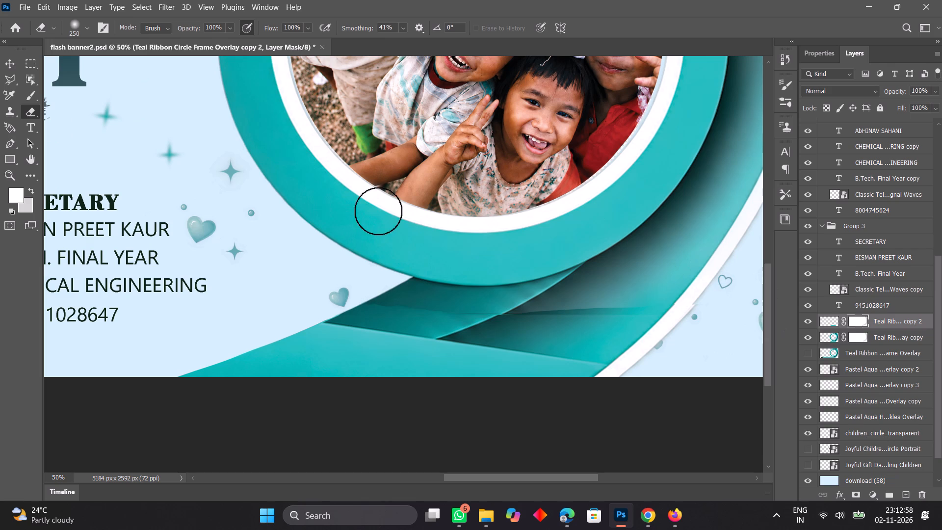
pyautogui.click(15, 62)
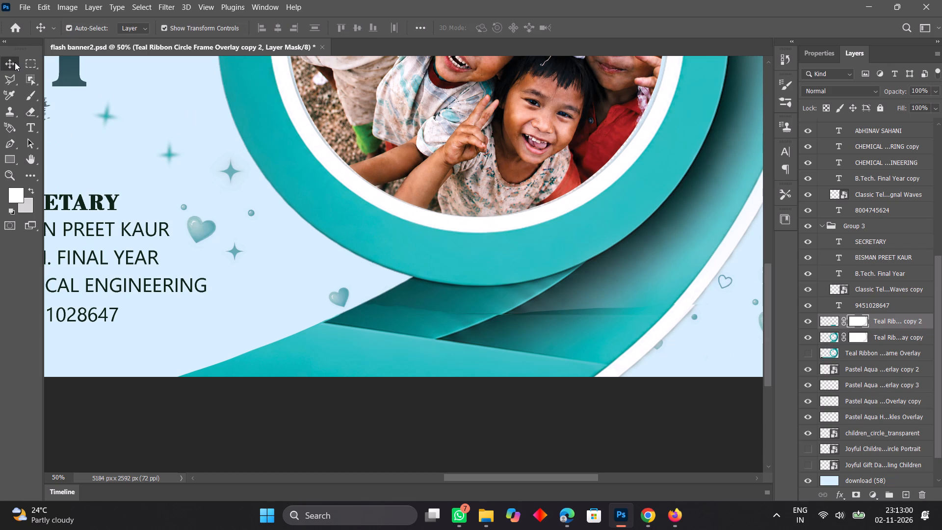
# Hide copy 2 and erase the main frame copy's layer mask with the soft 250 px eraser from the fold's outer tip to its middle.
pyautogui.click(859, 339)
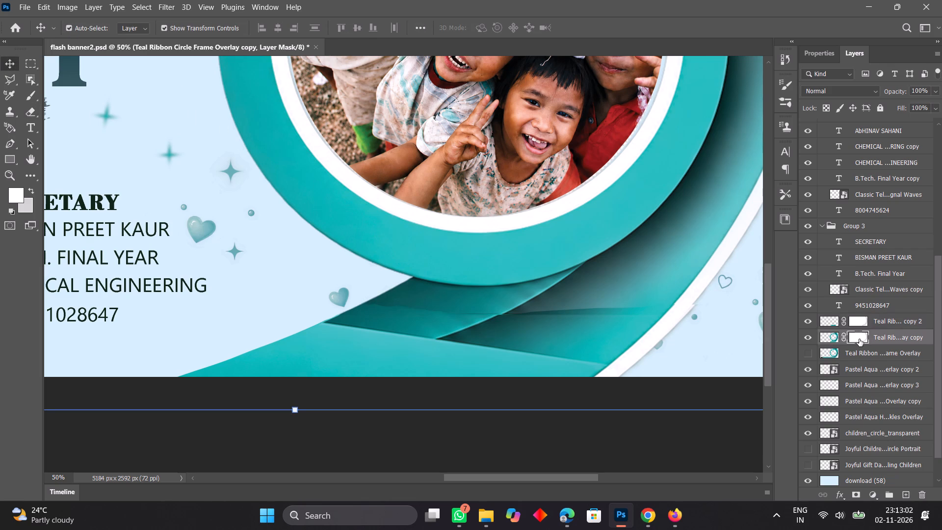
pyautogui.click(807, 320)
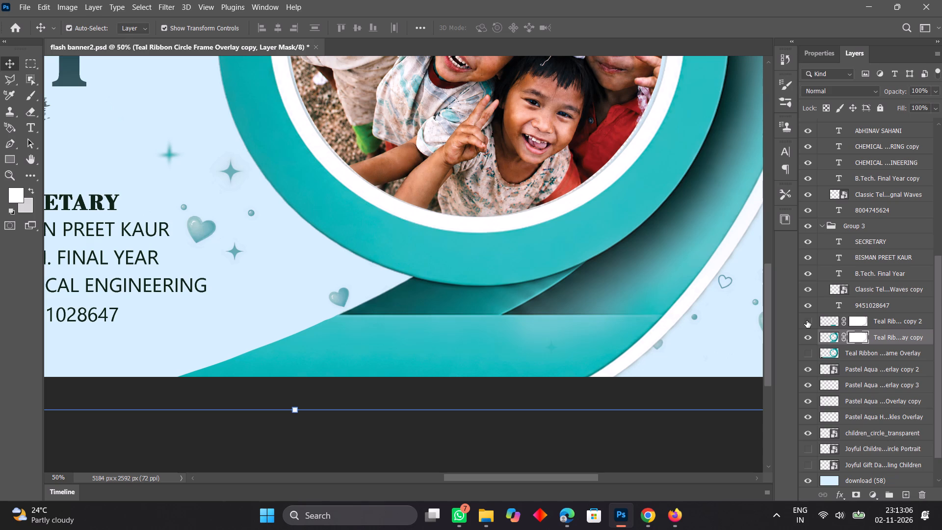
pyautogui.click(807, 320)
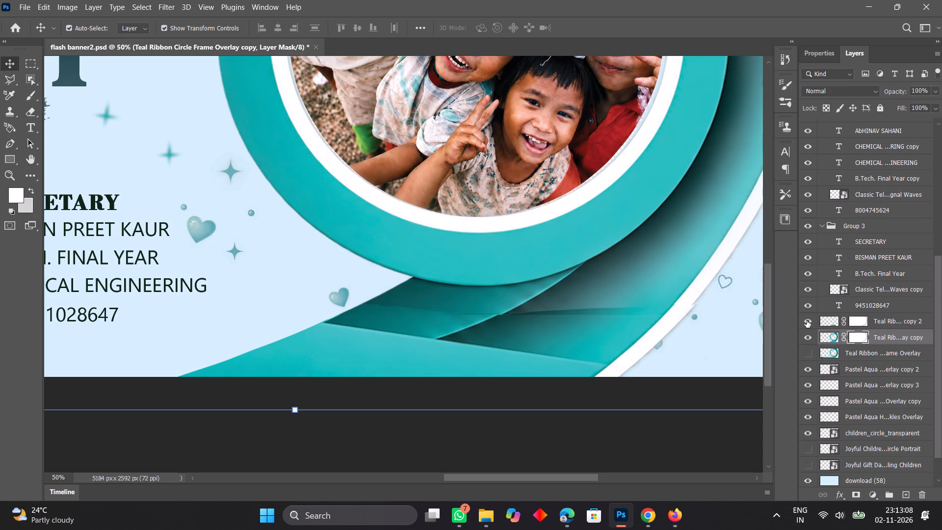
pyautogui.click(807, 320)
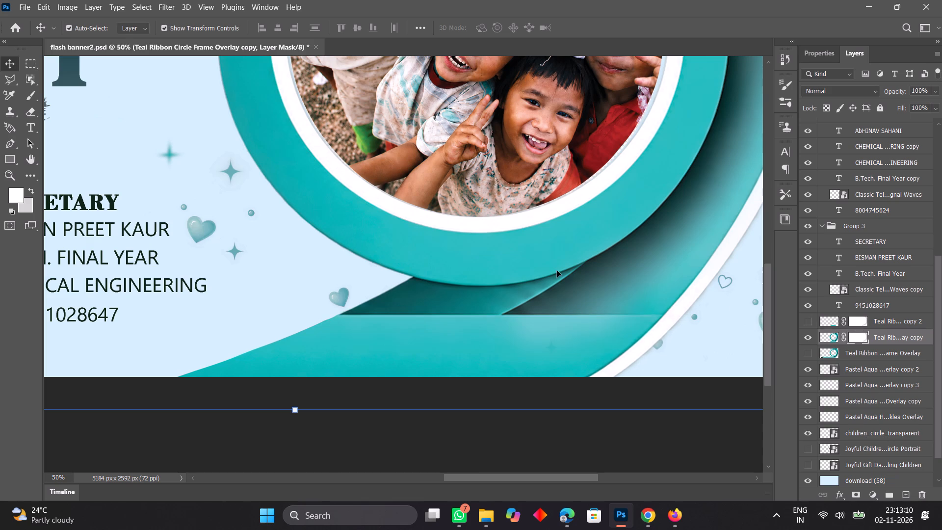
pyautogui.click(861, 337)
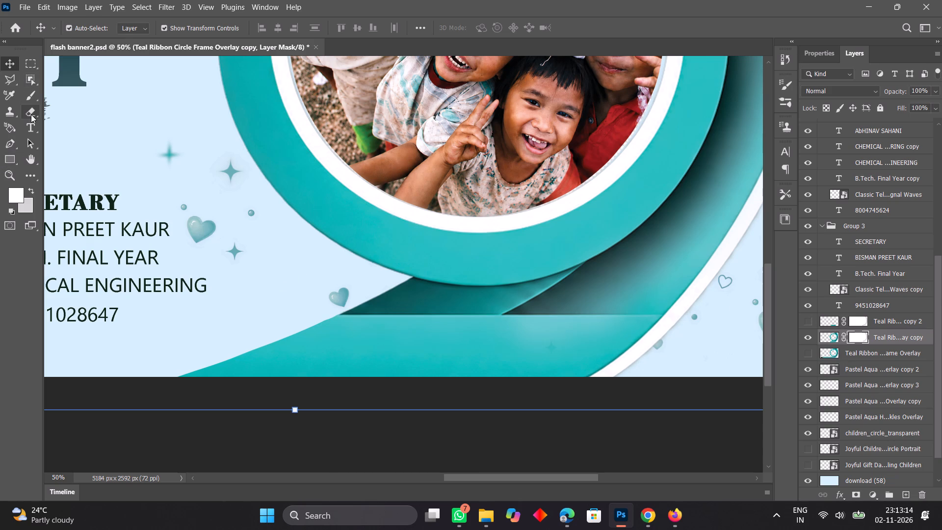
pyautogui.click(31, 114)
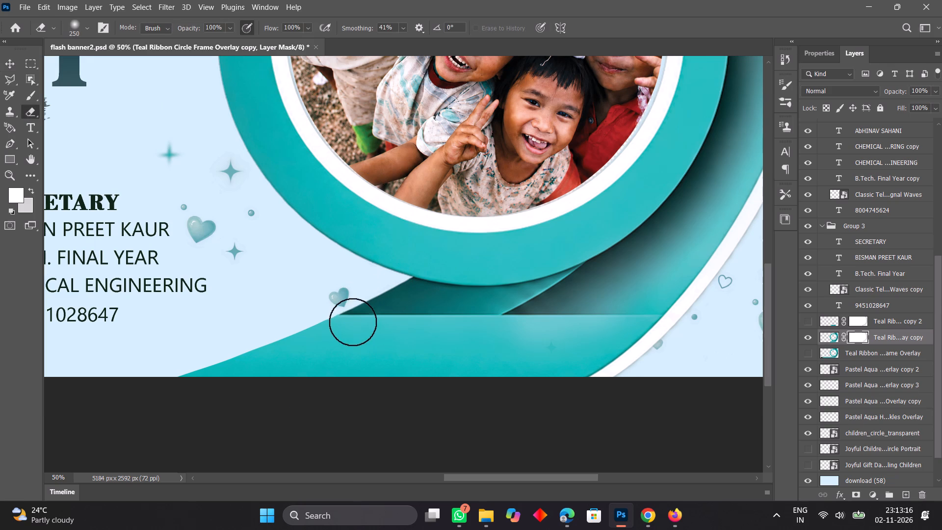
pyautogui.click(347, 329)
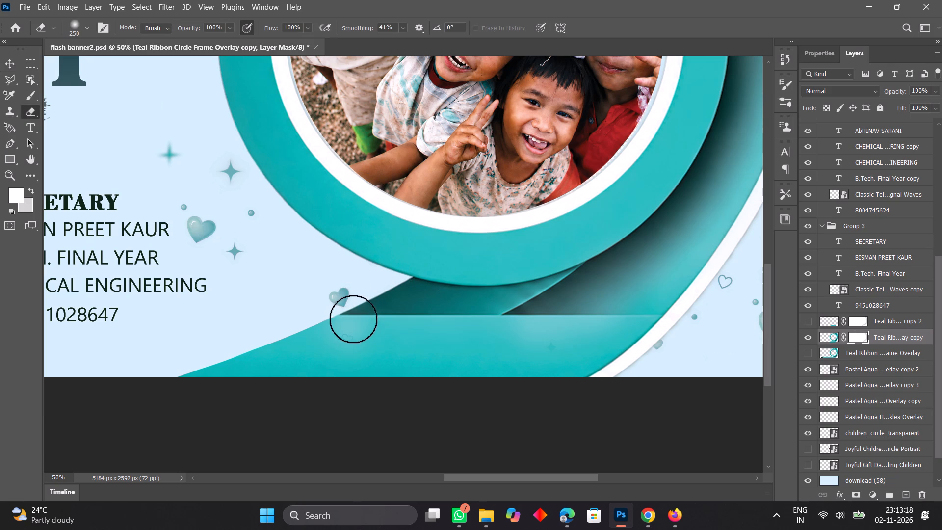
pyautogui.click(353, 296)
pyautogui.tripleClick(358, 297)
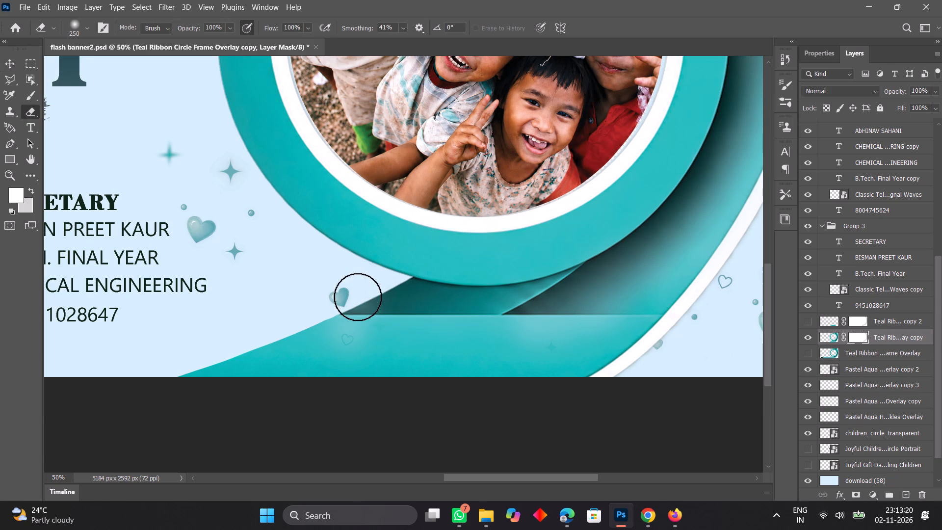
pyautogui.click(358, 297)
pyautogui.moveTo(358, 297); pyautogui.dragTo(348, 296)
pyautogui.moveTo(348, 296); pyautogui.dragTo(408, 304)
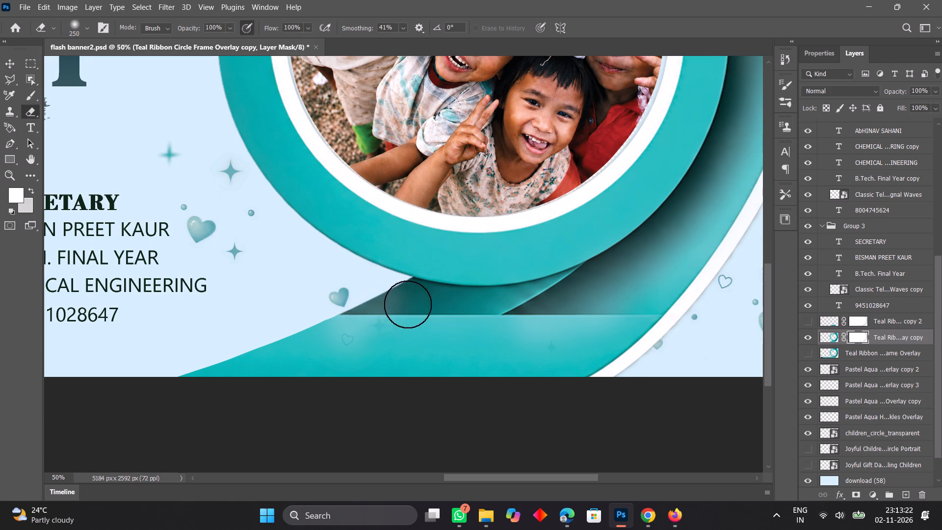
pyautogui.click(408, 304)
pyautogui.moveTo(408, 304); pyautogui.dragTo(445, 317)
pyautogui.click(445, 317)
pyautogui.moveTo(445, 317); pyautogui.dragTo(464, 320)
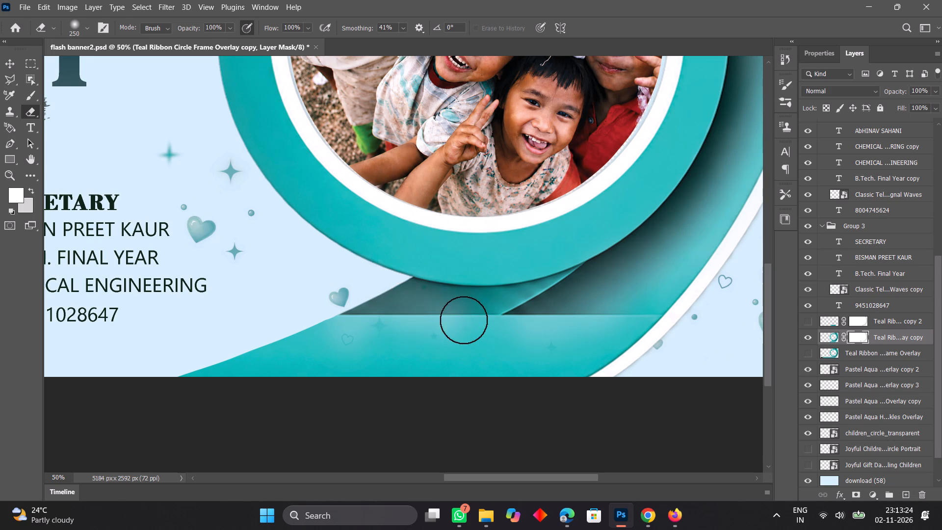
# Erase the main frame copy's mask across the rest of the fold and up its edge beneath the ring, and show copy 2 again.
pyautogui.moveTo(464, 320); pyautogui.dragTo(468, 321)
pyautogui.click(468, 321)
pyautogui.moveTo(468, 321); pyautogui.dragTo(500, 326)
pyautogui.moveTo(500, 326); pyautogui.dragTo(527, 323)
pyautogui.click(527, 323)
pyautogui.moveTo(527, 323); pyautogui.dragTo(549, 308)
pyautogui.tripleClick(549, 308)
pyautogui.moveTo(549, 308); pyautogui.dragTo(548, 309)
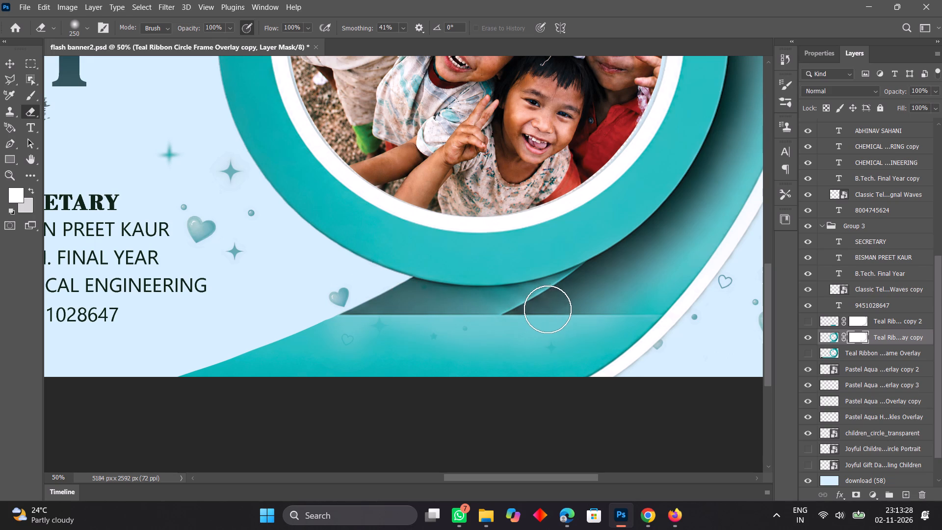
pyautogui.moveTo(548, 309); pyautogui.dragTo(536, 315)
pyautogui.click(536, 315)
pyautogui.moveTo(536, 315); pyautogui.dragTo(576, 290)
pyautogui.tripleClick(576, 290)
pyautogui.moveTo(576, 290); pyautogui.dragTo(604, 275)
pyautogui.tripleClick(604, 275)
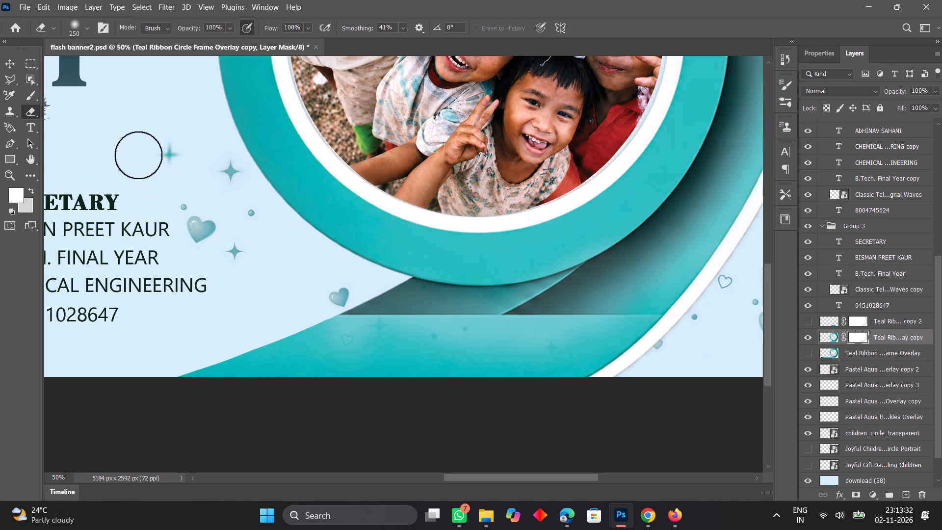
pyautogui.click(806, 320)
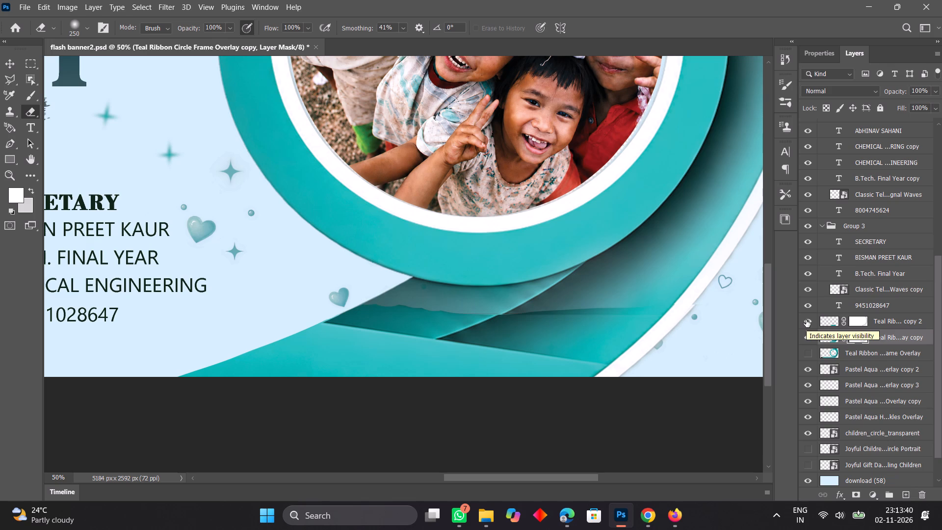
# Erase copy 2's layer mask along the fold's outer edge beneath the ring with the soft 250 px eraser.
pyautogui.click(858, 318)
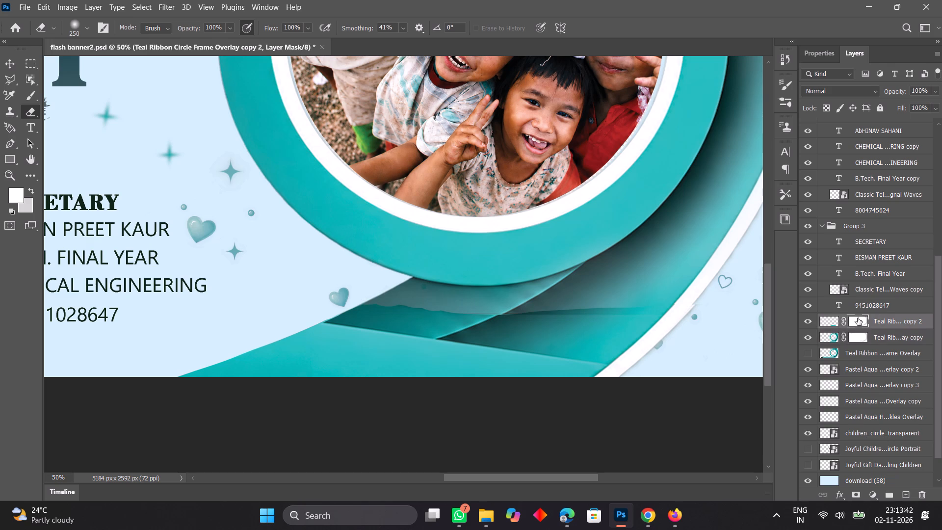
pyautogui.doubleClick(371, 292)
pyautogui.moveTo(371, 292); pyautogui.dragTo(364, 298)
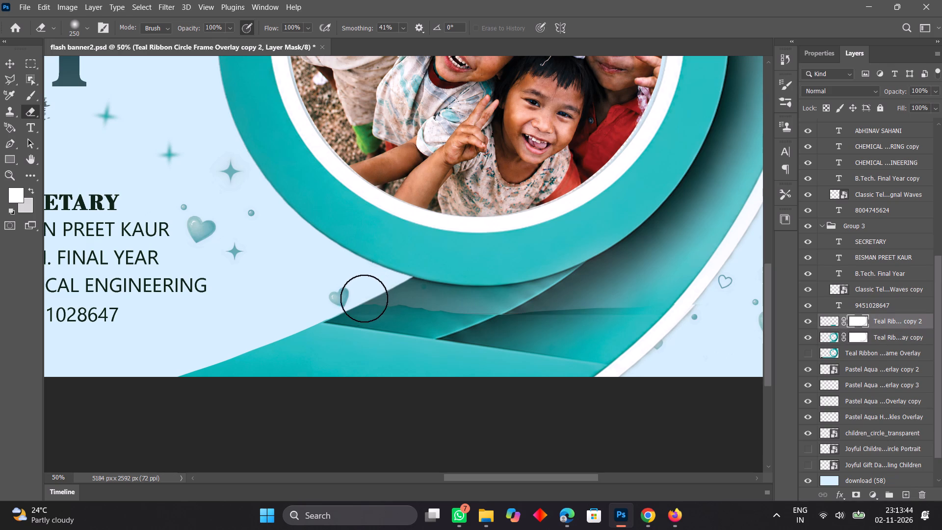
pyautogui.moveTo(364, 298); pyautogui.dragTo(363, 299)
pyautogui.tripleClick(363, 299)
pyautogui.moveTo(363, 299); pyautogui.dragTo(338, 321)
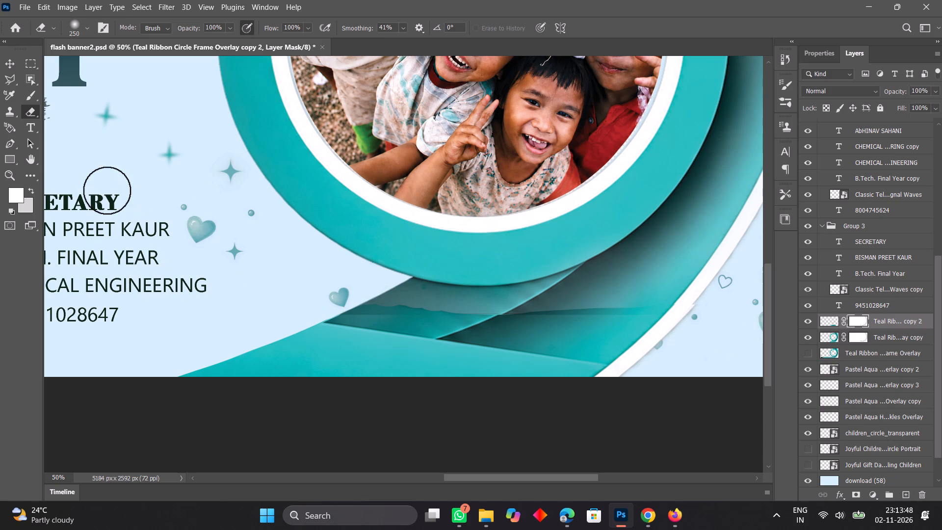
# Switch the eraser to a hard 250 px brush and dab copy 2's layer mask at the fold's outer edge.
pyautogui.click(4, 65)
pyautogui.moveTo(31, 108); pyautogui.dragTo(80, 34)
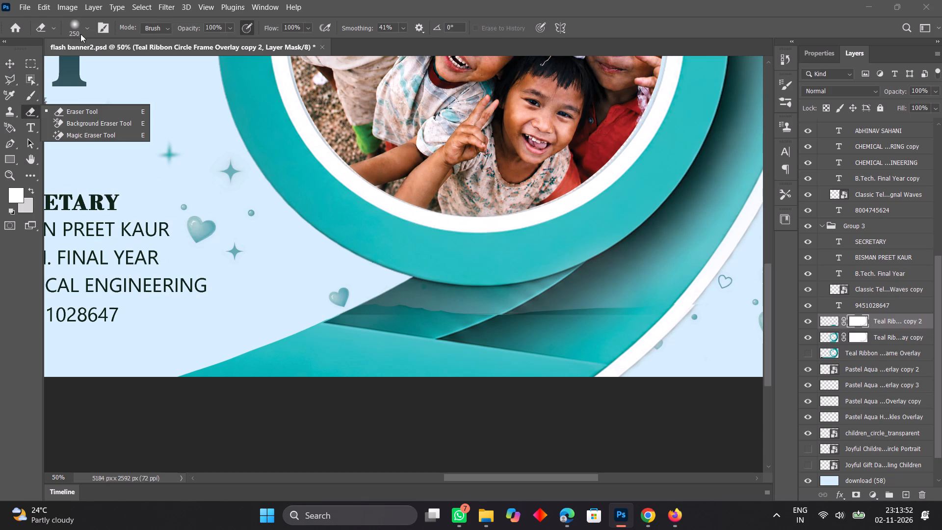
pyautogui.moveTo(80, 34); pyautogui.dragTo(86, 26)
pyautogui.moveTo(86, 26); pyautogui.dragTo(52, 170)
pyautogui.click(52, 170)
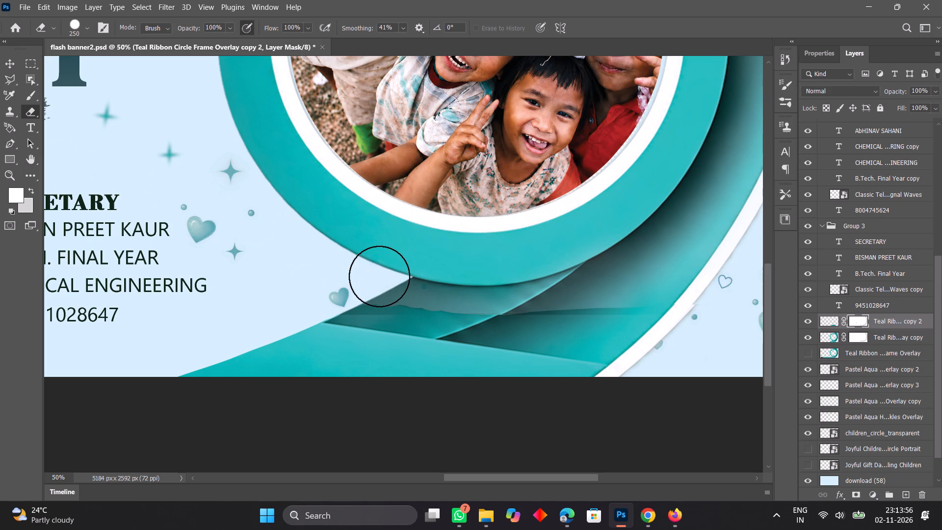
pyautogui.click(372, 283)
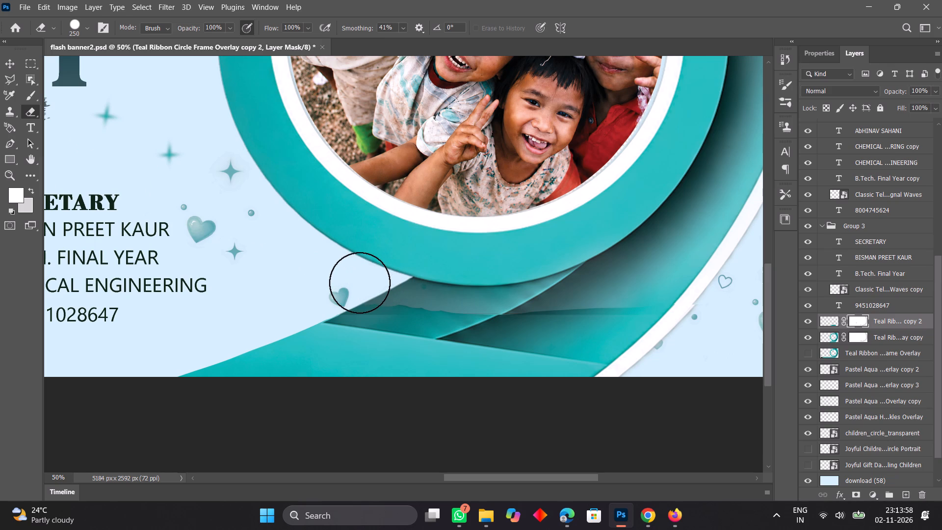
pyautogui.doubleClick(360, 283)
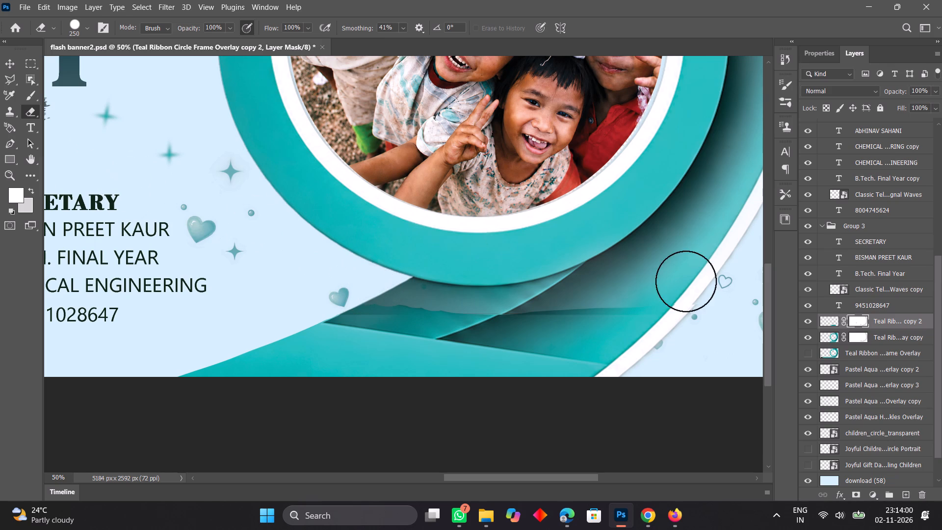
# Erase copy 2's image pixels along the fold's uneven upper edge with the hard 250 px eraser, undoing the last stroke.
pyautogui.click(827, 321)
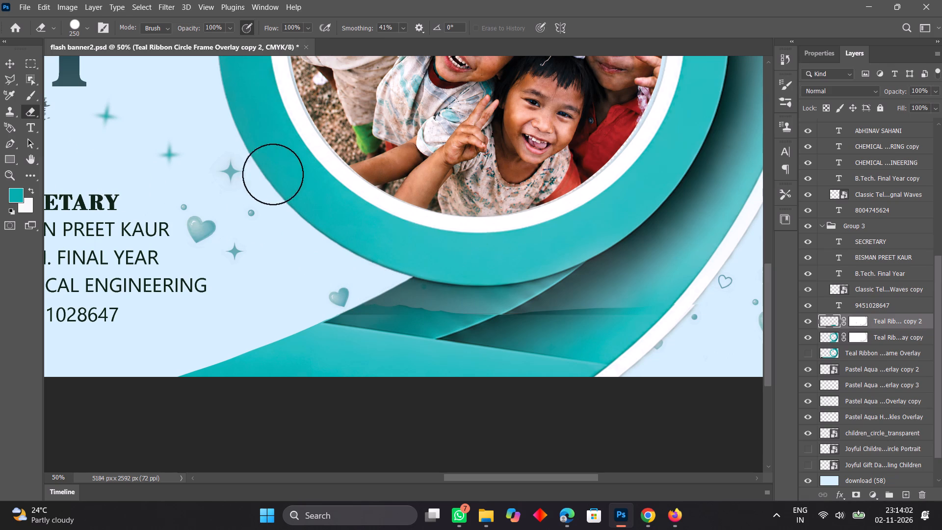
pyautogui.click(353, 284)
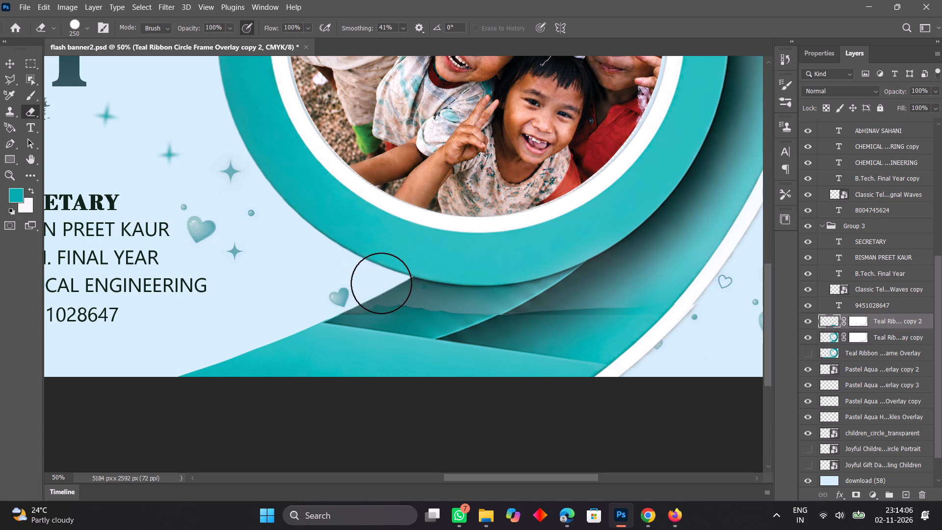
pyautogui.click(381, 283)
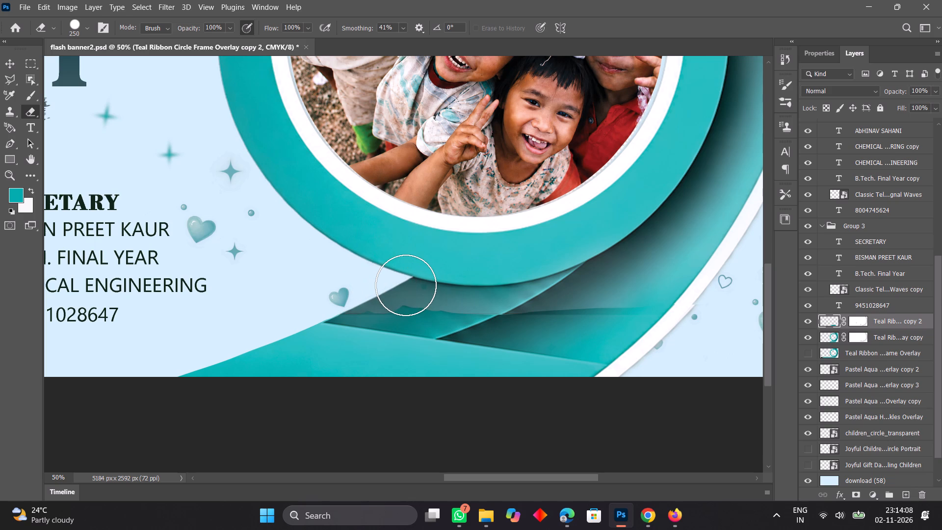
pyautogui.click(406, 285)
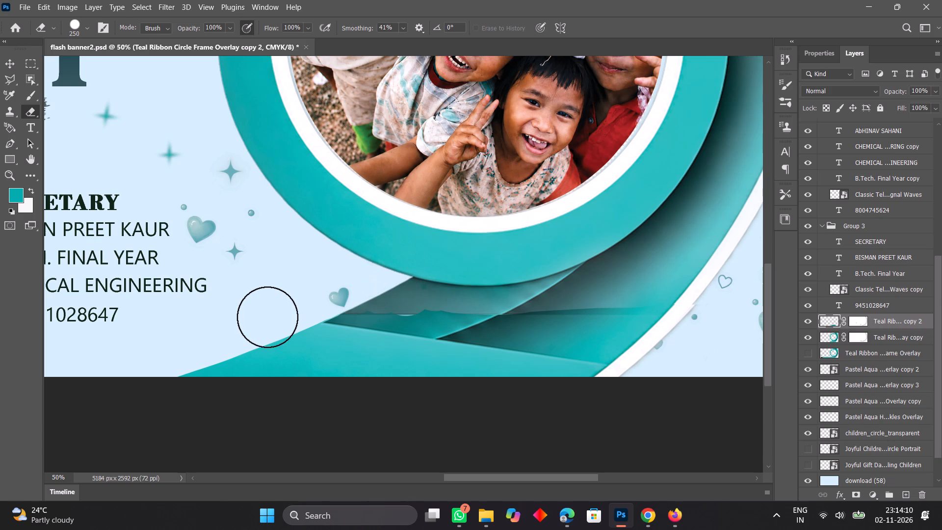
pyautogui.hotkey('ctrl', 'z')
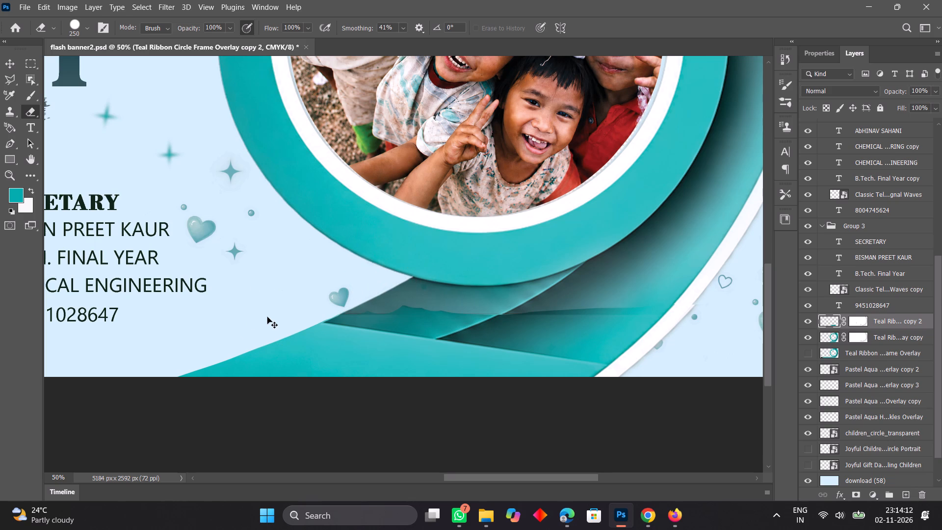
# Erase copy 2's uneven upper edge down to the straight seam, from the fold's outer tip to its middle, with the hard 250 px eraser.
pyautogui.hotkey('ctrl', '+')
pyautogui.hotkey('ctrl', '+')
pyautogui.hotkey('ctrl', '+')
pyautogui.hscroll(-1, 267, 317)
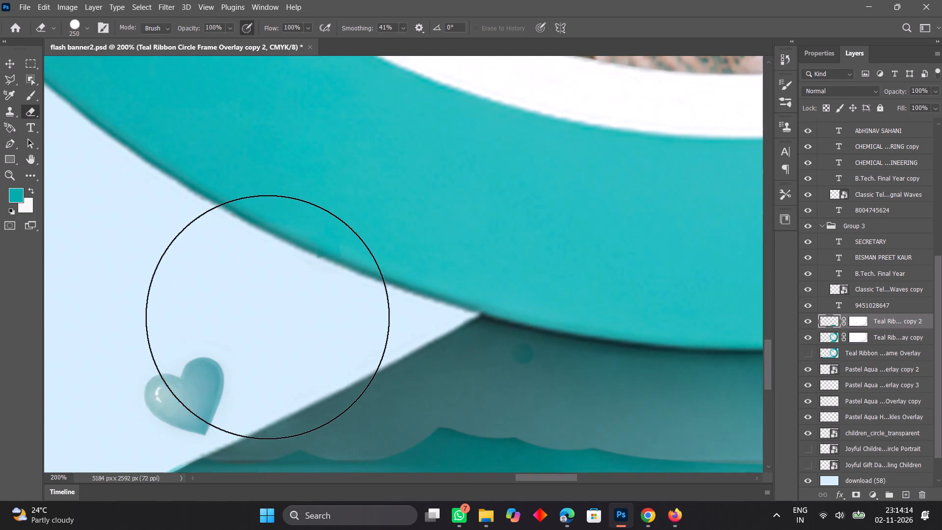
pyautogui.hscroll(-2, 267, 317)
pyautogui.hscroll(3, 267, 317)
pyautogui.scroll(-5, 267, 317)
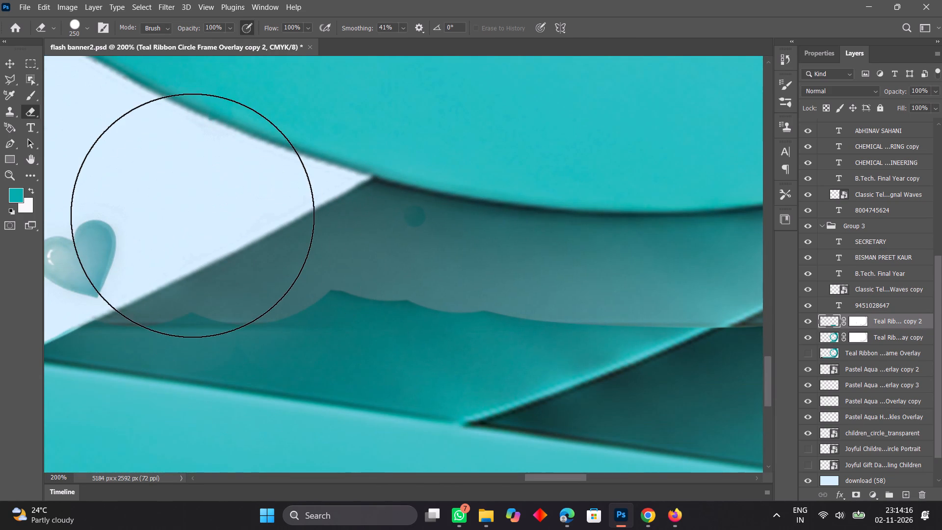
pyautogui.click(191, 202)
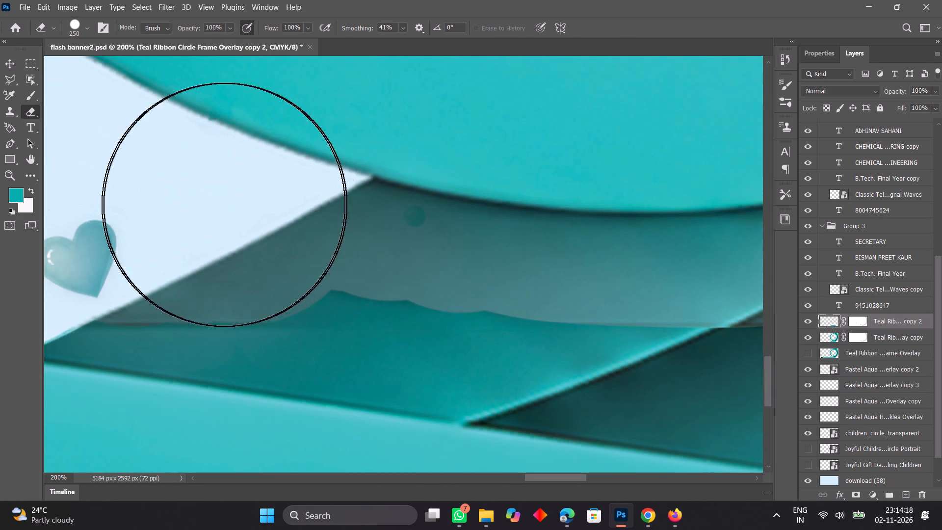
pyautogui.click(275, 203)
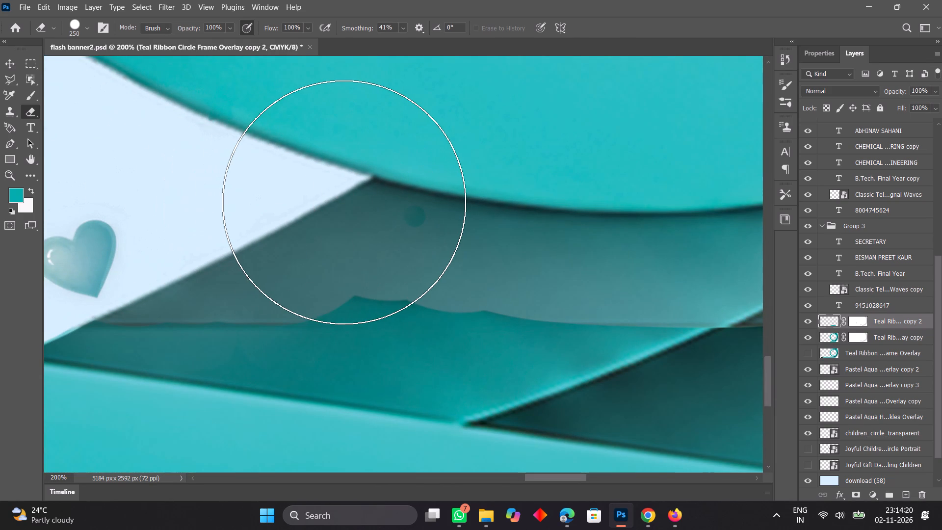
pyautogui.click(345, 202)
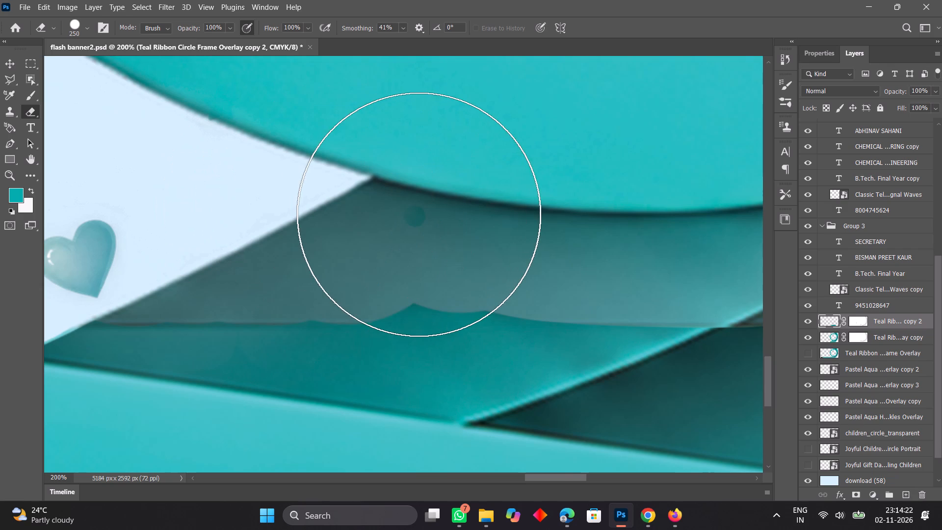
pyautogui.click(331, 204)
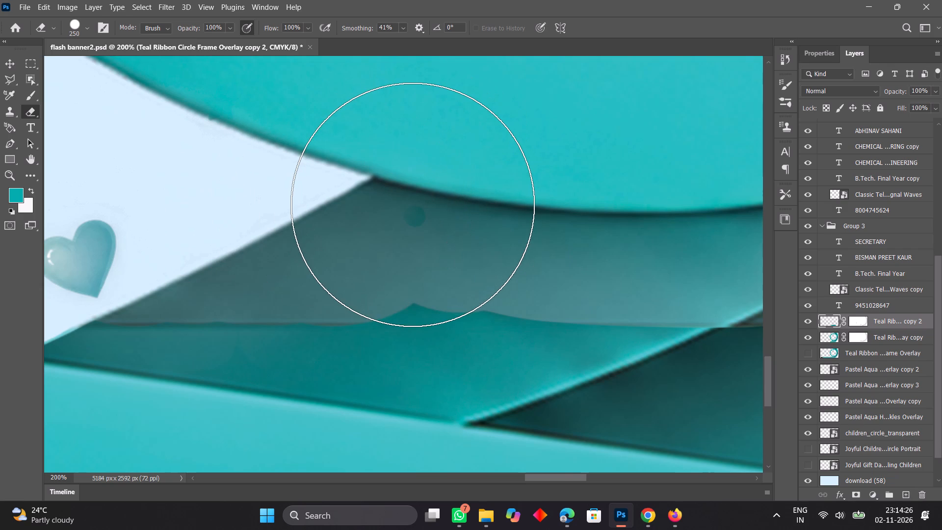
pyautogui.click(381, 203)
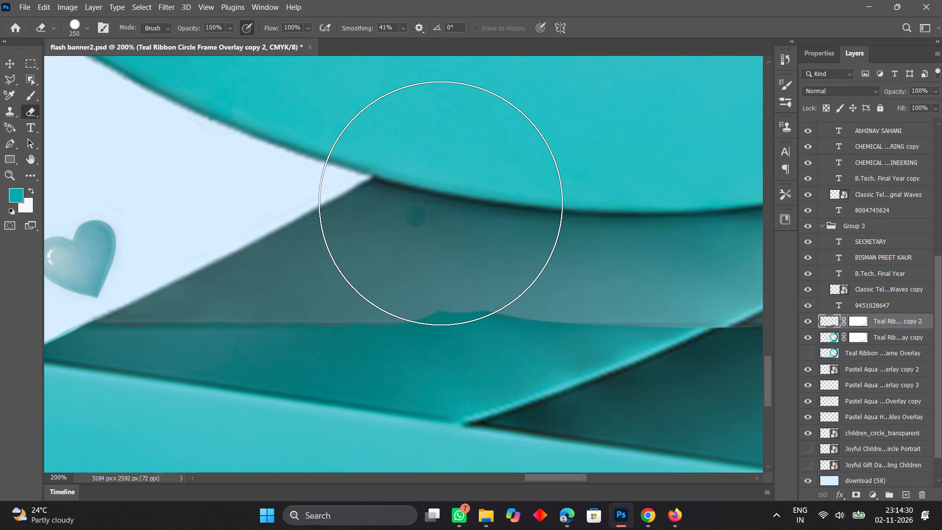
pyautogui.click(441, 203)
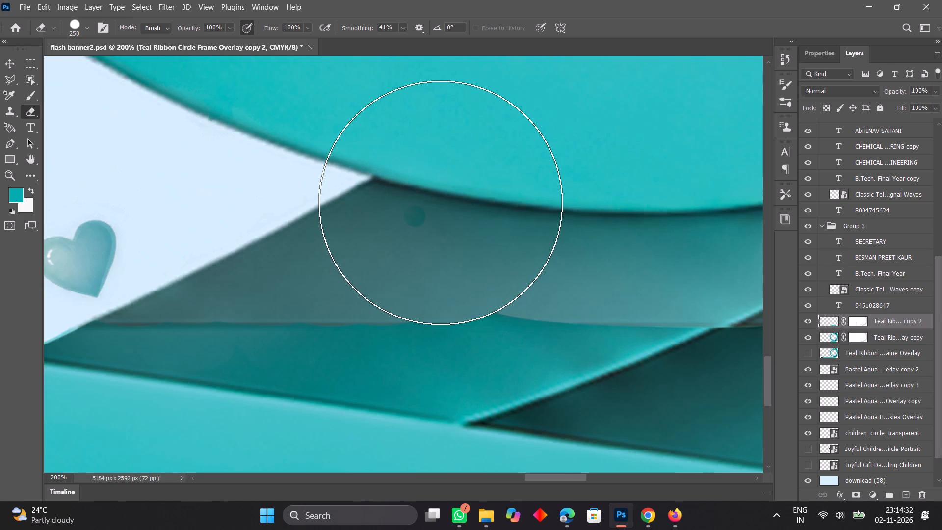
# Reduce the hard eraser to 100 px and erase copy 2's uneven edge around the fold's middle and past the bright crease, undoing the last stroke.
pyautogui.write('[[[[[')
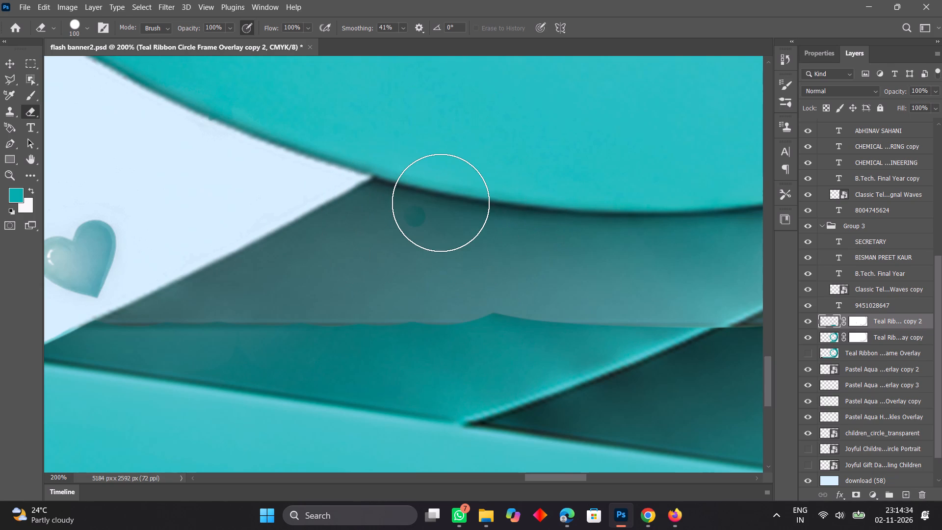
pyautogui.click(486, 276)
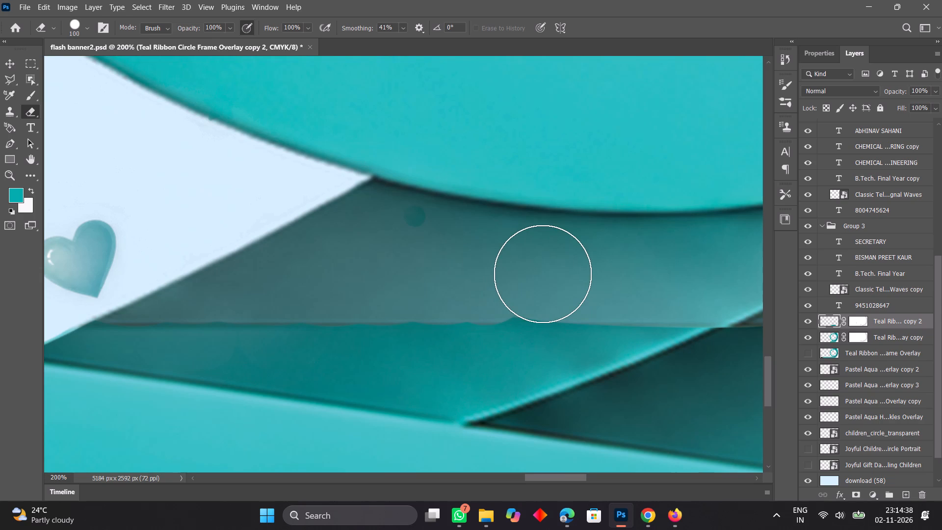
pyautogui.click(524, 275)
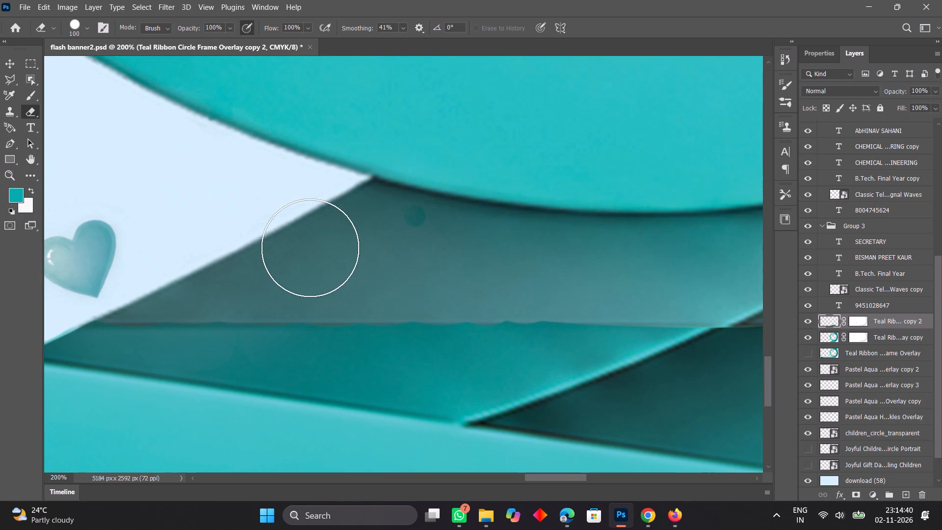
pyautogui.hscroll(7, 596, 265)
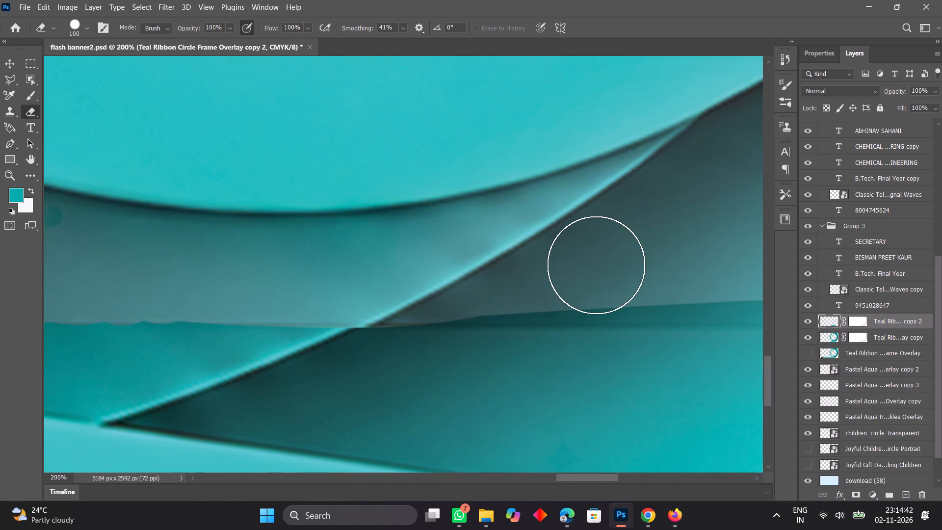
pyautogui.rightClick(596, 265)
pyautogui.click(437, 279)
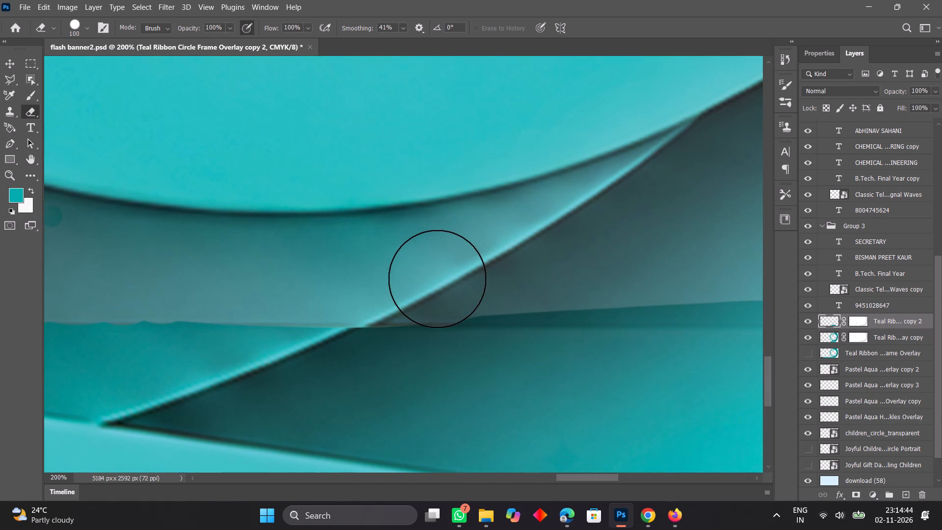
pyautogui.moveTo(437, 279); pyautogui.dragTo(487, 275)
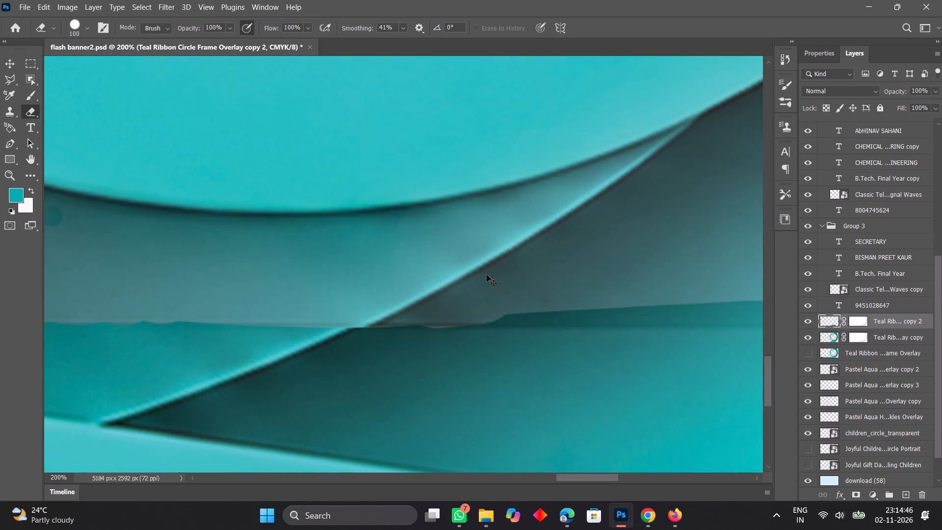
pyautogui.hotkey('ctrl', 'z')
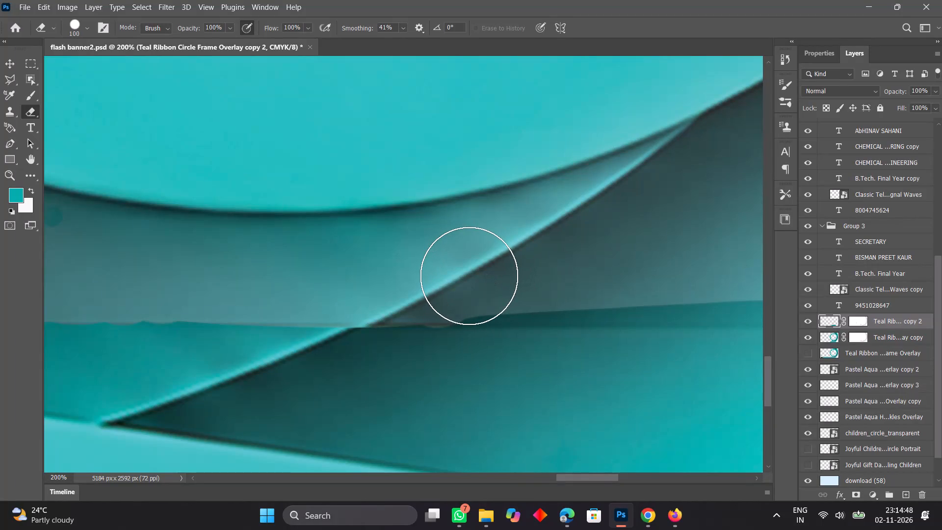
# Nudge copy 2 up by 2 px and across by 4 px toward the white outer border with the Move tool.
pyautogui.click(9, 63)
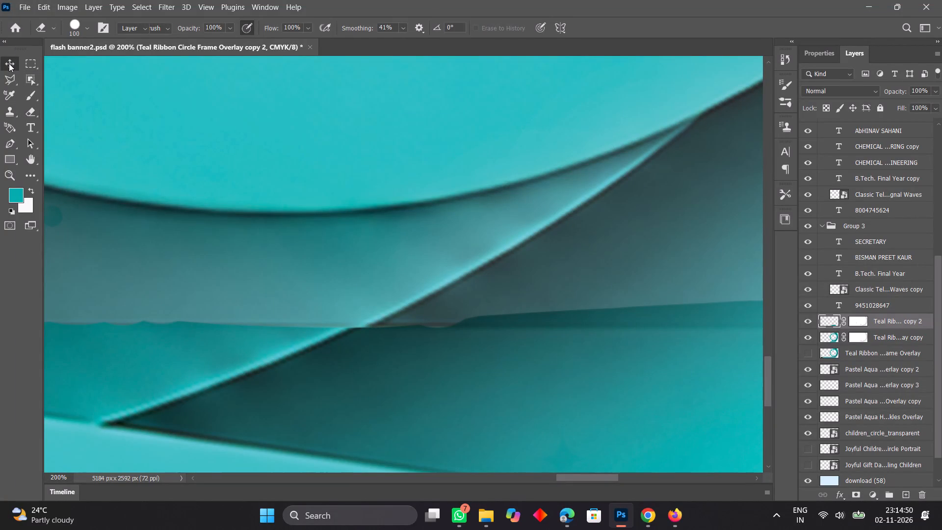
pyautogui.press('Up')
pyautogui.press('Up')
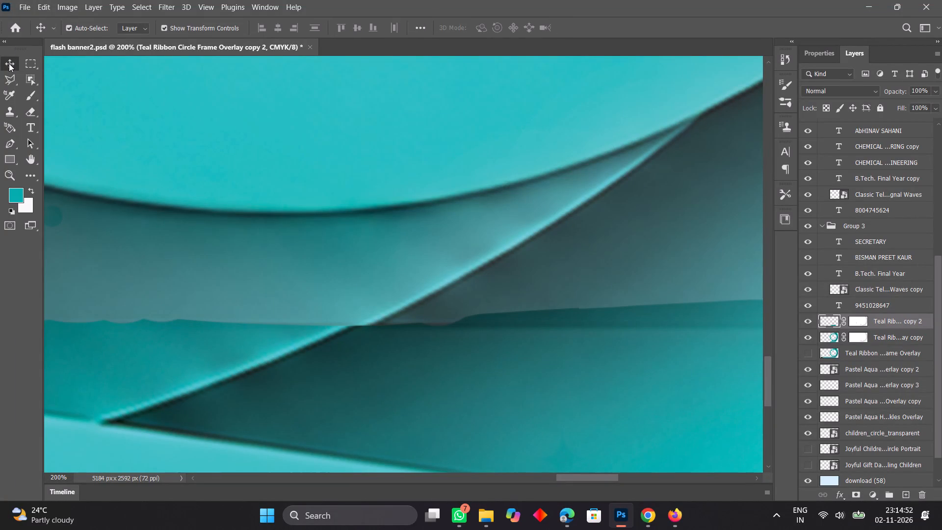
pyautogui.press('Right')
pyautogui.press('Right')
pyautogui.press('Right')
pyautogui.press('Right')
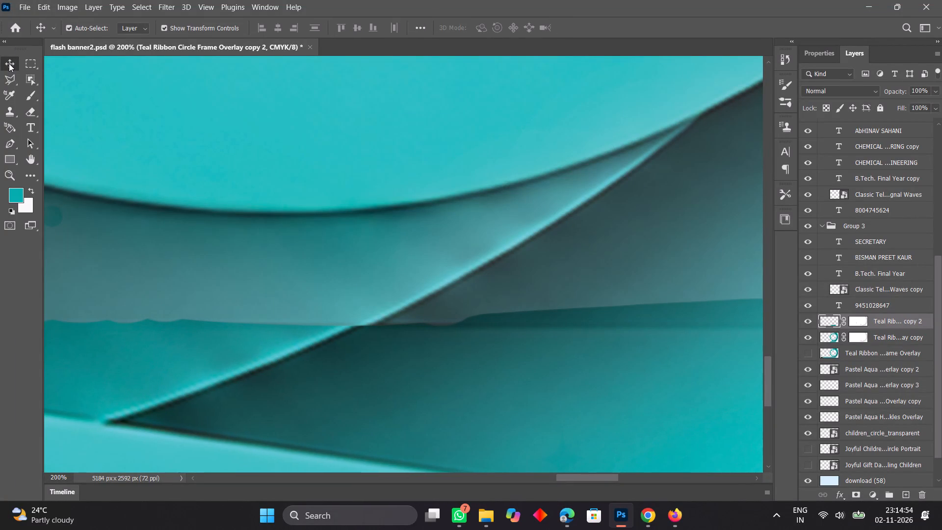
# Erase copy 2's raised upper edge from the bright crease across the dark ribbon with the hard 100 px eraser.
pyautogui.click(32, 109)
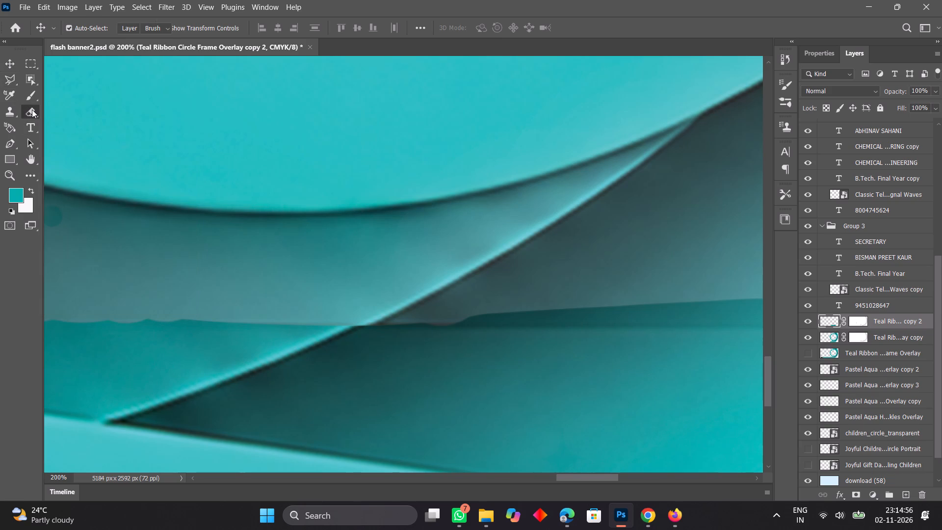
pyautogui.click(508, 263)
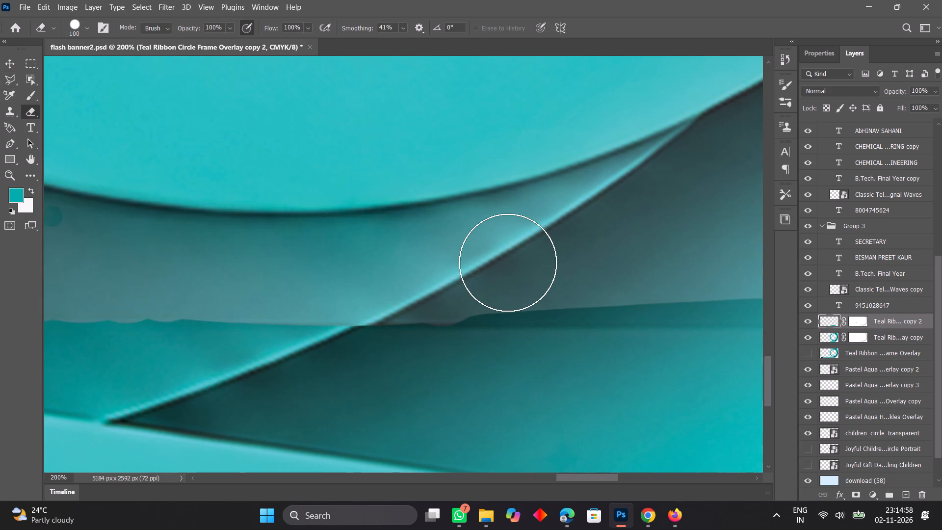
pyautogui.hscroll(5, 508, 263)
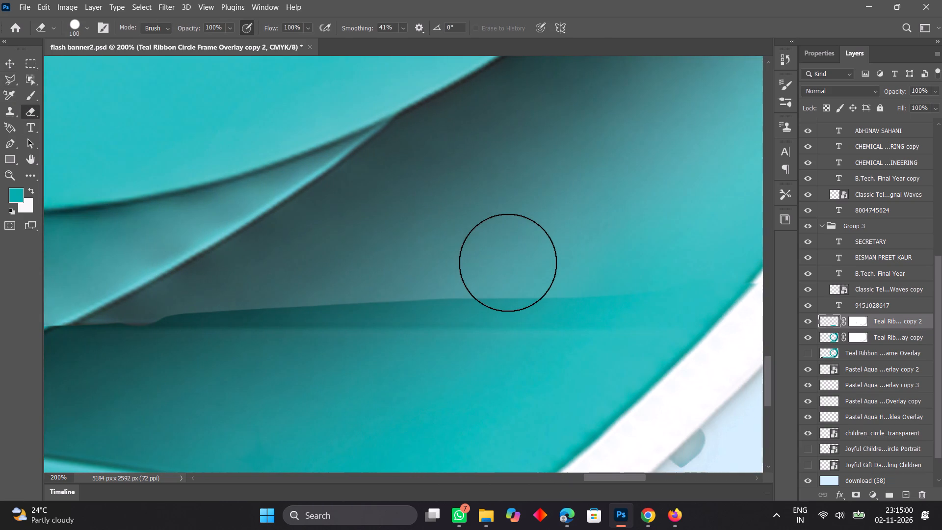
pyautogui.hscroll(2, 508, 263)
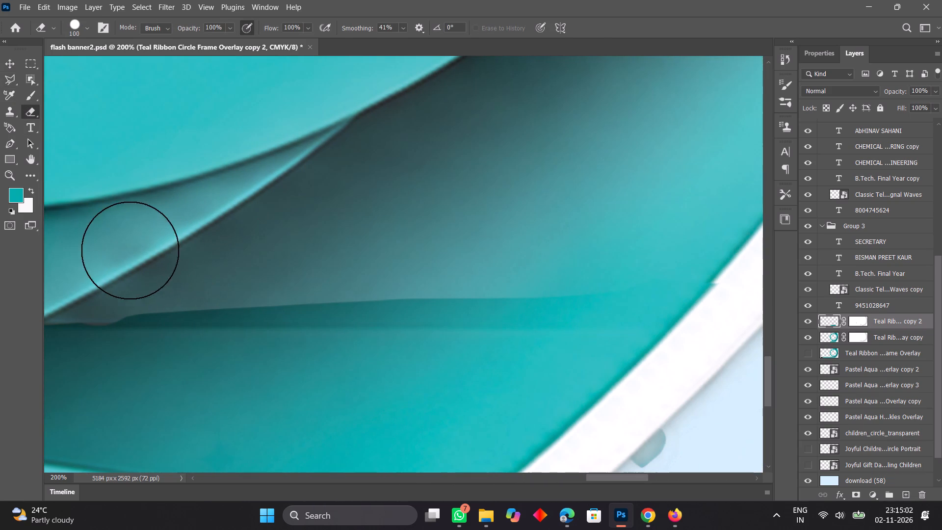
pyautogui.moveTo(107, 276); pyautogui.dragTo(180, 272)
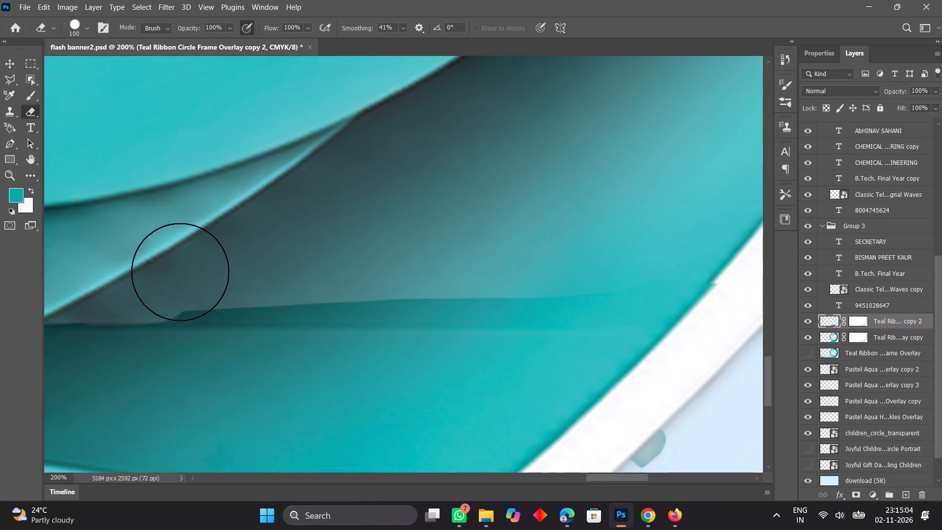
pyautogui.moveTo(180, 272); pyautogui.dragTo(518, 242)
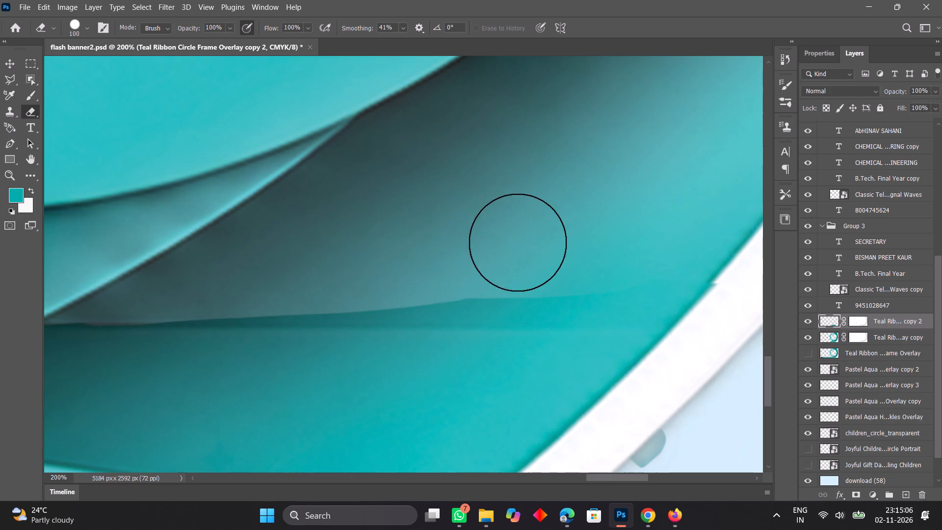
pyautogui.moveTo(518, 242); pyautogui.dragTo(528, 239)
pyautogui.click(224, 275)
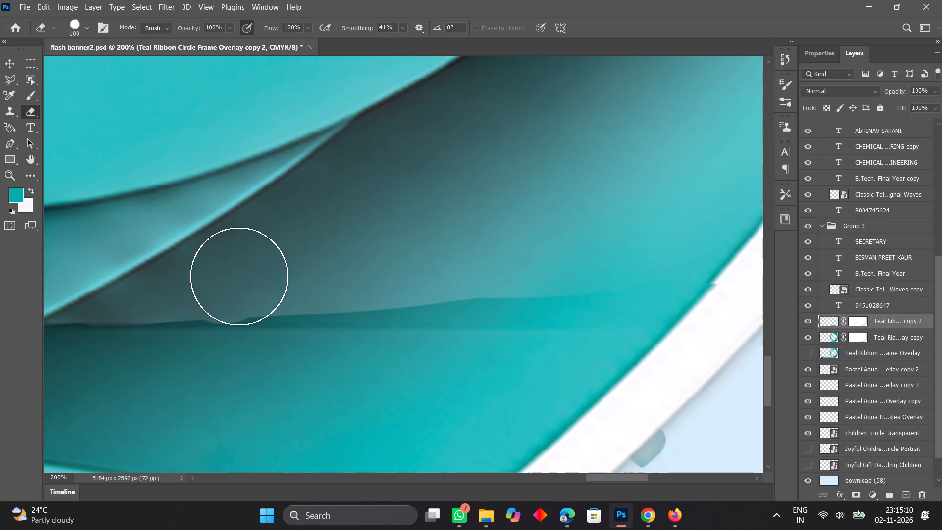
pyautogui.click(239, 276)
pyautogui.moveTo(243, 275); pyautogui.dragTo(524, 254)
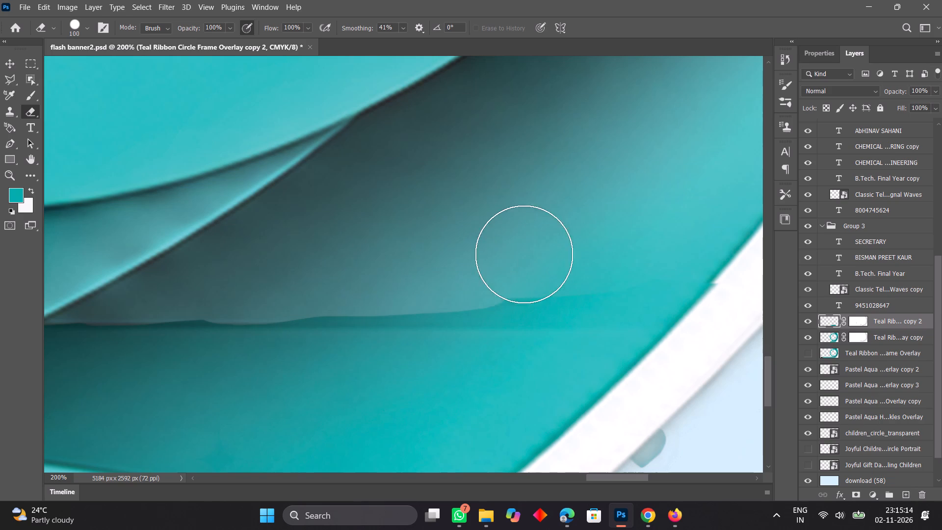
pyautogui.moveTo(524, 254); pyautogui.dragTo(556, 252)
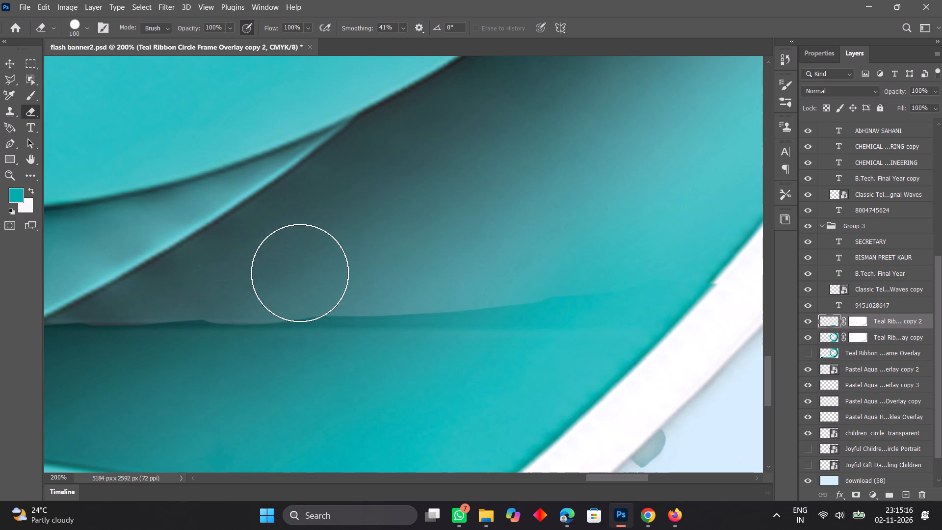
# Erase copy 2's remaining uneven edge down to the straight seam as far as the white border, and touch up bumps near the crease.
pyautogui.click(300, 273)
pyautogui.moveTo(300, 273); pyautogui.dragTo(582, 263)
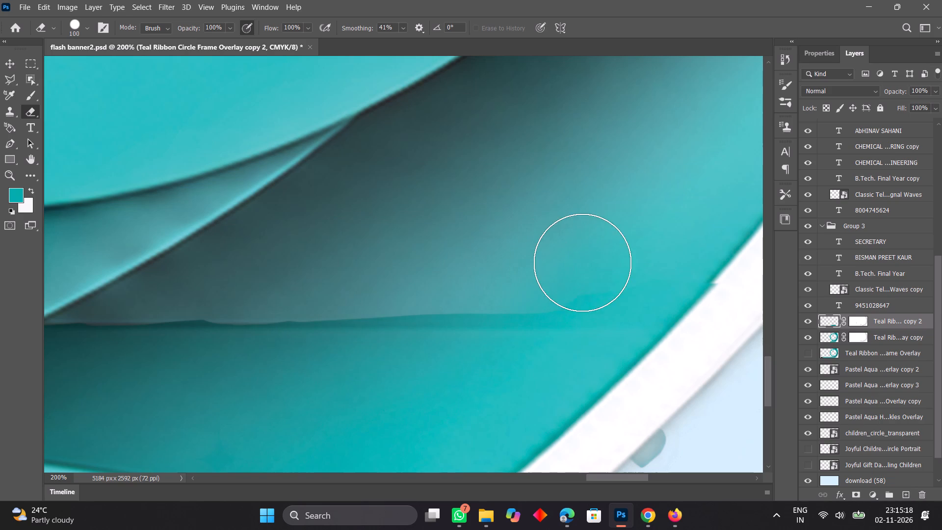
pyautogui.moveTo(582, 263); pyautogui.dragTo(615, 258)
pyautogui.moveTo(334, 274); pyautogui.dragTo(686, 274)
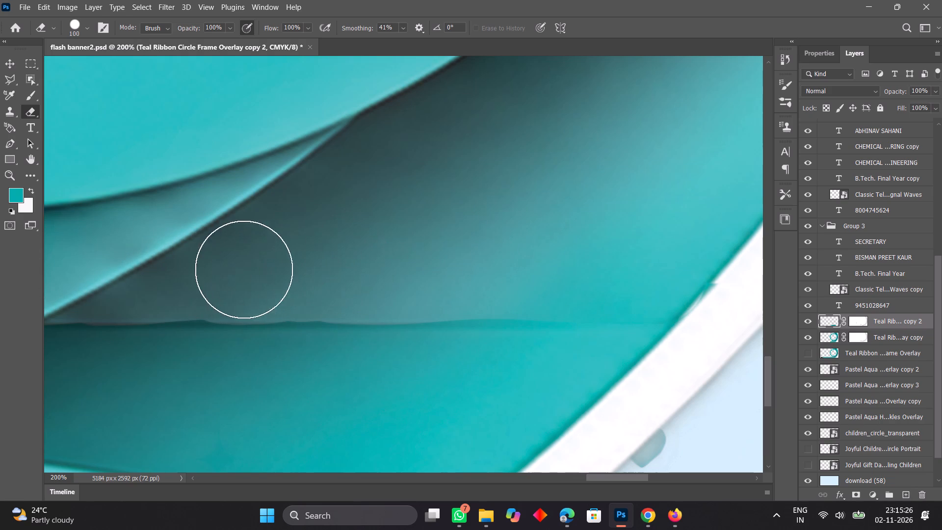
pyautogui.click(191, 273)
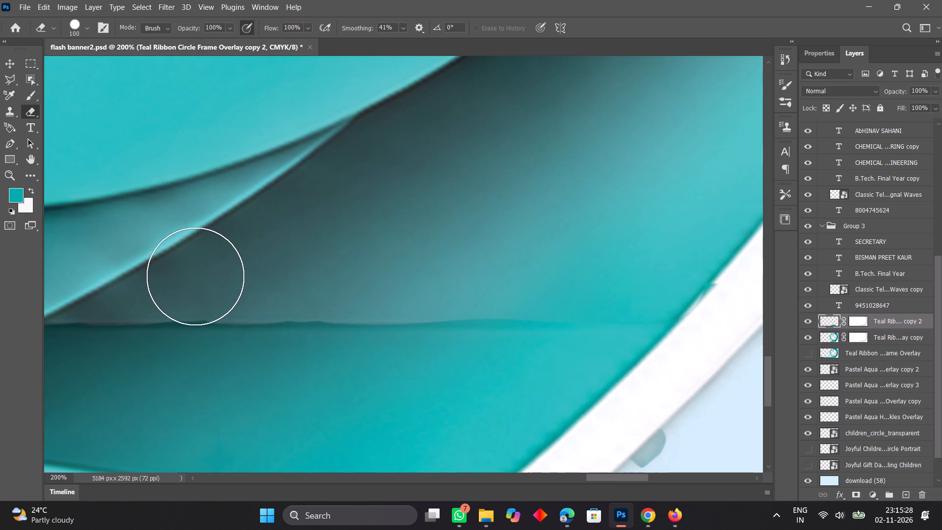
pyautogui.click(195, 276)
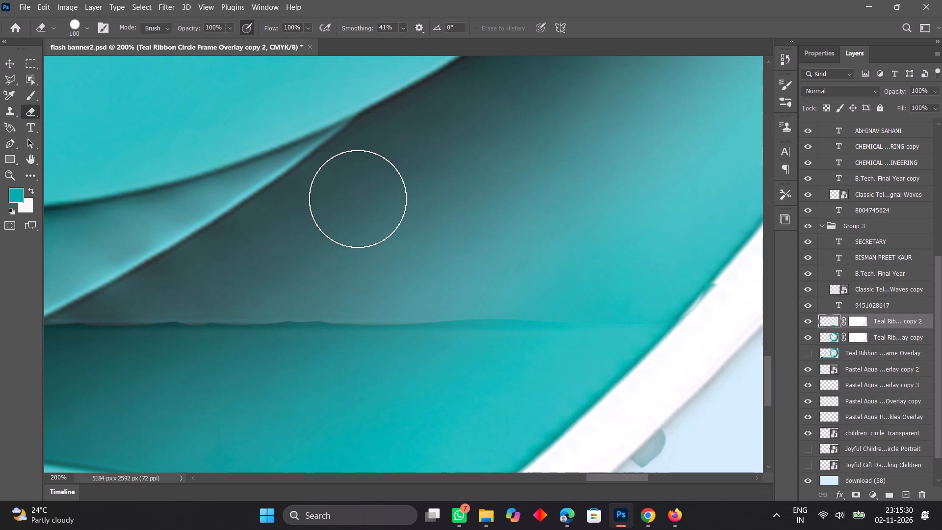
# Duplicate the main Teal Ribbon Circle Frame Overlay copy layer and hide the duplicate.
pyautogui.hotkey('ctrl', '0')
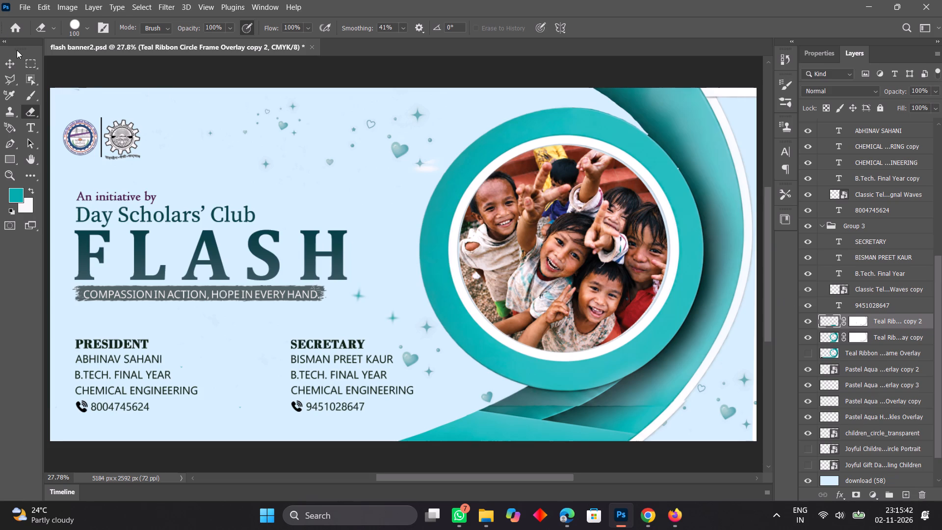
pyautogui.click(13, 65)
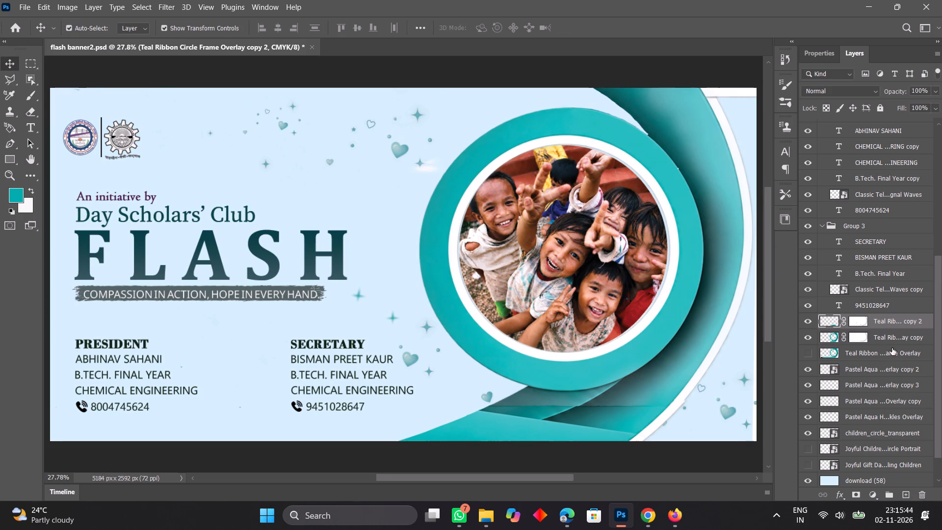
pyautogui.click(915, 337)
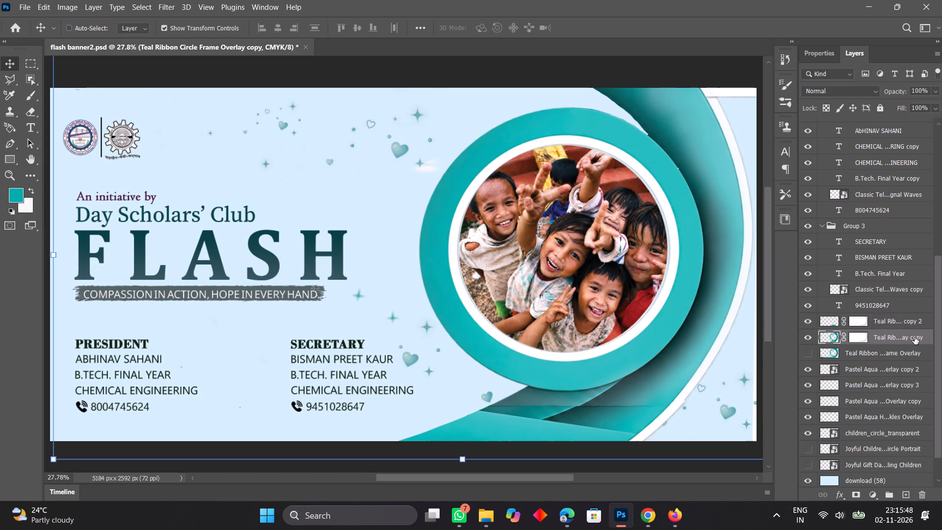
pyautogui.hotkey('ctrl', 'j')
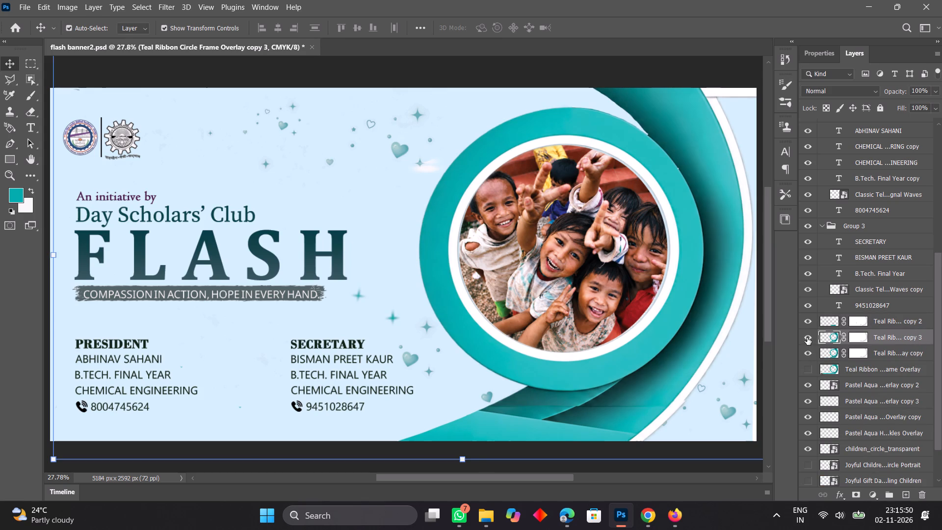
pyautogui.click(806, 338)
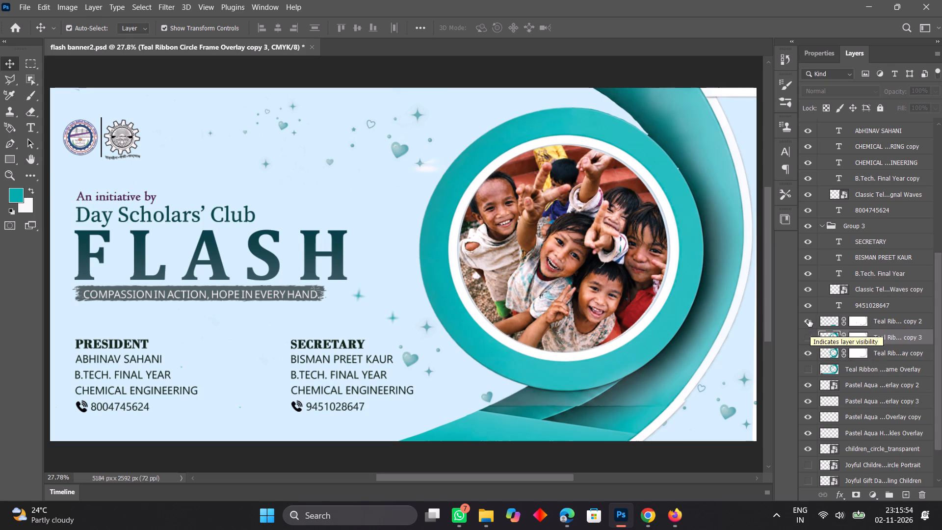
# Toggle copy 2 and copy 3 to compare the ribbon tail, leaving both layers hidden.
pyautogui.click(809, 319)
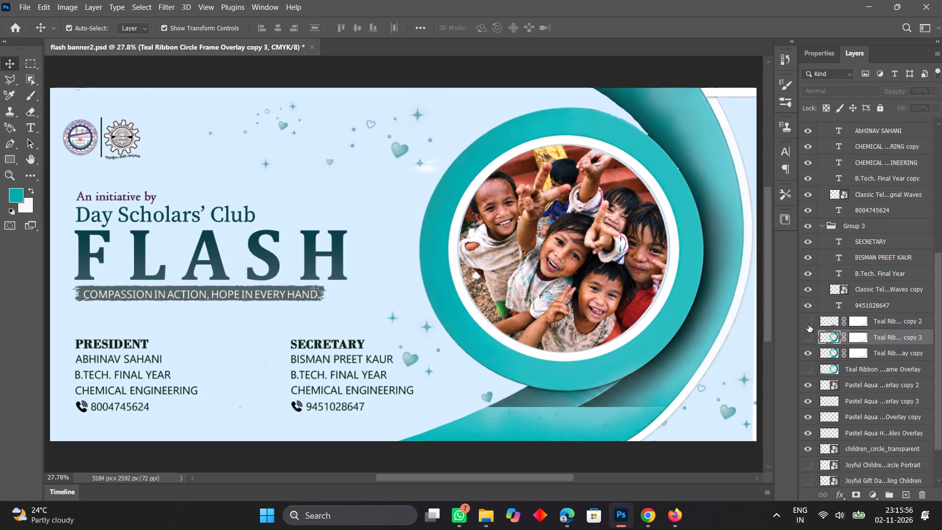
pyautogui.click(809, 321)
pyautogui.click(809, 321)
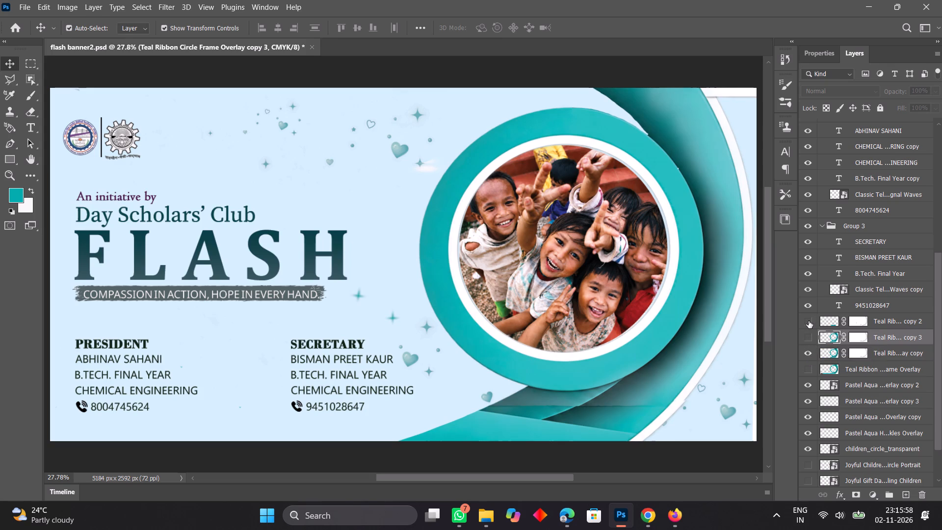
pyautogui.click(809, 321)
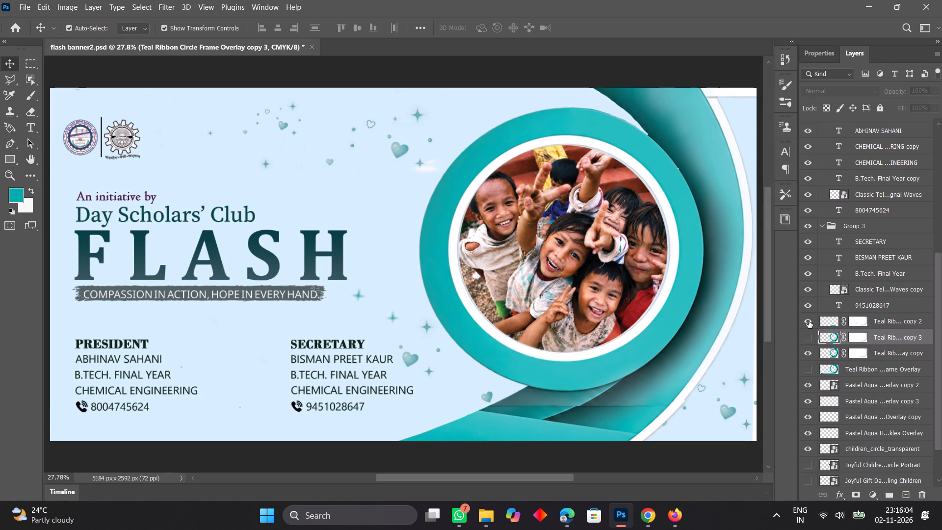
pyautogui.click(809, 321)
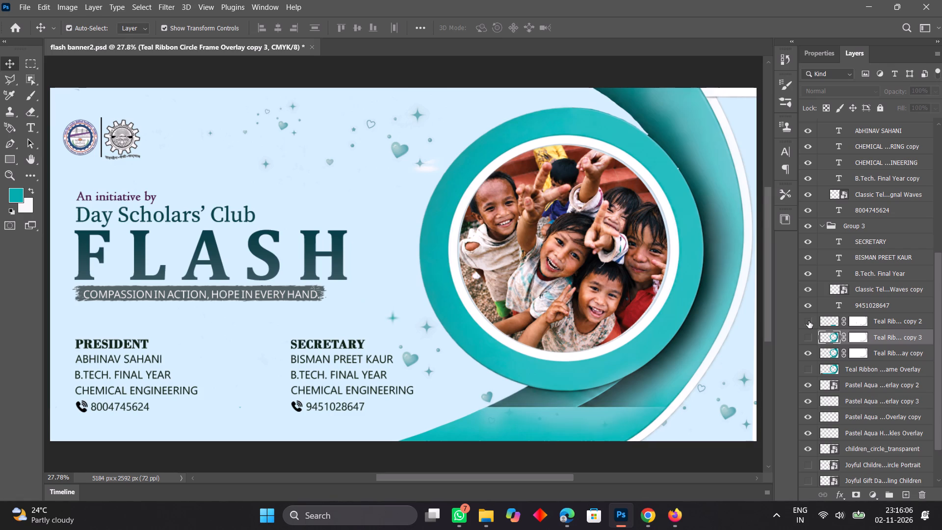
pyautogui.click(806, 337)
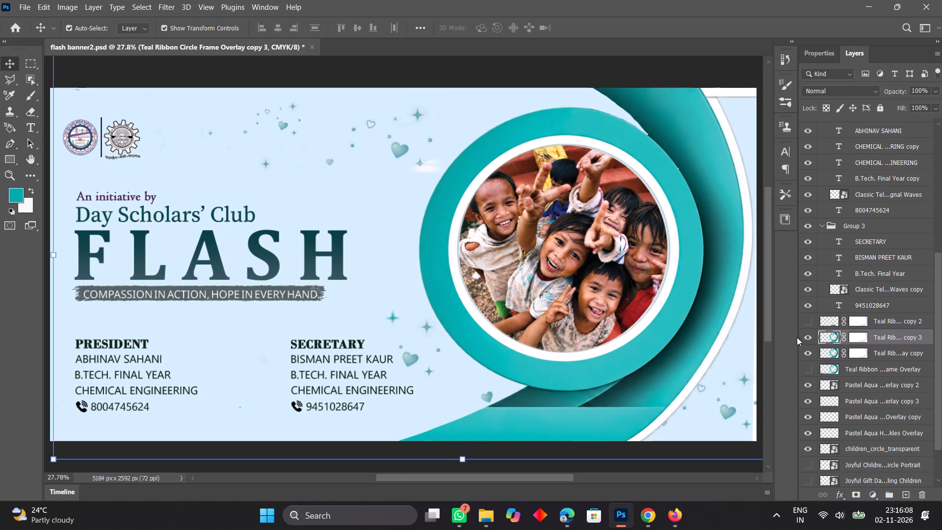
pyautogui.click(809, 335)
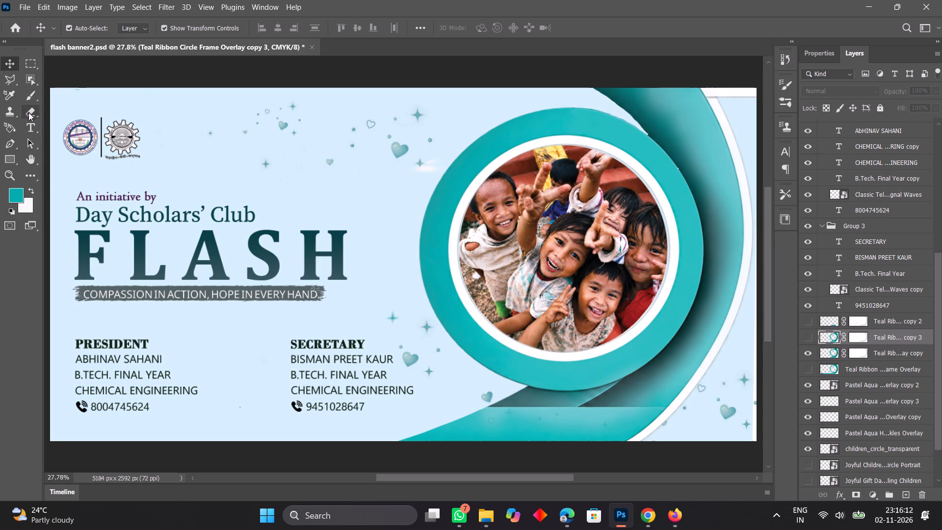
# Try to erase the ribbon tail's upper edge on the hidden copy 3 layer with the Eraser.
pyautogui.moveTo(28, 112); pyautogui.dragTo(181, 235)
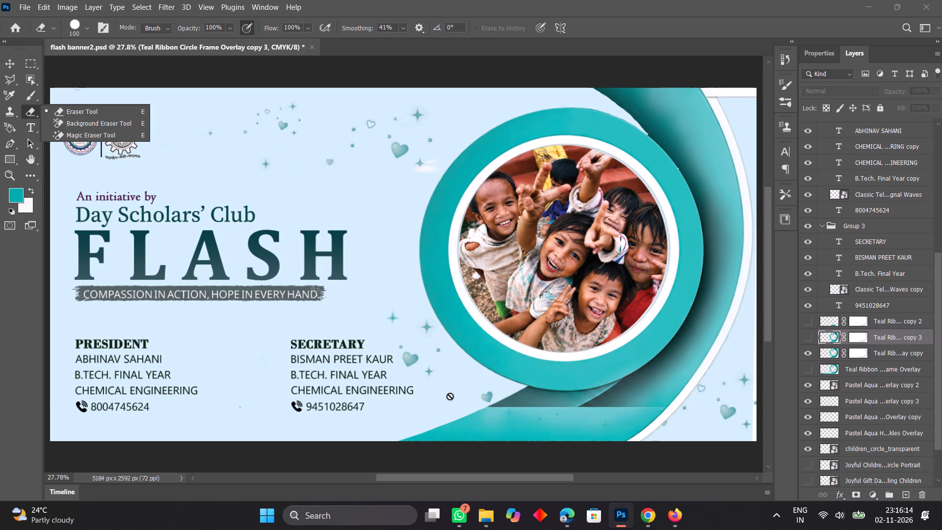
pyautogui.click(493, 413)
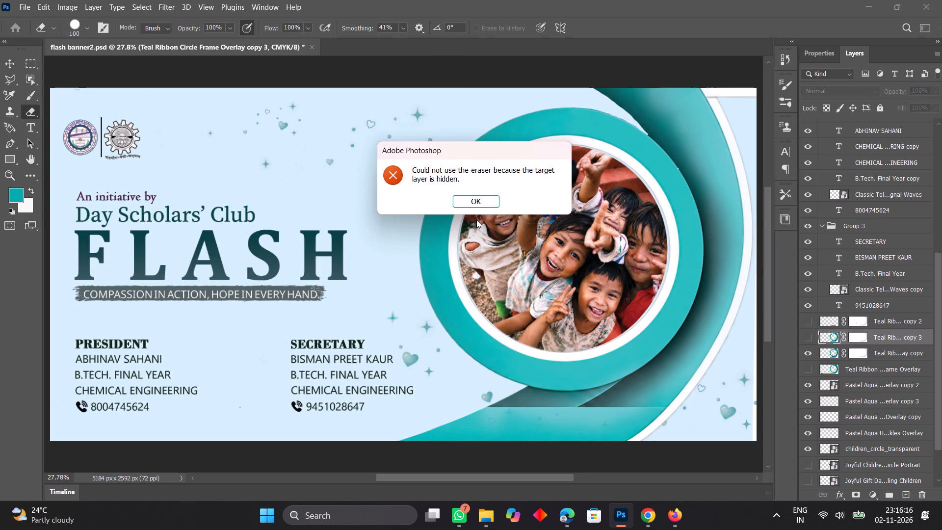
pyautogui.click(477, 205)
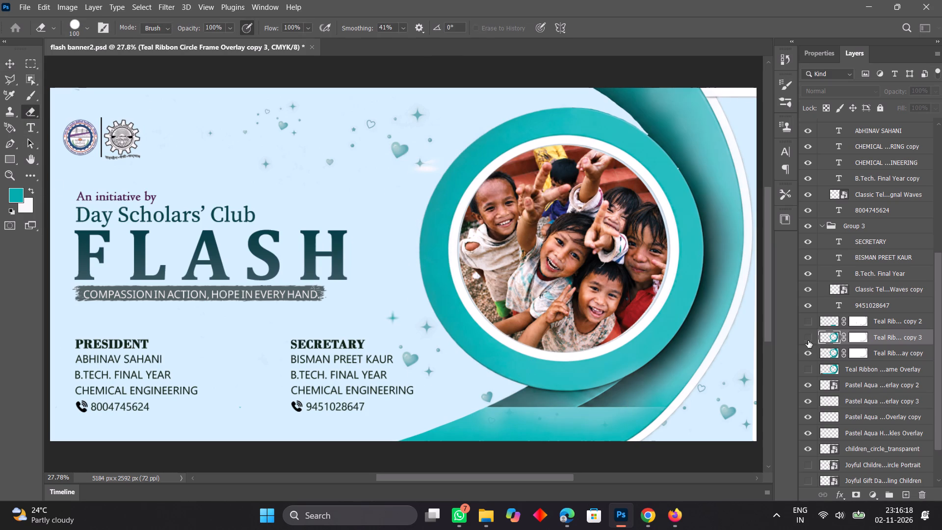
# Select the visible Teal Ribbon Circle Frame Overlay copy layer and toggle copy 3 and copy 2 to compare the ribbon tail.
pyautogui.click(886, 354)
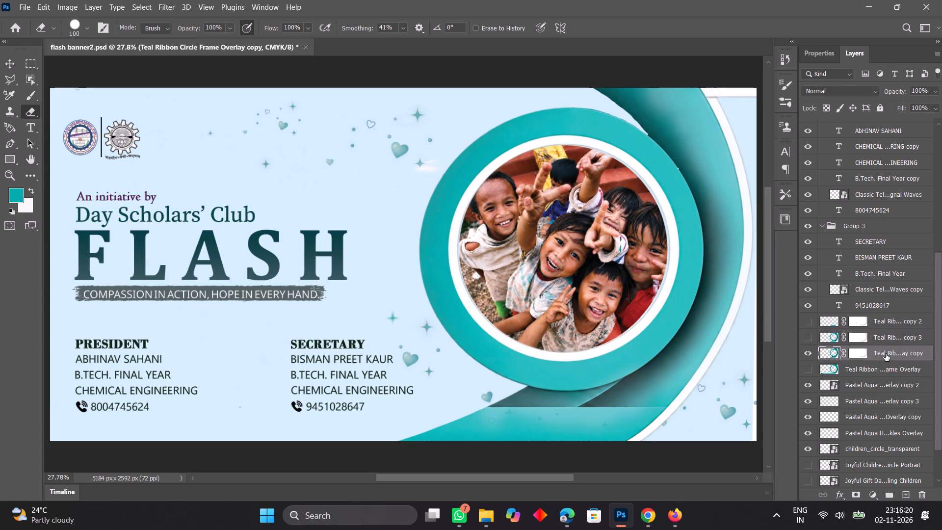
pyautogui.click(804, 335)
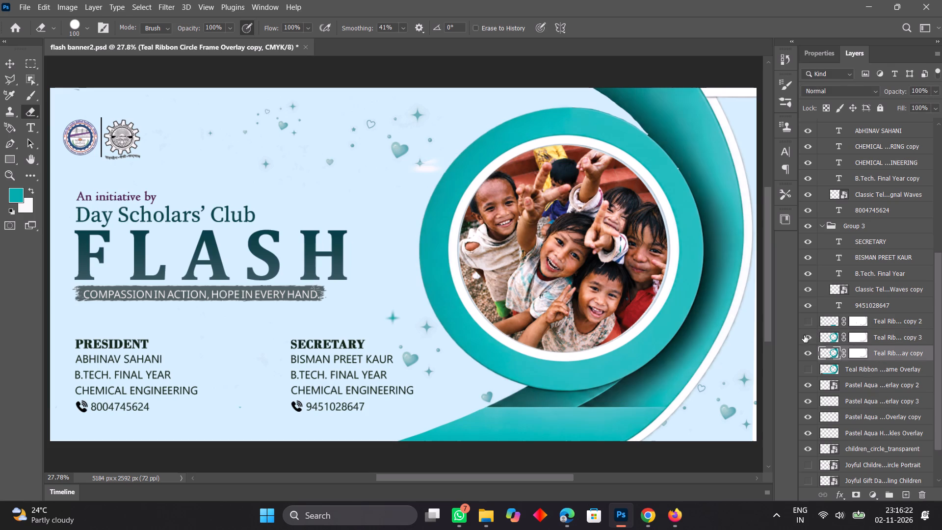
pyautogui.click(804, 335)
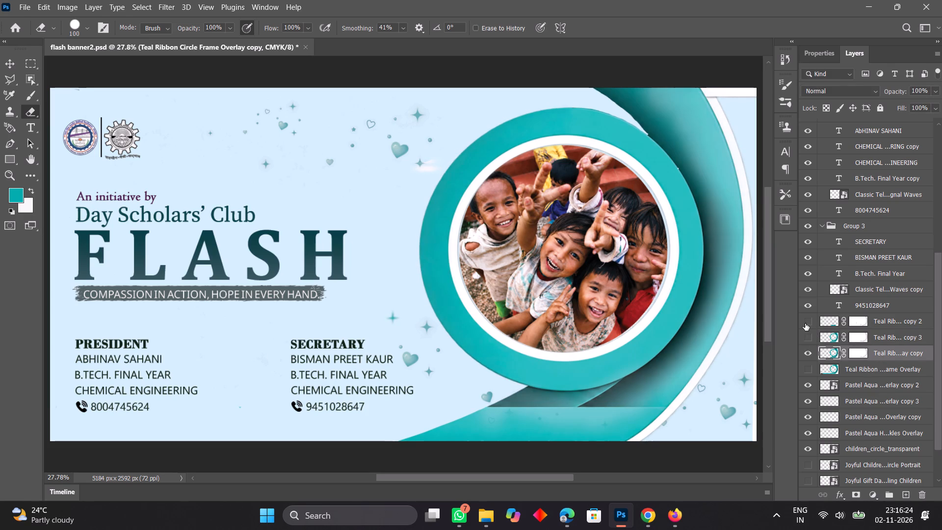
pyautogui.click(806, 315)
pyautogui.click(806, 315)
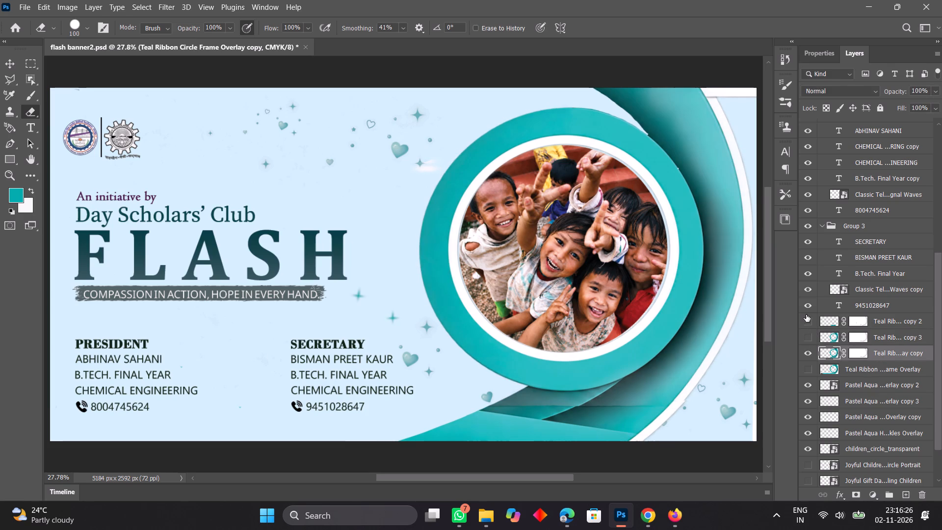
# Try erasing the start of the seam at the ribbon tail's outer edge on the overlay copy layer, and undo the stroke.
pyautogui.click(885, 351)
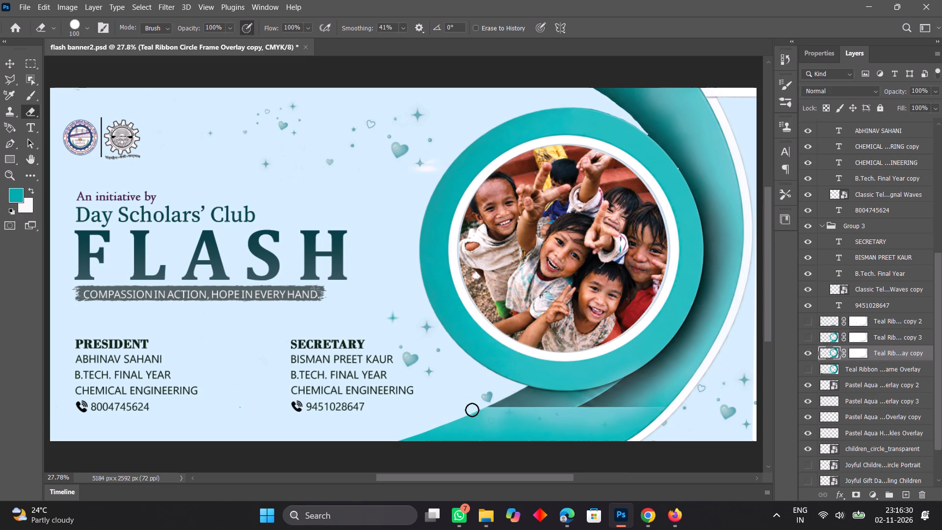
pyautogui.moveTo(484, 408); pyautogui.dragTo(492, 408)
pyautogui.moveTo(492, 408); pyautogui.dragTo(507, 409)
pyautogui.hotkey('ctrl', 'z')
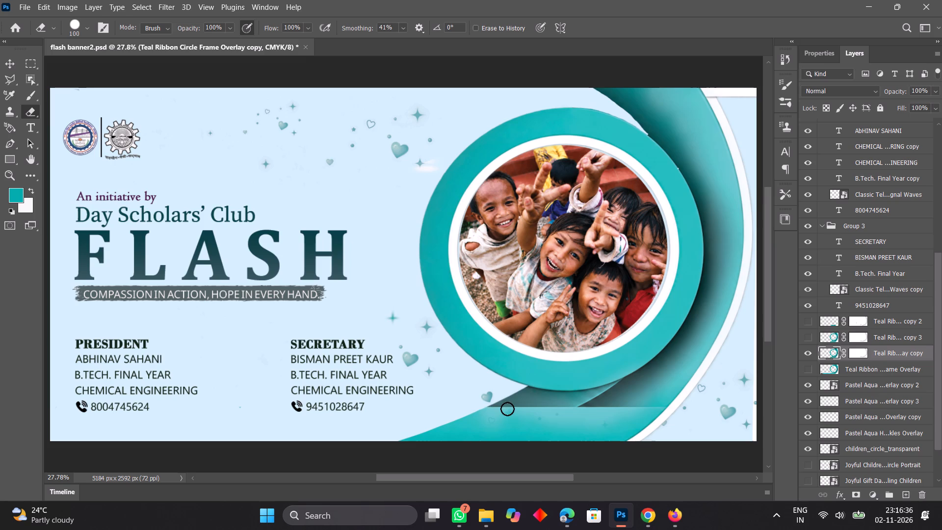
# Erase a short spot of the overlay copy just below the straight seam near the white border with the 100 px eraser.
pyautogui.hotkey('ctrl', '+')
pyautogui.hotkey('ctrl', '+')
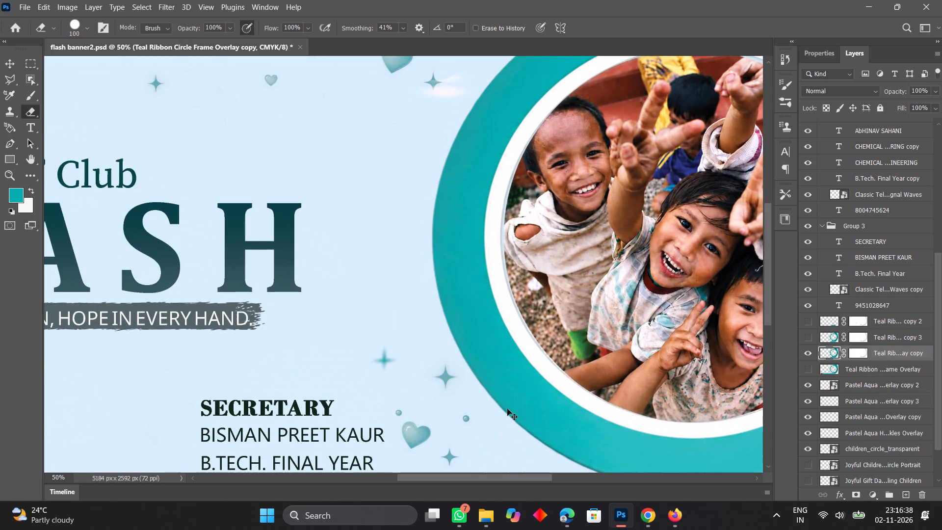
pyautogui.hotkey('ctrl', '+')
pyautogui.scroll(-3, 507, 409)
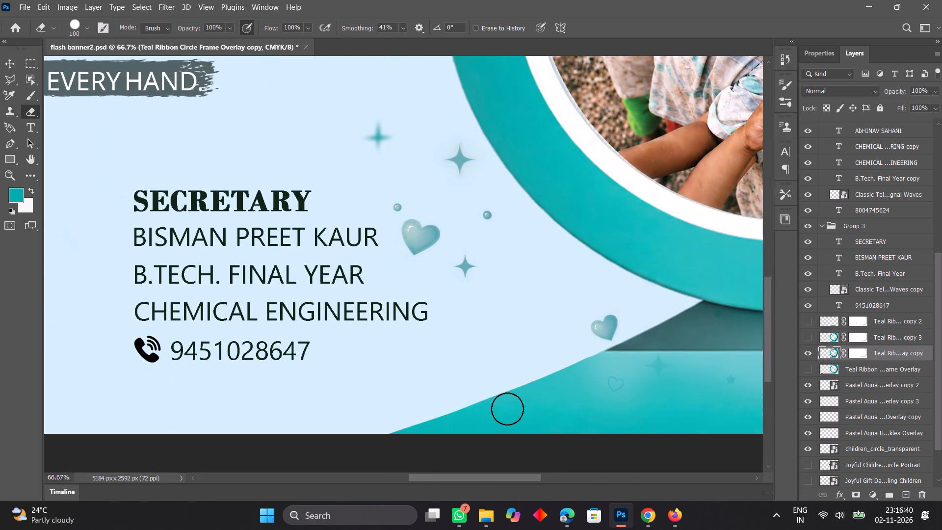
pyautogui.scroll(-1, 507, 409)
pyautogui.hscroll(6, 507, 409)
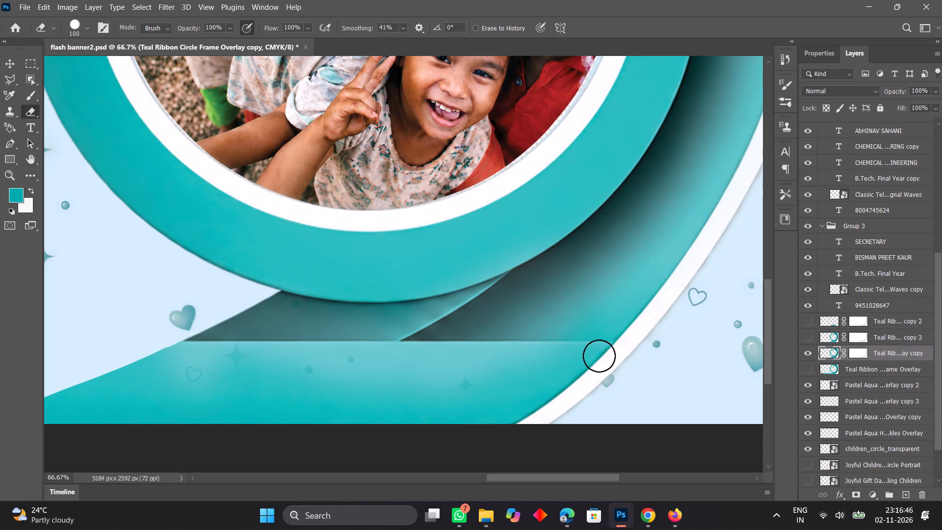
pyautogui.moveTo(560, 357); pyautogui.dragTo(570, 357)
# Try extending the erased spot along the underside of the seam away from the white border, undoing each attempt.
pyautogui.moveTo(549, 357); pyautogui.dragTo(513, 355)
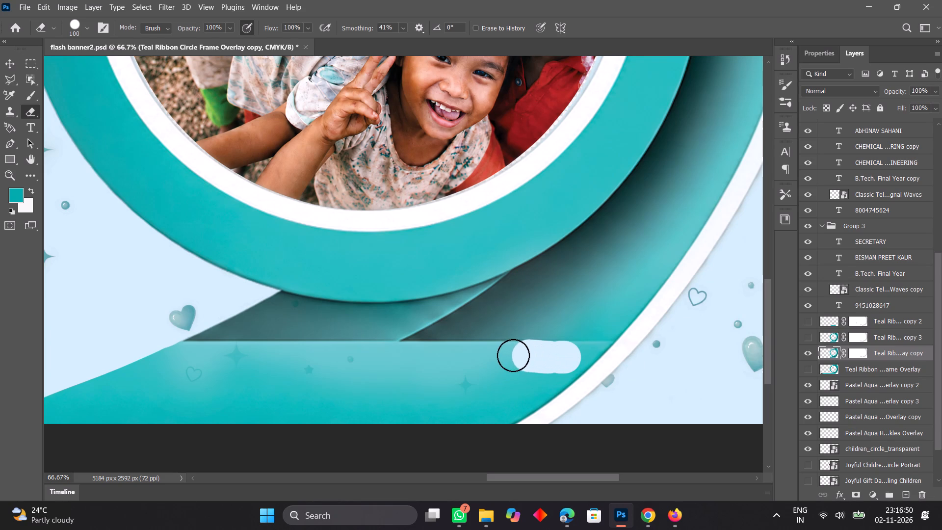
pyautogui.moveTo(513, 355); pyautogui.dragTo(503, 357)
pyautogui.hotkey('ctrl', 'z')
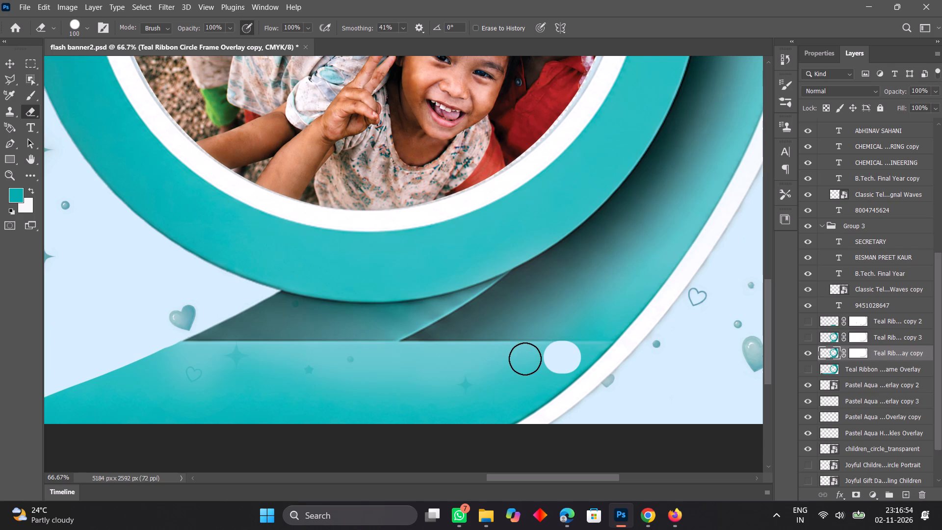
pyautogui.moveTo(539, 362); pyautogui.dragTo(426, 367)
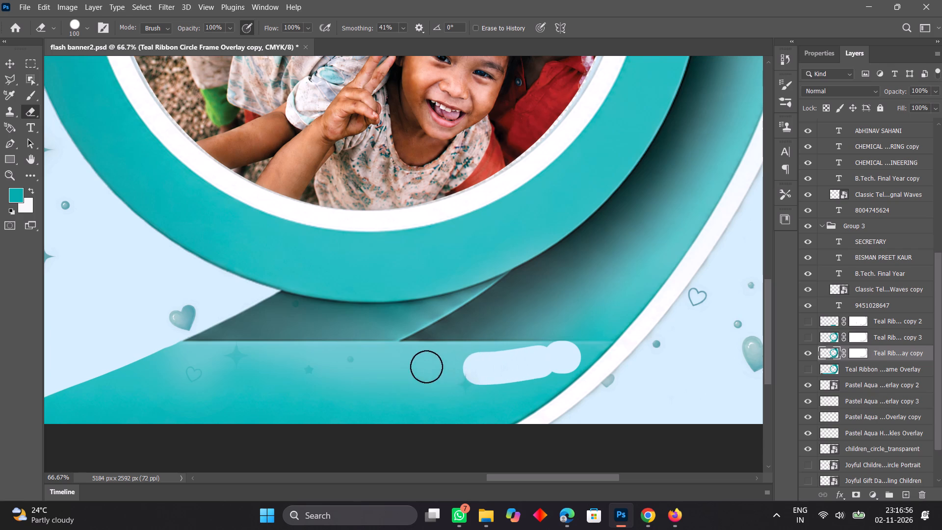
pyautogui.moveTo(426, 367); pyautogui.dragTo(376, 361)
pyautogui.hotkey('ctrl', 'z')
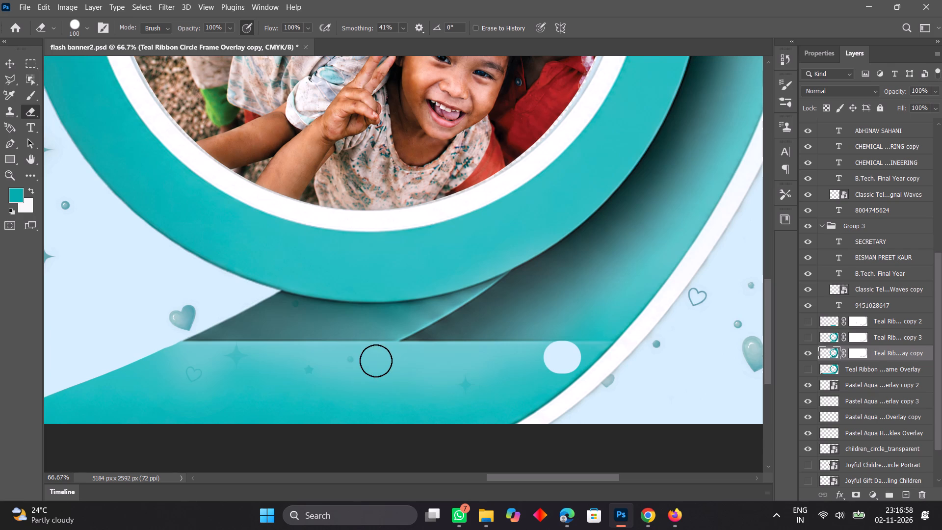
# Erase a continuous band of the overlay copy below the straight seam, from the erased spot across to the ribbon tail's outer edge.
pyautogui.hotkey('ctrl', '+')
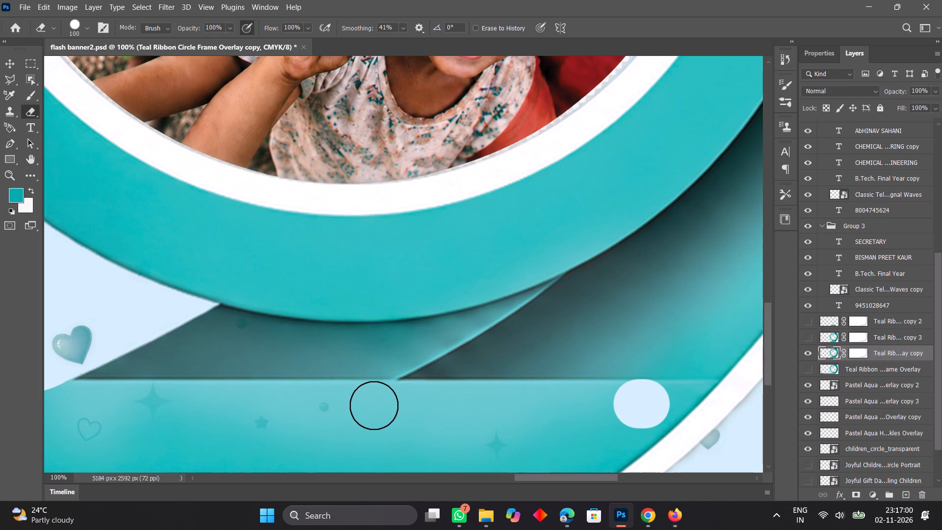
pyautogui.moveTo(374, 405); pyautogui.dragTo(498, 412)
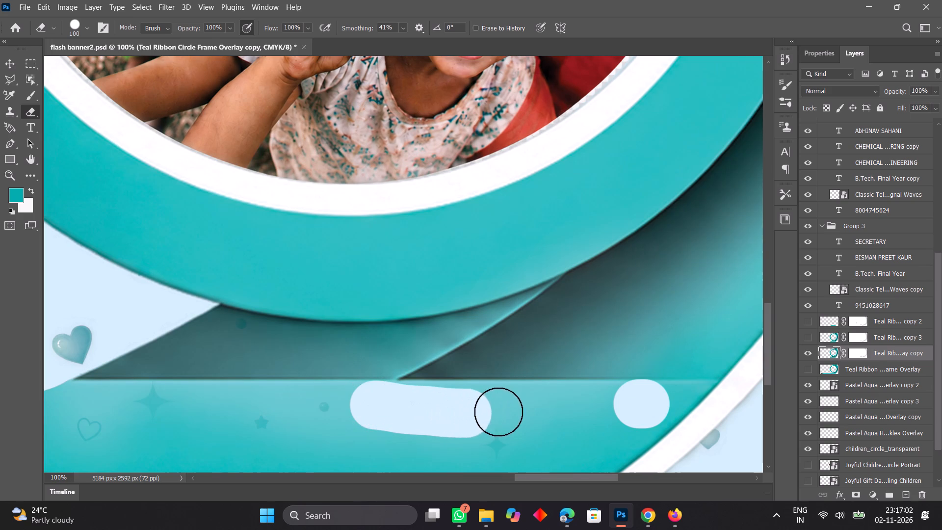
pyautogui.moveTo(498, 412); pyautogui.dragTo(503, 411)
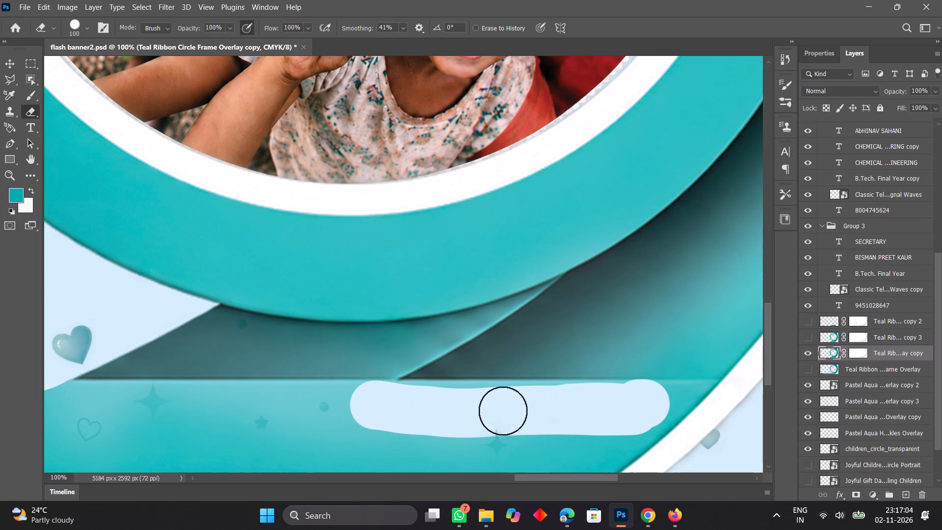
pyautogui.moveTo(503, 411); pyautogui.dragTo(264, 406)
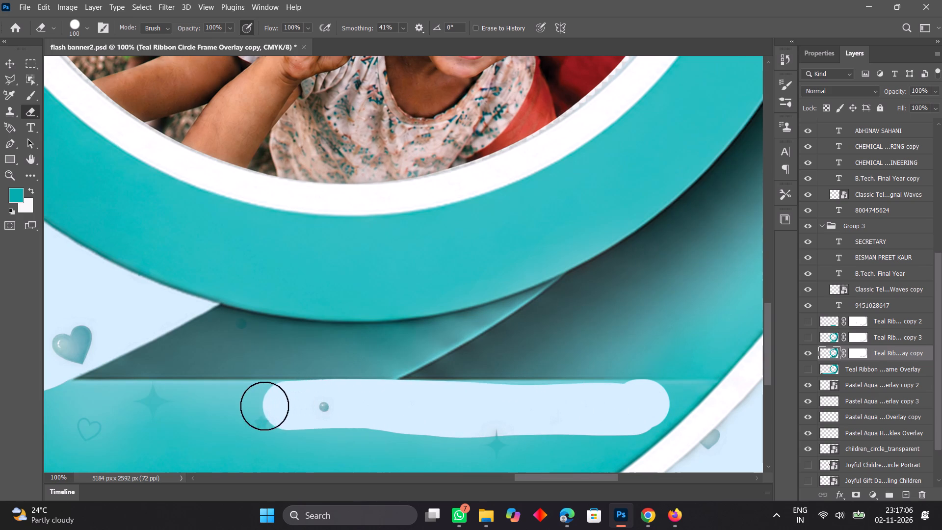
pyautogui.moveTo(264, 406); pyautogui.dragTo(43, 400)
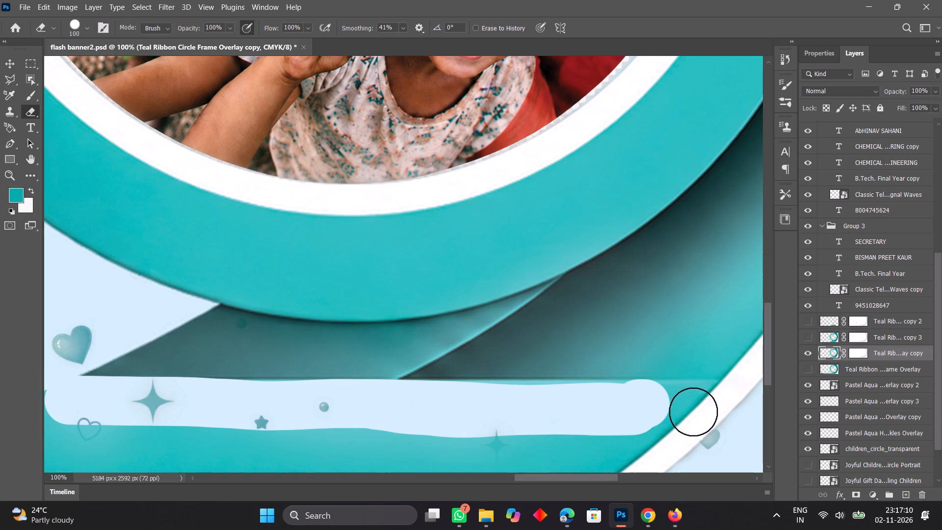
# Reduce the eraser to 40 px and extend the erased band to the inner edge of the white border, evening out its upper edge.
pyautogui.write('[[[[[[[')
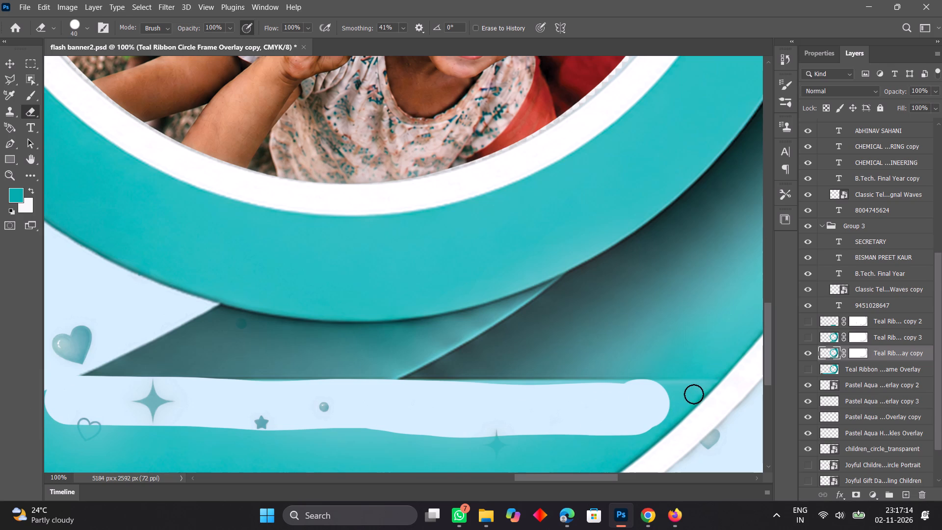
pyautogui.moveTo(694, 394); pyautogui.dragTo(681, 404)
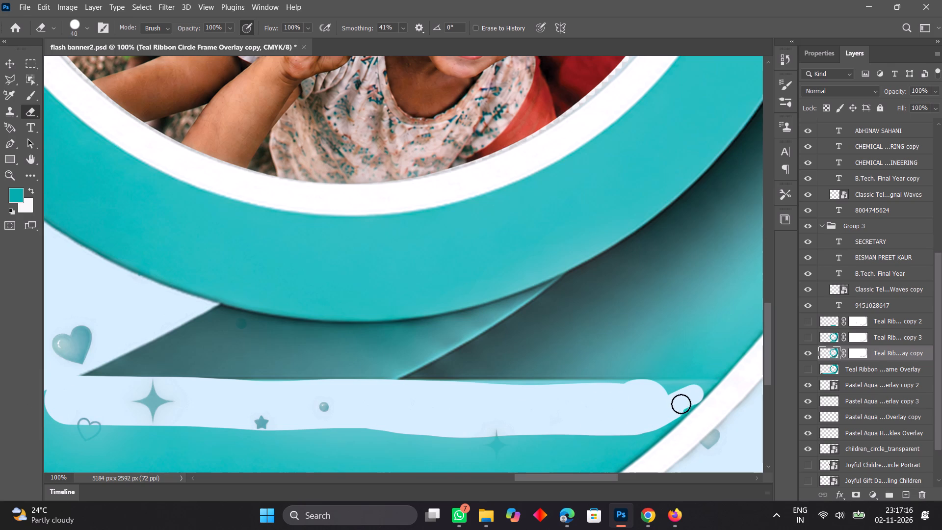
pyautogui.moveTo(681, 404); pyautogui.dragTo(662, 421)
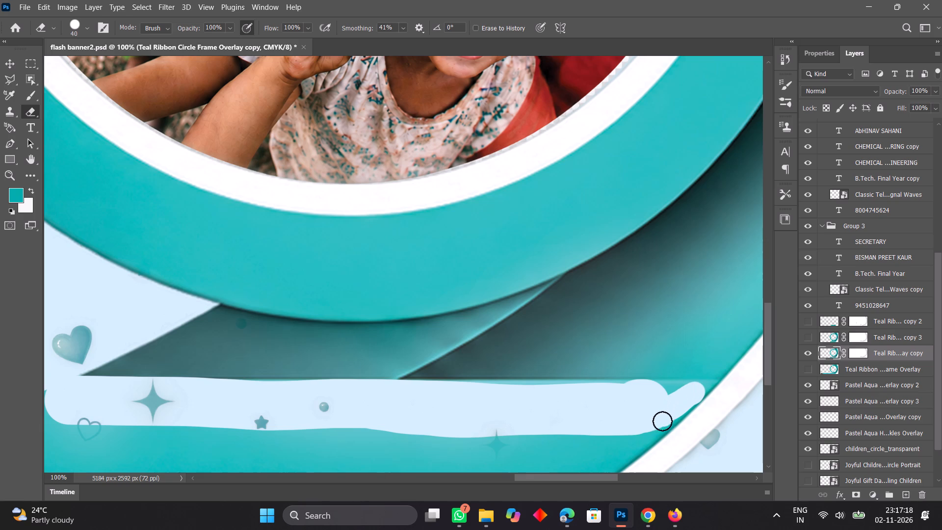
pyautogui.moveTo(662, 421); pyautogui.dragTo(695, 397)
pyautogui.moveTo(695, 397); pyautogui.dragTo(709, 383)
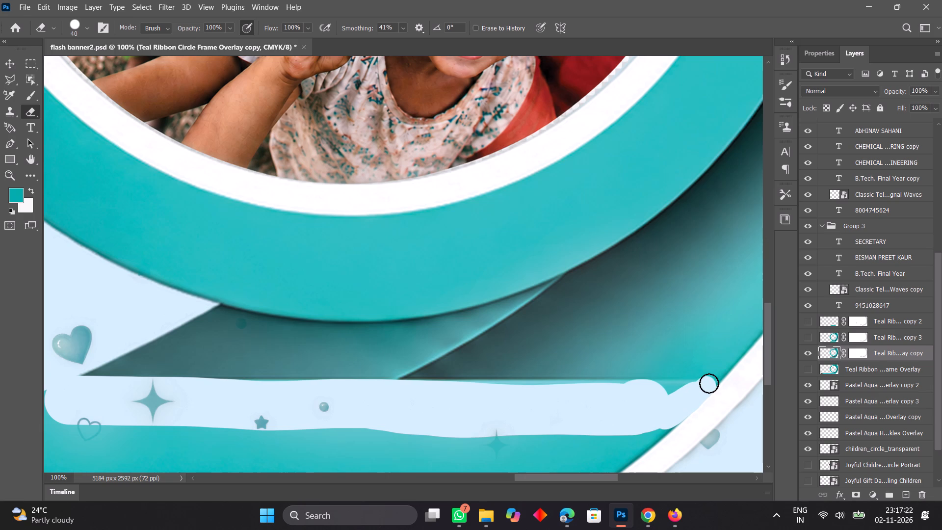
pyautogui.hotkey('ctrl', 'z')
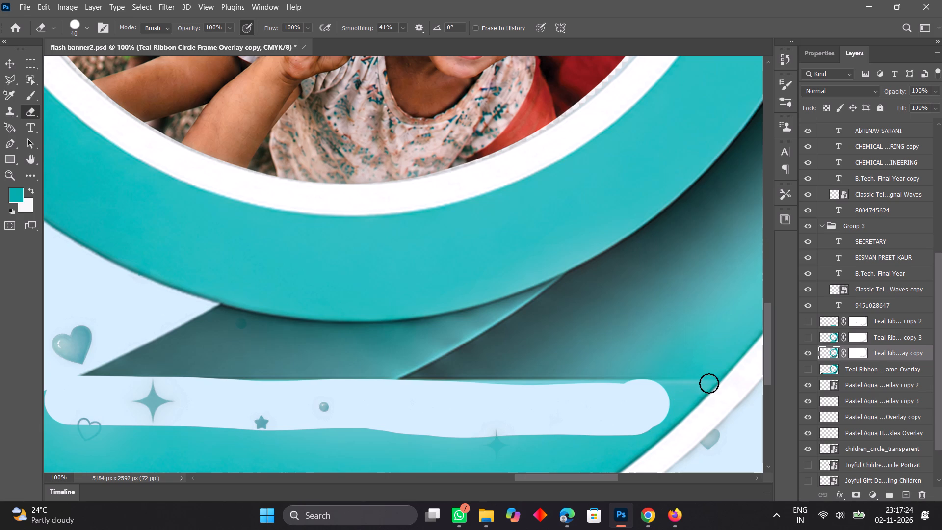
pyautogui.moveTo(680, 400); pyautogui.dragTo(662, 415)
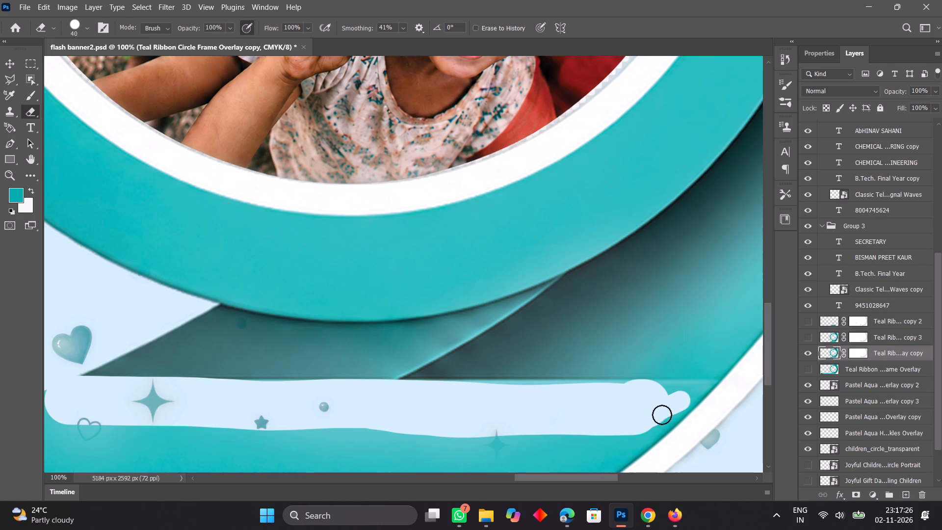
pyautogui.moveTo(662, 415); pyautogui.dragTo(684, 405)
pyautogui.moveTo(684, 405); pyautogui.dragTo(697, 391)
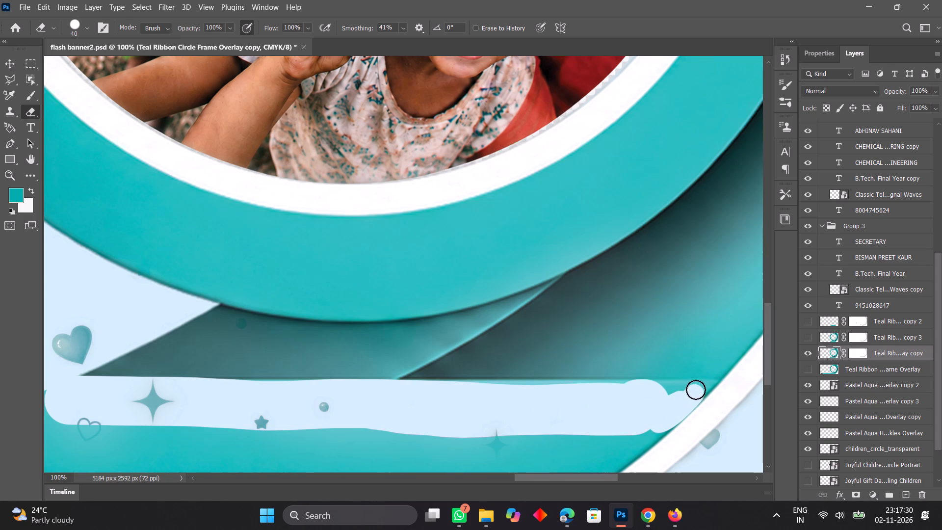
pyautogui.doubleClick(695, 390)
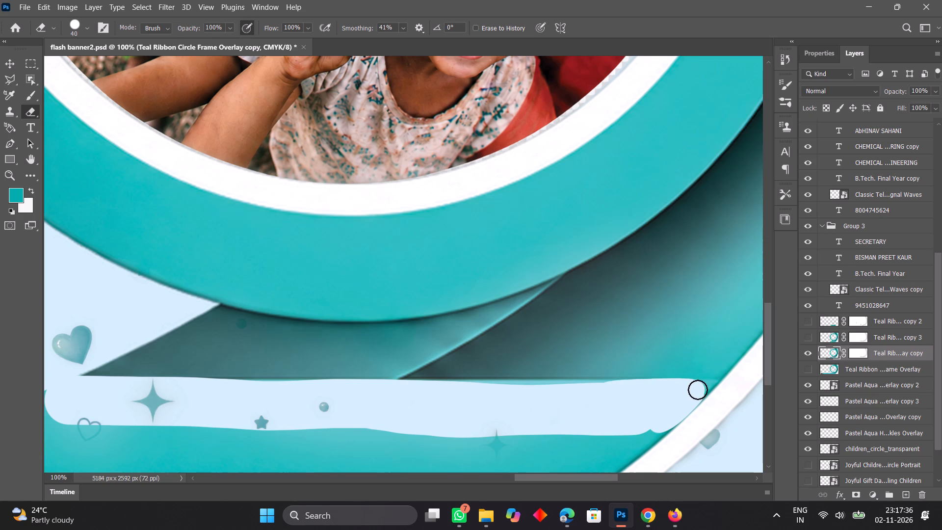
pyautogui.click(8, 60)
pyautogui.hotkey('ctrl', '0')
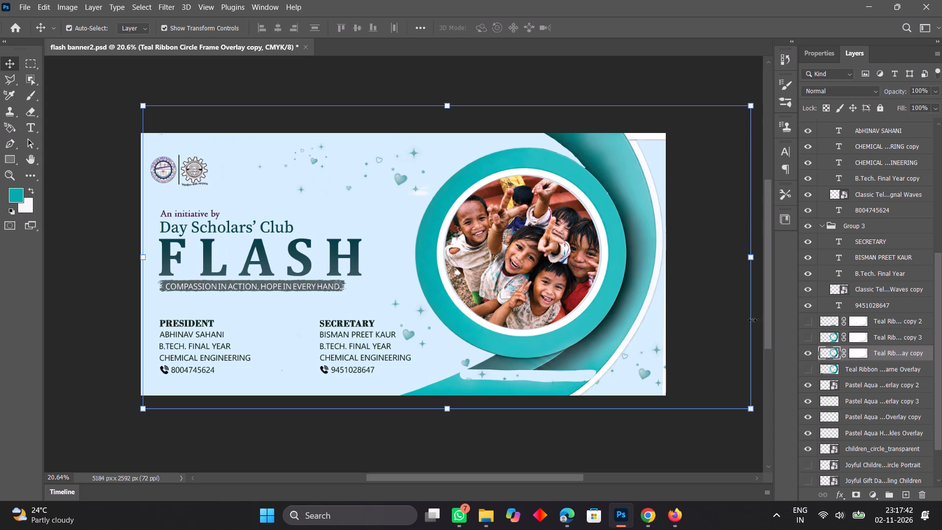
# Show the Teal Ribbon overlay copy 2 layer, comparing it on and off, and leave overlay copy 3 hidden.
pyautogui.click(808, 322)
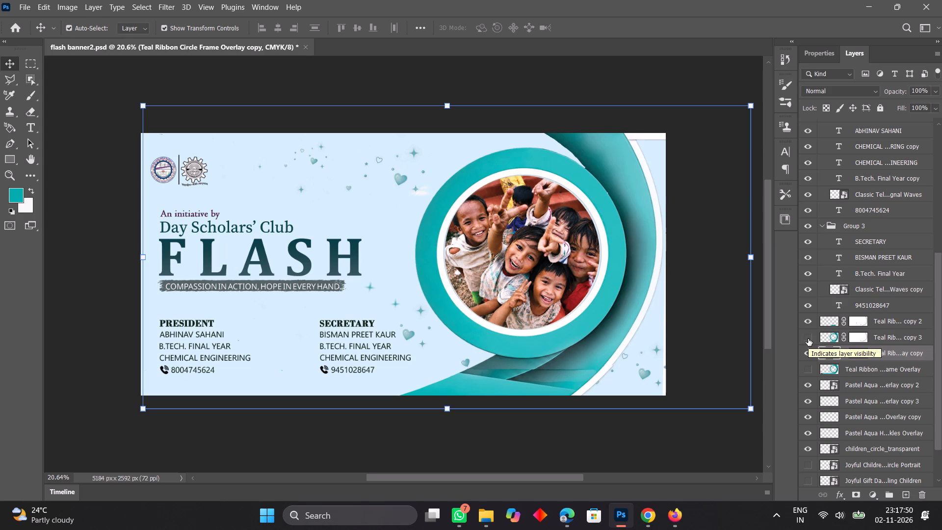
pyautogui.click(808, 322)
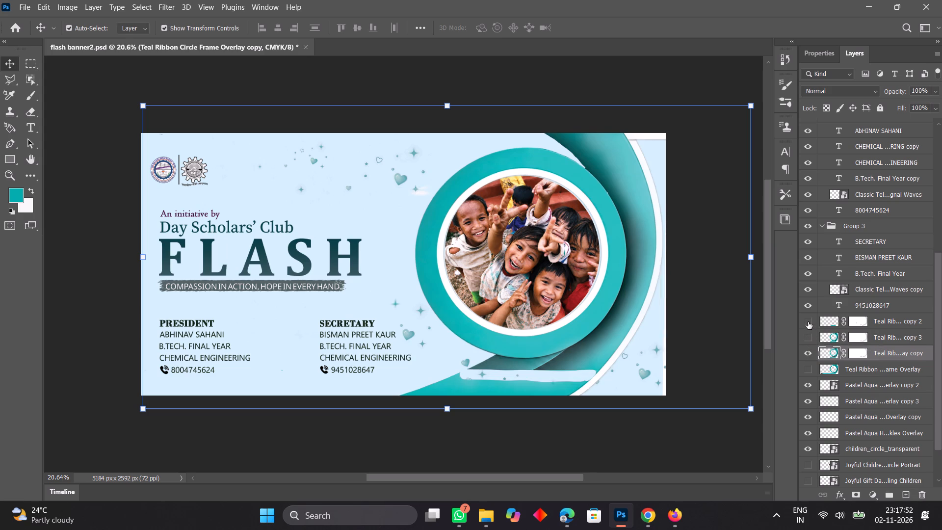
pyautogui.click(808, 322)
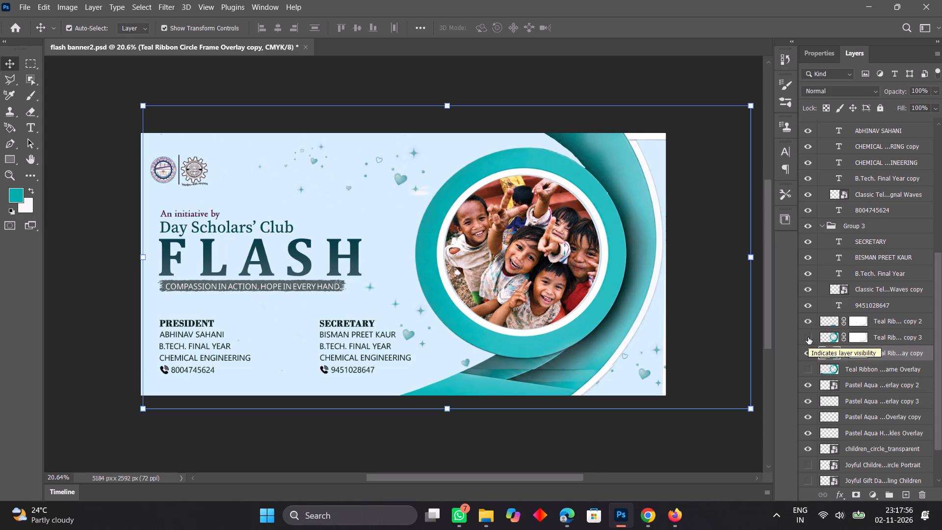
pyautogui.click(808, 337)
pyautogui.click(808, 337)
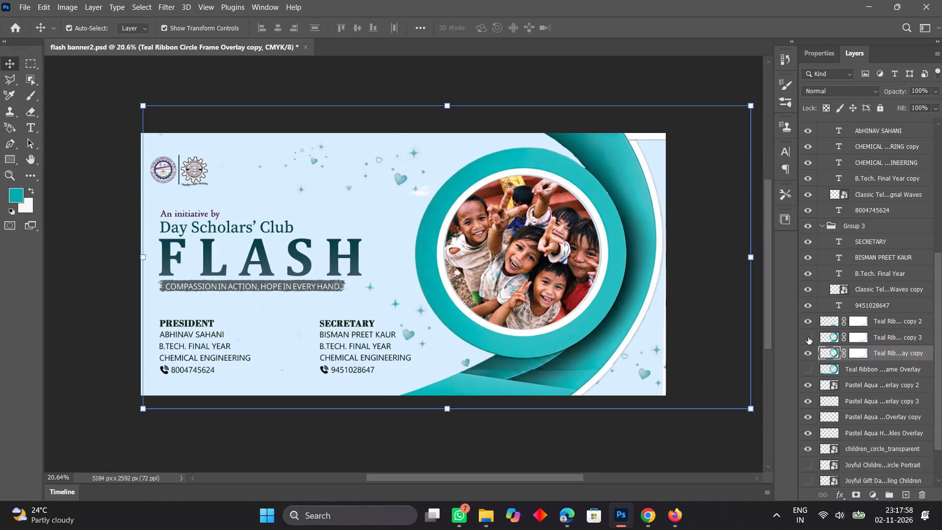
# Enlarge the eraser to 100 px and erase the first overlay copy's leftover area below the seam, from mid-ribbon toward the white border.
pyautogui.click(879, 353)
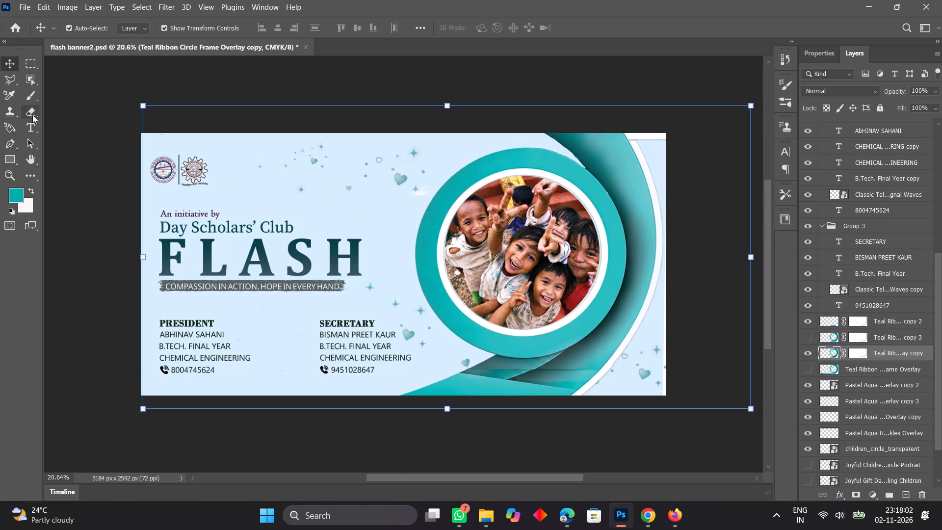
pyautogui.click(34, 108)
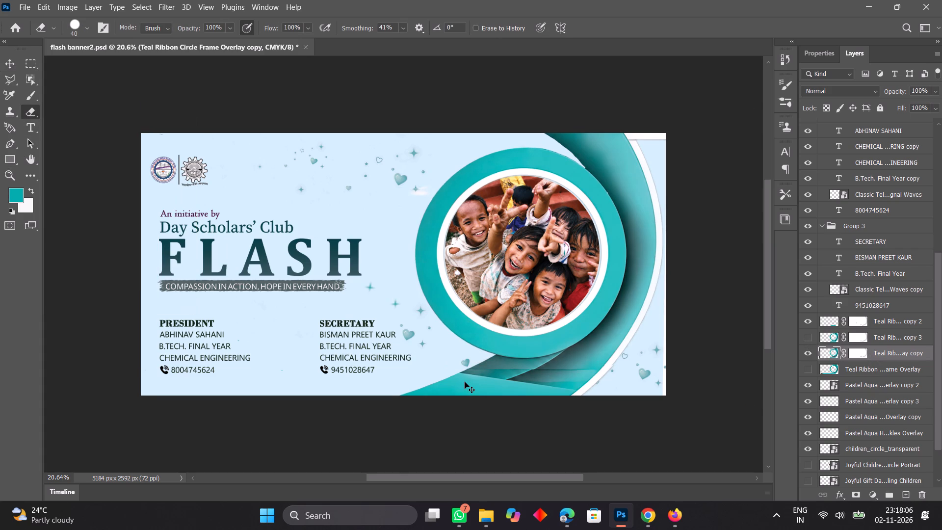
pyautogui.hotkey('ctrl', '+')
pyautogui.hotkey('ctrl', '+')
pyautogui.hotkey('ctrl', '+')
pyautogui.scroll(-1, 465, 382)
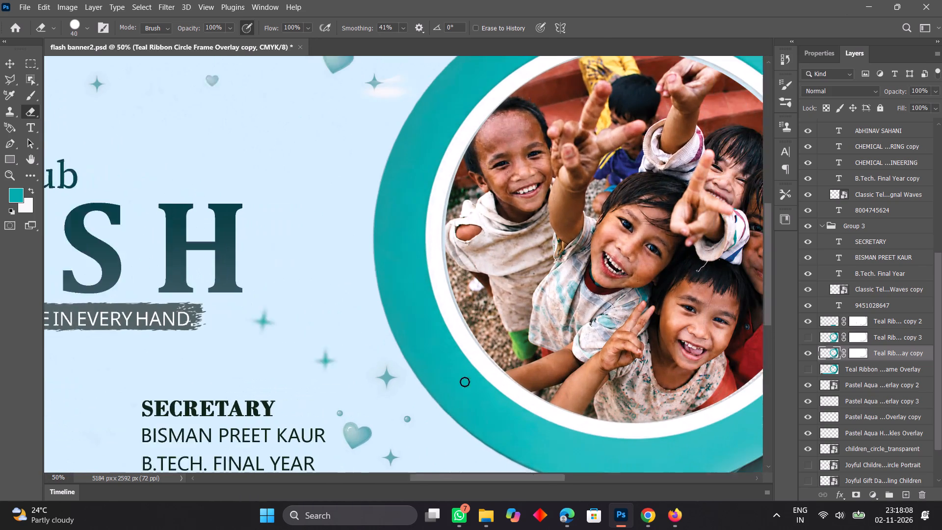
pyautogui.scroll(-2, 465, 382)
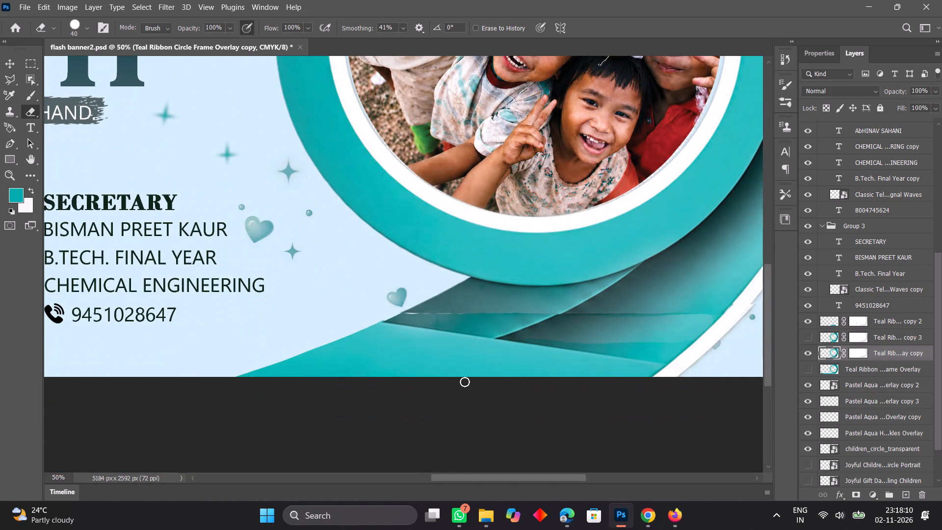
pyautogui.write(']]]]]]]')
pyautogui.moveTo(534, 331); pyautogui.dragTo(610, 344)
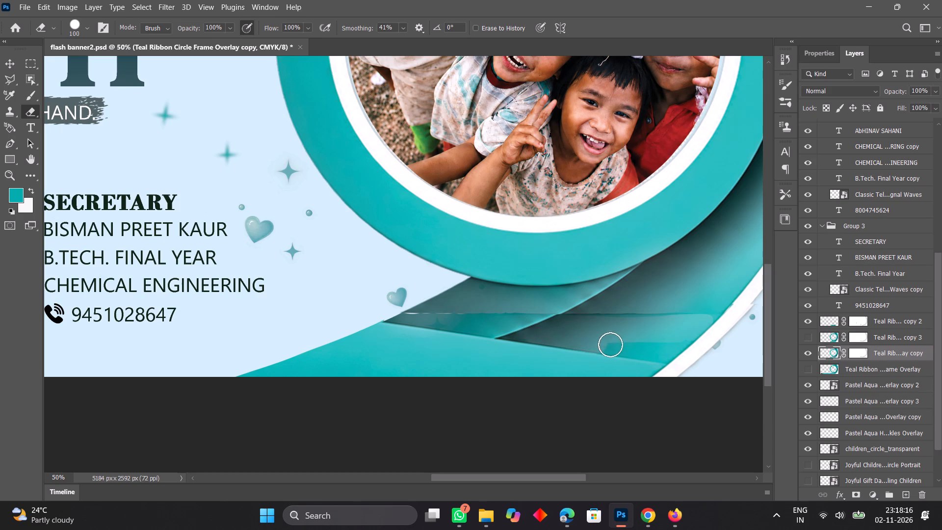
pyautogui.moveTo(610, 344); pyautogui.dragTo(662, 351)
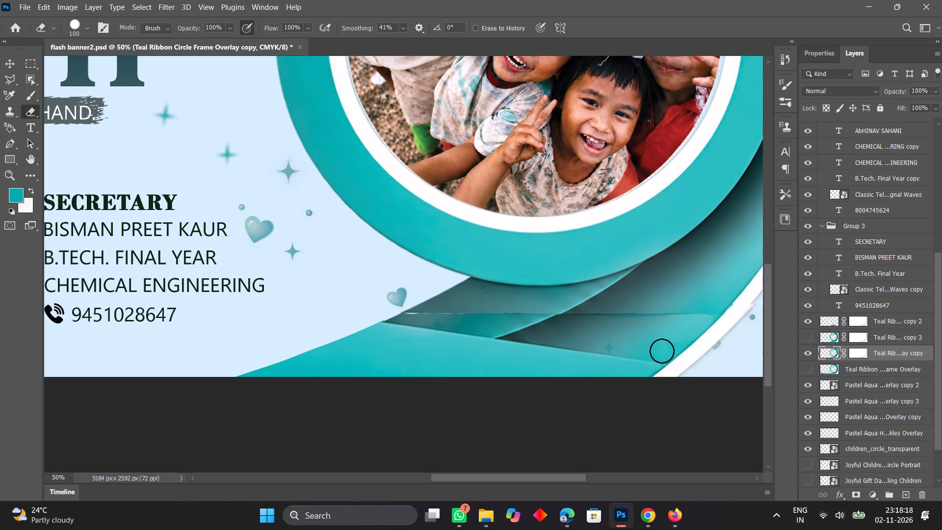
pyautogui.moveTo(662, 351); pyautogui.dragTo(685, 332)
# Nudge the overlay copy 2 layer a few pixels up and slightly left to cover the pale seam line across the ribbon tail.
pyautogui.press('Up')
pyautogui.press('Up')
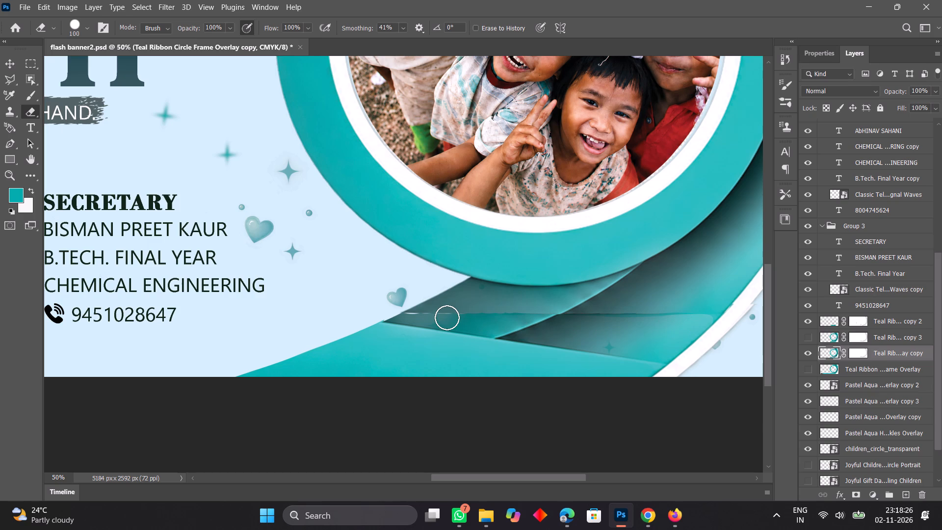
pyautogui.press('Down')
pyautogui.click(9, 63)
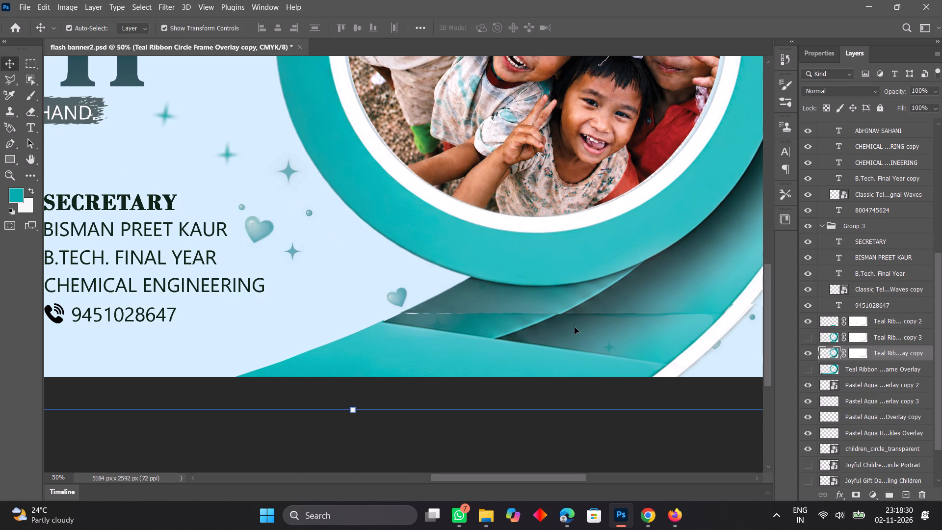
pyautogui.click(575, 327)
pyautogui.press('Up')
pyautogui.press('Up')
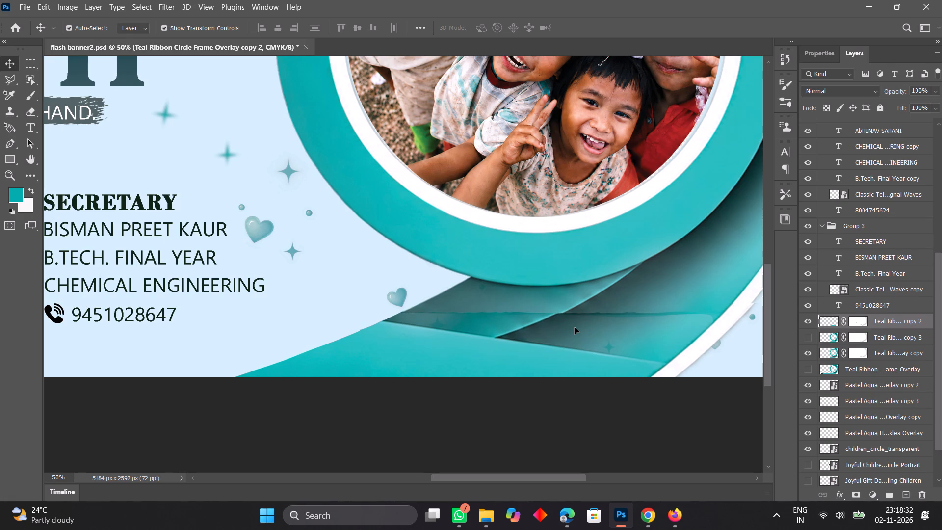
pyautogui.press('Up')
pyautogui.press('Up')
pyautogui.press('Right')
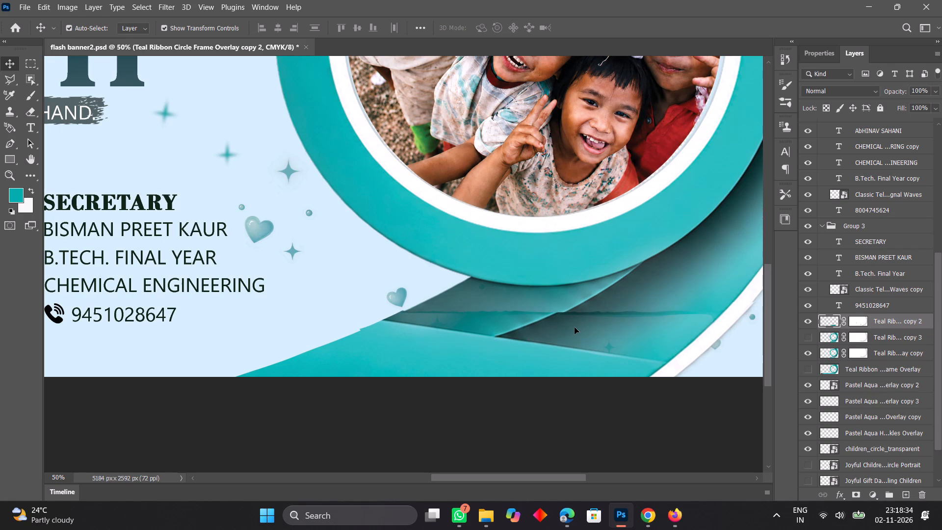
pyautogui.press('Down')
pyautogui.press('Down')
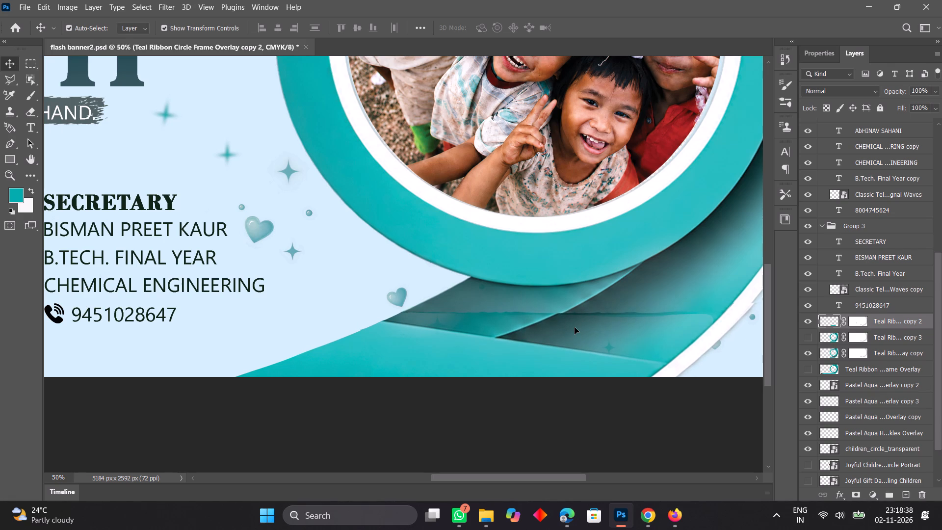
pyautogui.press('Left')
pyautogui.press('Left')
pyautogui.press('Left')
pyautogui.press('Up')
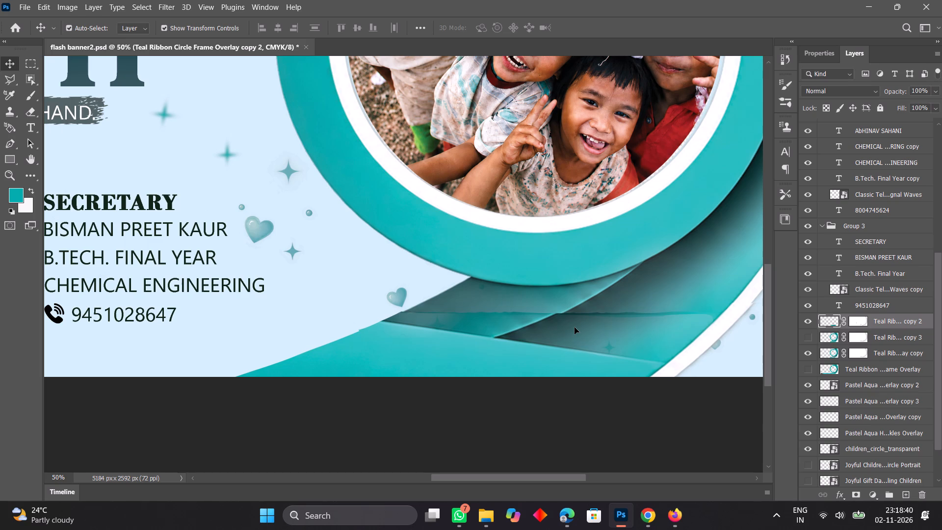
pyautogui.press('Up')
pyautogui.press('Right')
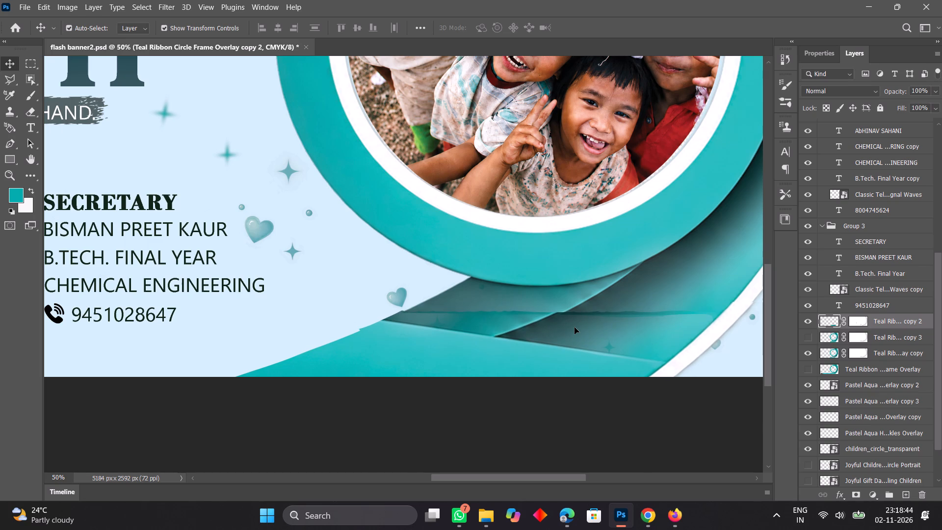
# Erase overlay copy 2's protruding corner near the small heart, where the seam meets the ribbon tail's outer edge, undoing the overlong stroke.
pyautogui.hotkey('ctrl', '+')
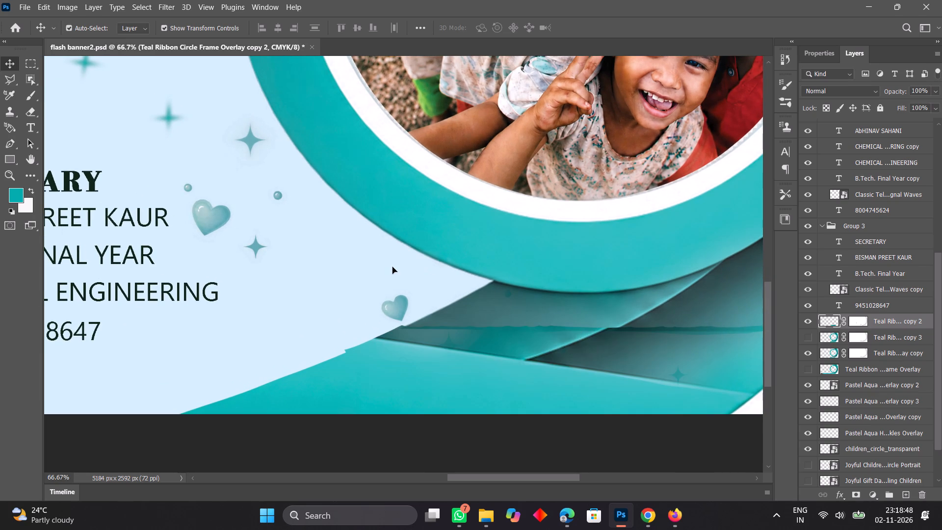
pyautogui.click(26, 116)
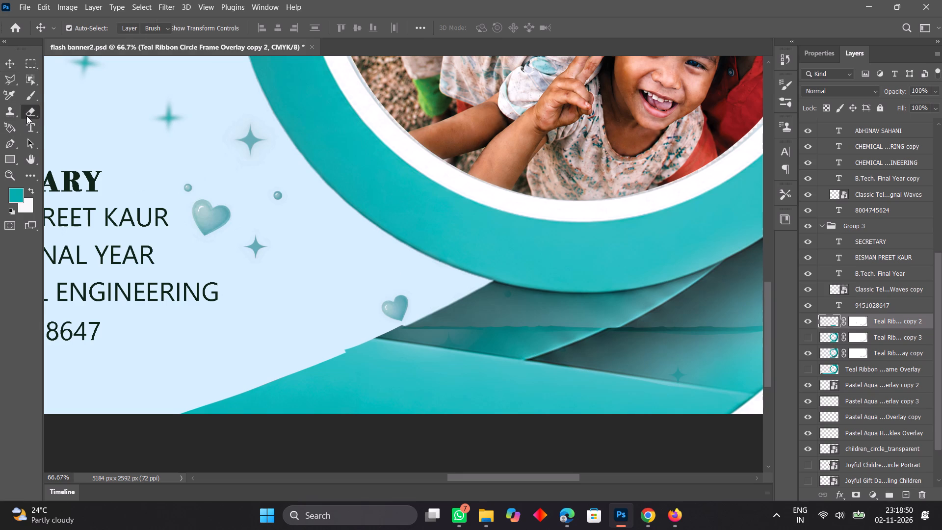
pyautogui.scroll(1, 26, 116)
pyautogui.hotkey('ctrl', '+')
pyautogui.hotkey('ctrl', '+')
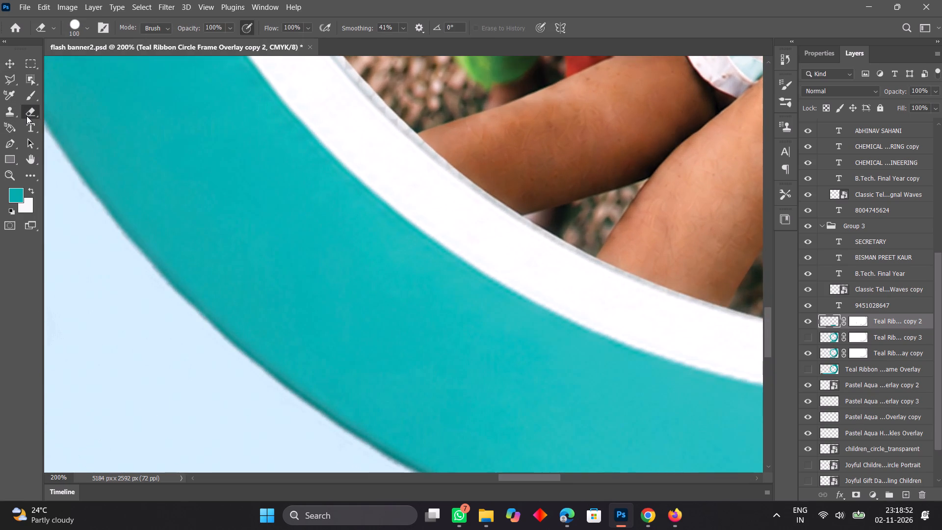
pyautogui.scroll(-7, 26, 116)
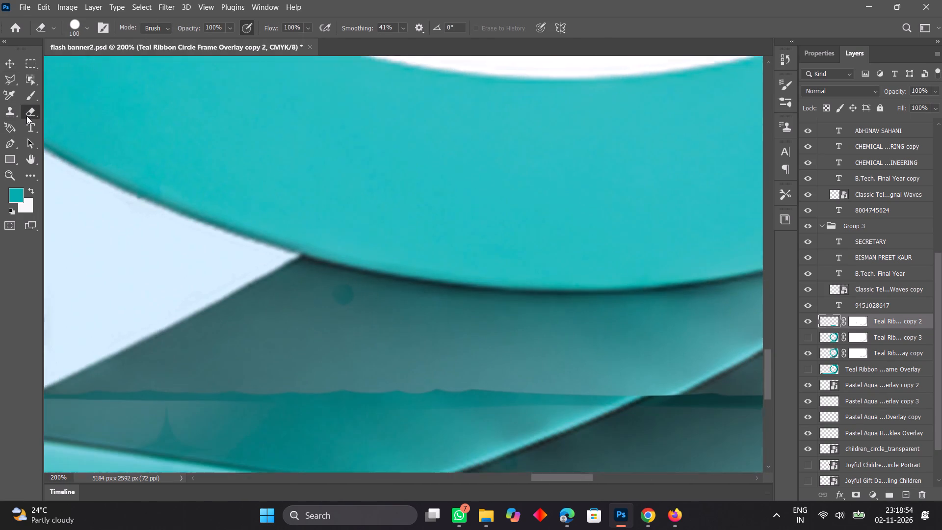
pyautogui.scroll(-1, 26, 116)
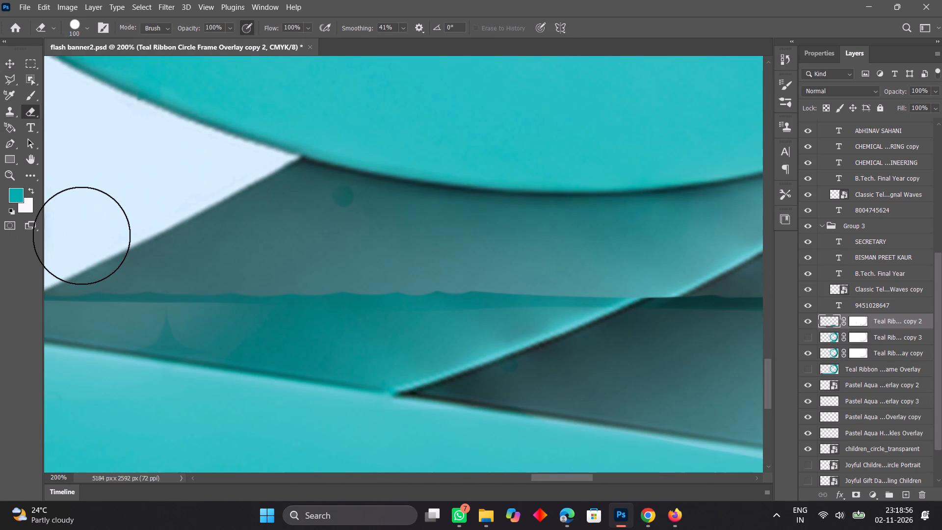
pyautogui.hotkey('ctrl', '-')
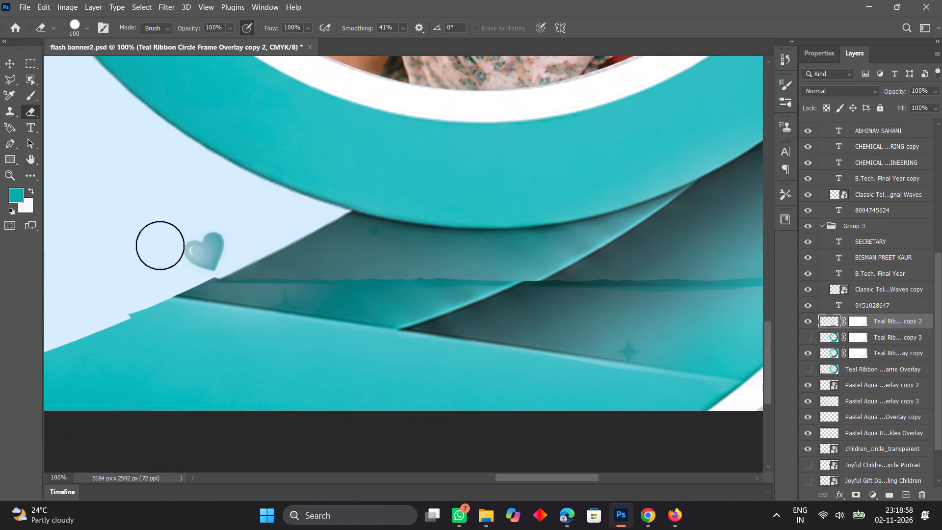
pyautogui.moveTo(208, 257); pyautogui.dragTo(207, 257)
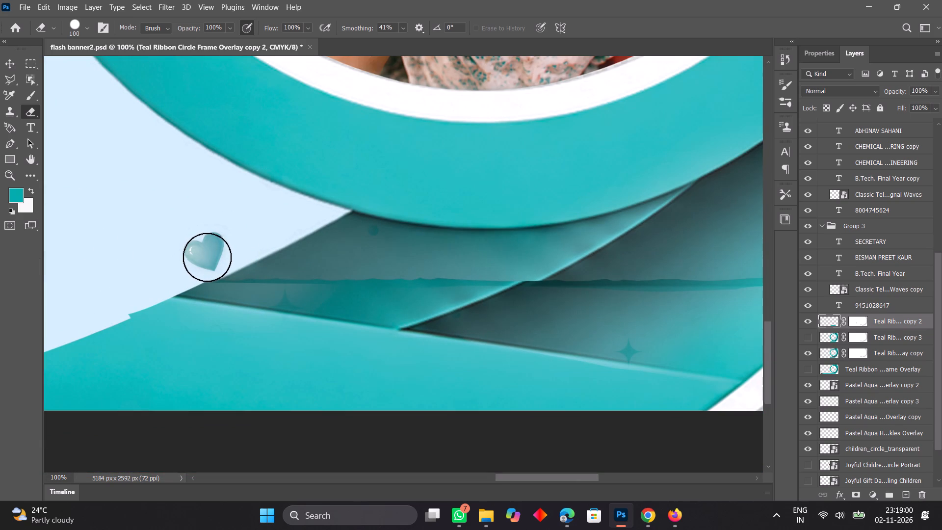
pyautogui.moveTo(207, 257); pyautogui.dragTo(146, 292)
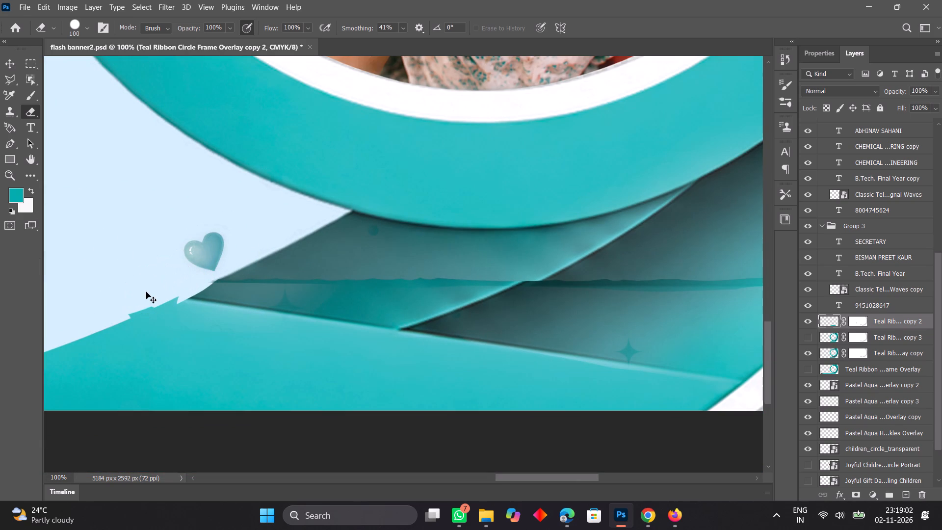
pyautogui.hotkey('ctrl', 'z')
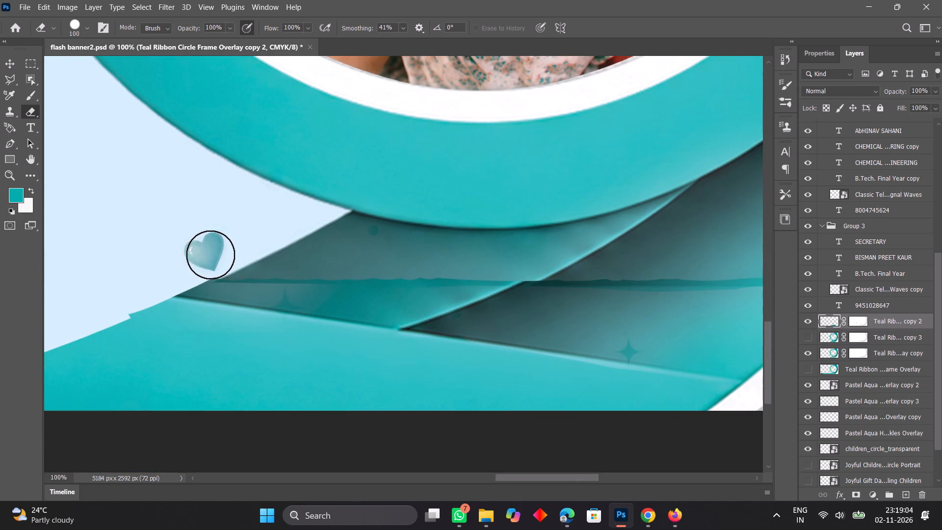
pyautogui.click(210, 256)
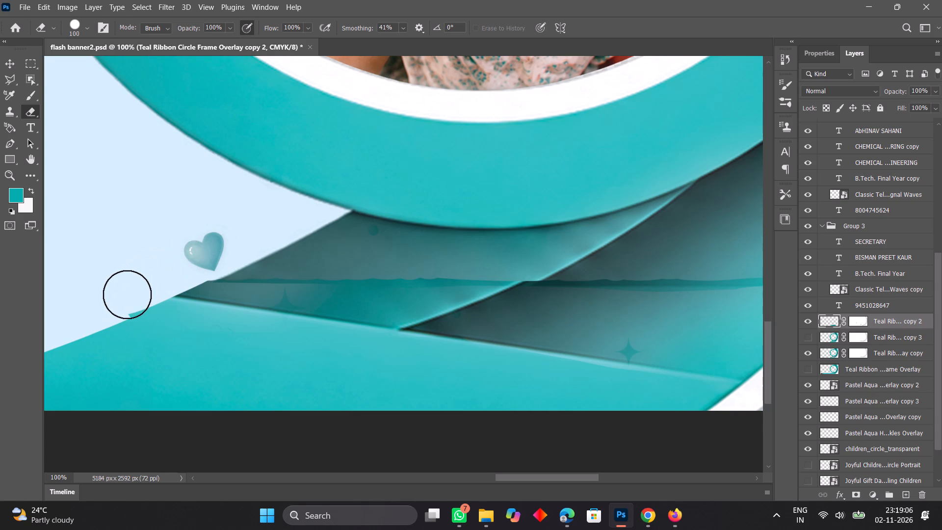
# Erase overlay copy 2's jagged step on the ribbon tail's outer edge and smooth the edge up to the seam below the heart.
pyautogui.click(127, 294)
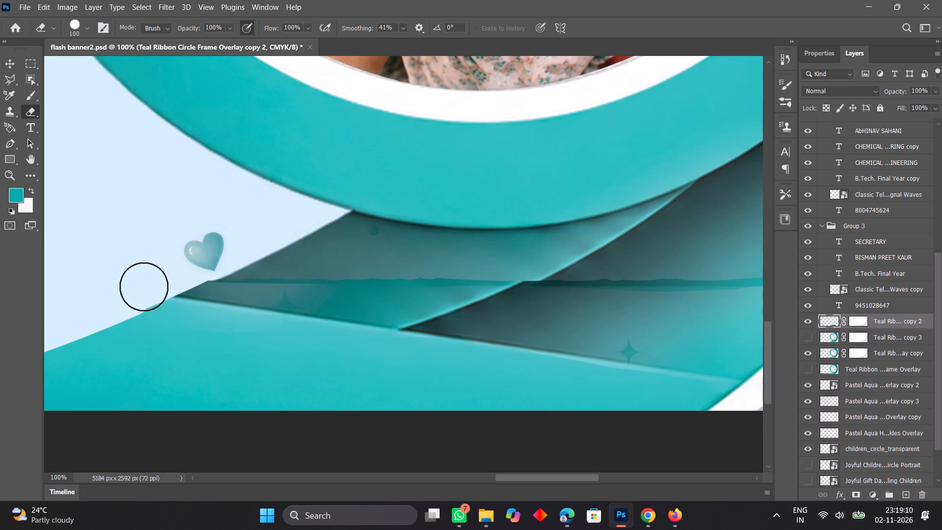
pyautogui.click(144, 287)
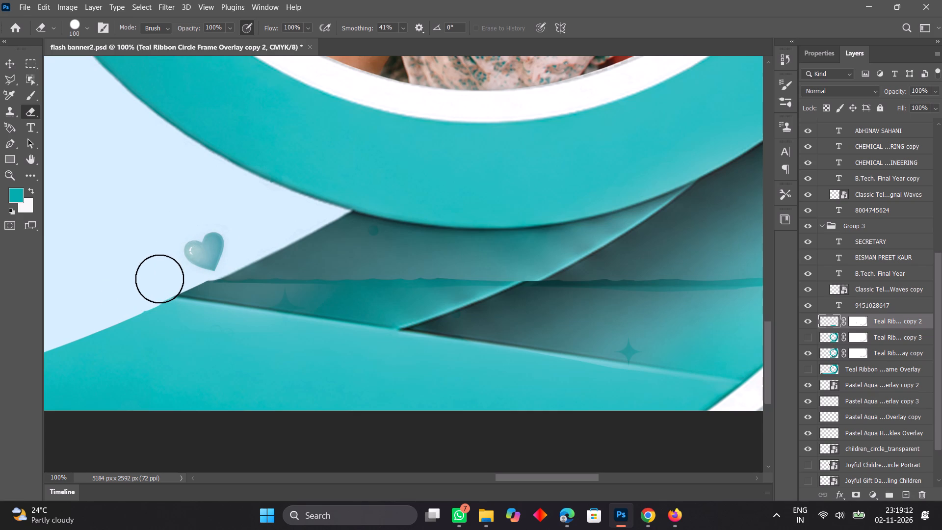
pyautogui.click(159, 279)
pyautogui.moveTo(166, 276); pyautogui.dragTo(177, 270)
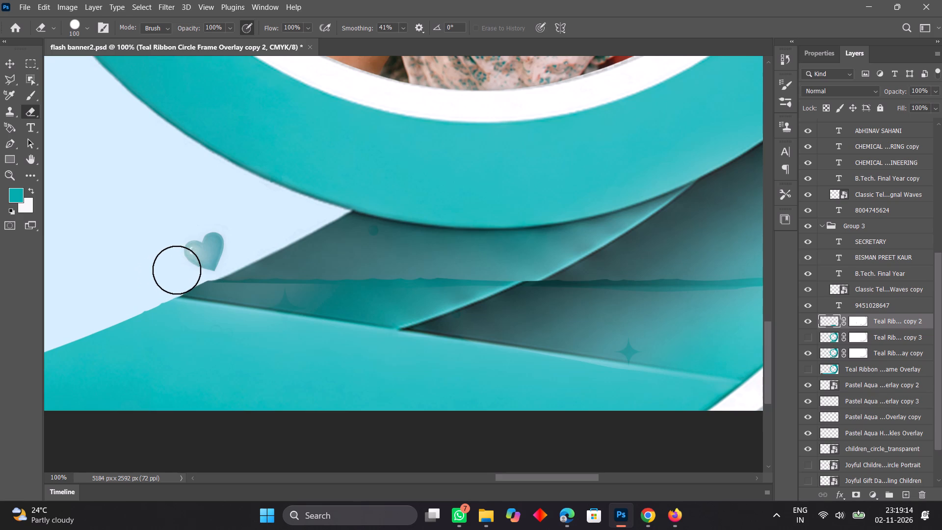
pyautogui.moveTo(177, 270); pyautogui.dragTo(208, 254)
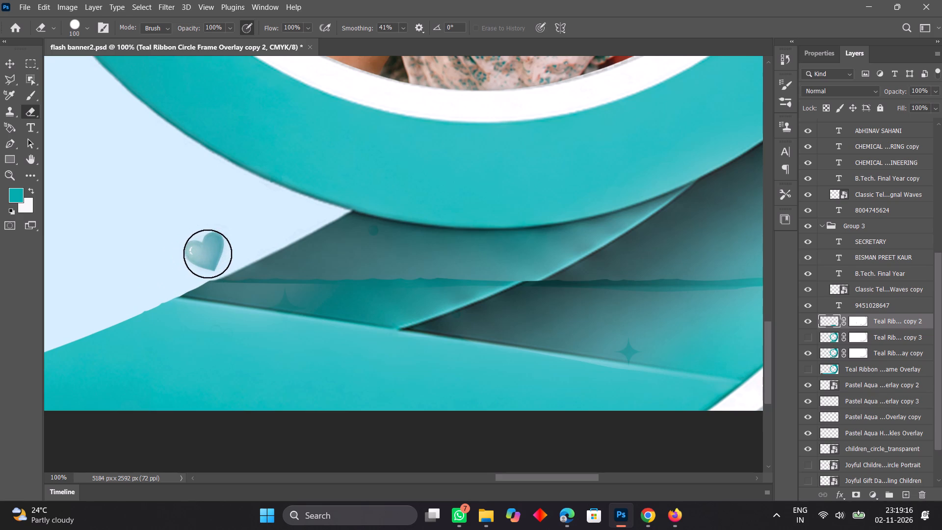
pyautogui.moveTo(208, 254); pyautogui.dragTo(210, 256)
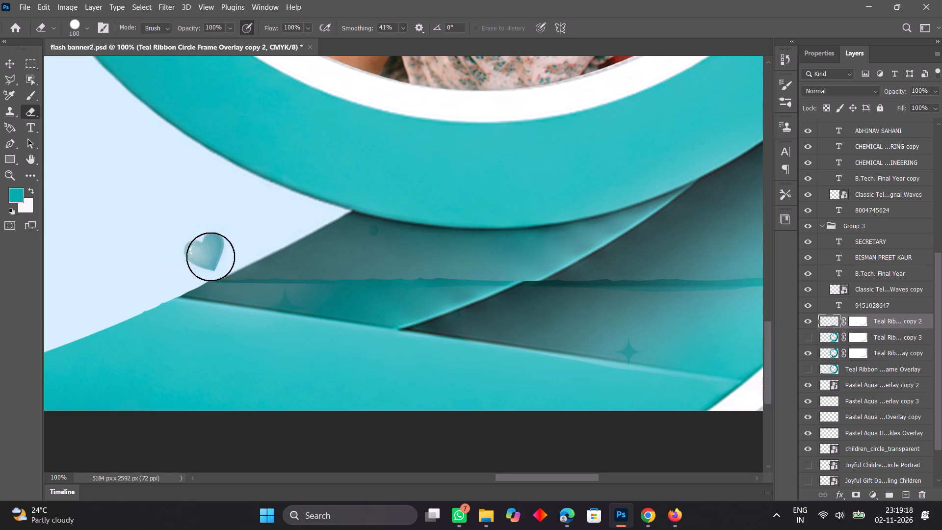
# Erase overlay copy 2's ragged upper edge along the ribbon seam, from the small heart to mid-ribbon, undoing the overlong last stroke.
pyautogui.moveTo(229, 256); pyautogui.dragTo(243, 257)
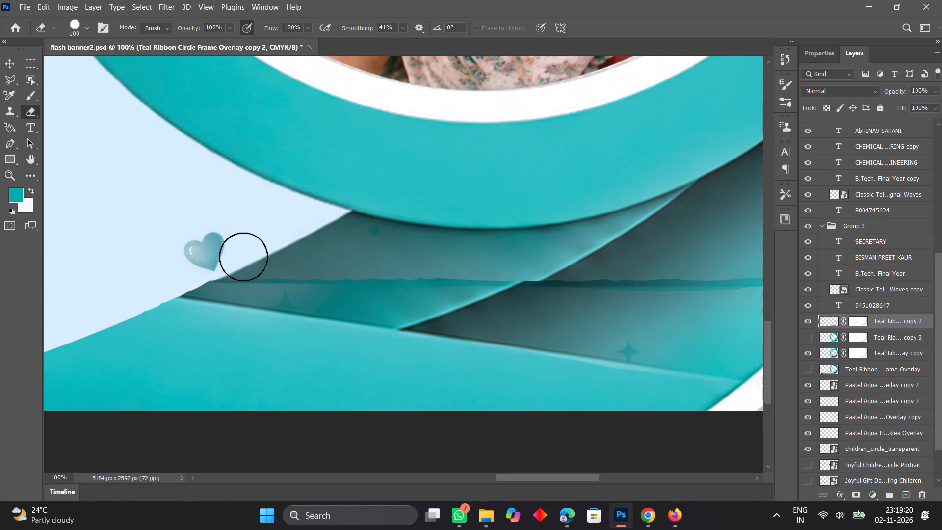
pyautogui.moveTo(243, 257); pyautogui.dragTo(324, 259)
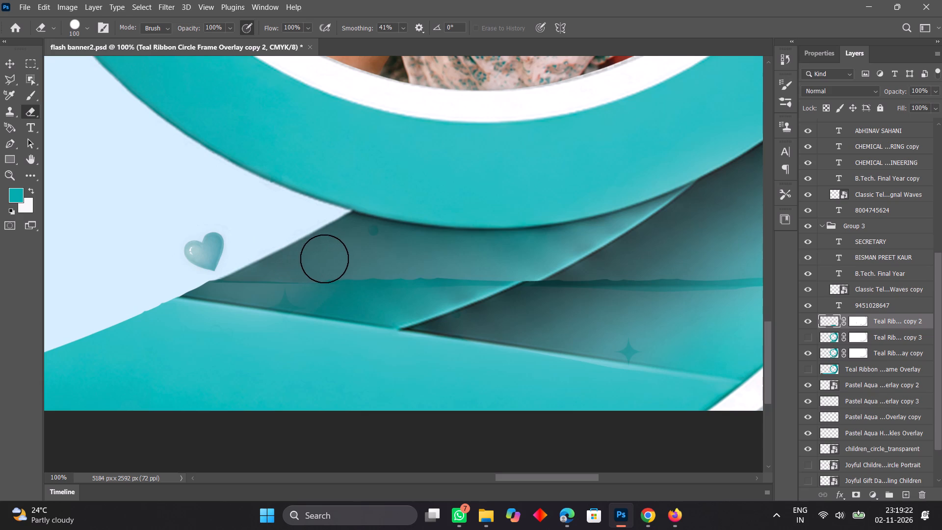
pyautogui.moveTo(324, 259); pyautogui.dragTo(423, 261)
pyautogui.hotkey('ctrl', 'z')
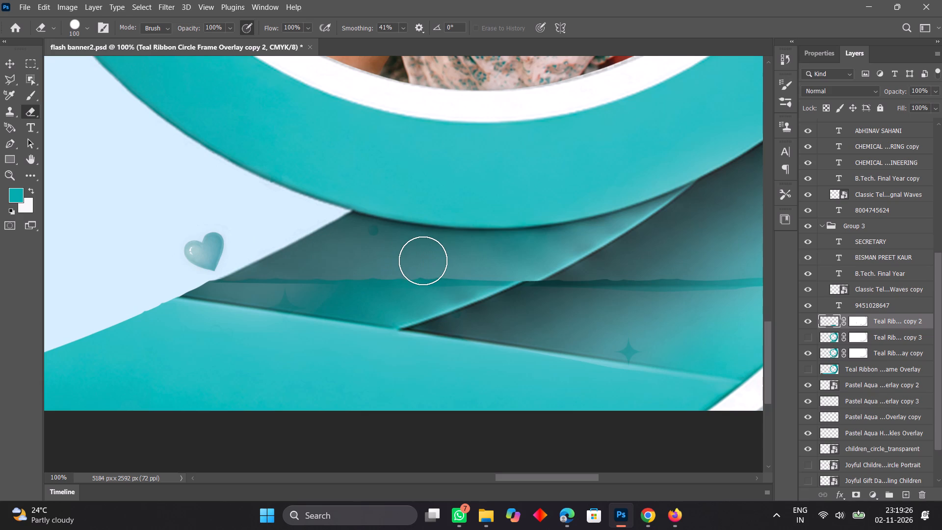
pyautogui.click(423, 260)
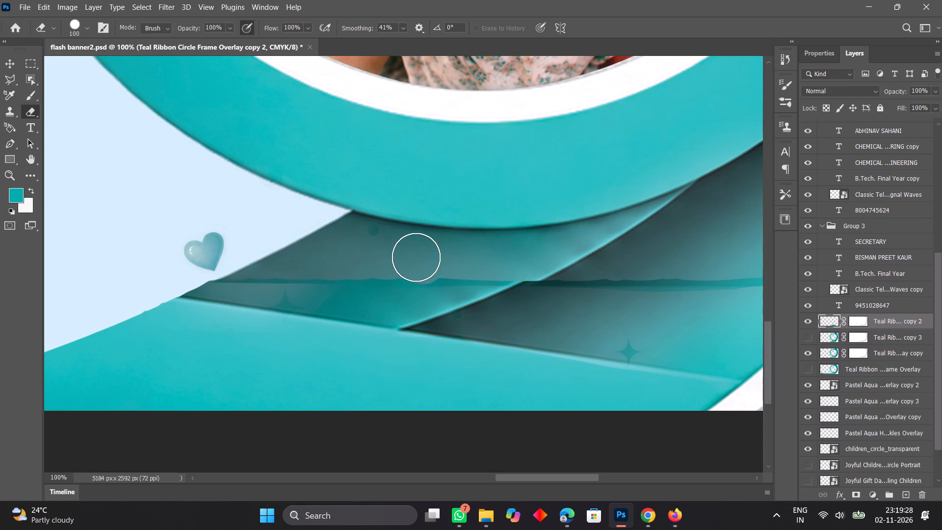
# Trim overlay copy 2's upper edge along the seam just before the bright diagonal fold, undoing the long stroke and using short ones instead.
pyautogui.hscroll(-1, 416, 257)
pyautogui.scroll(1, 416, 257)
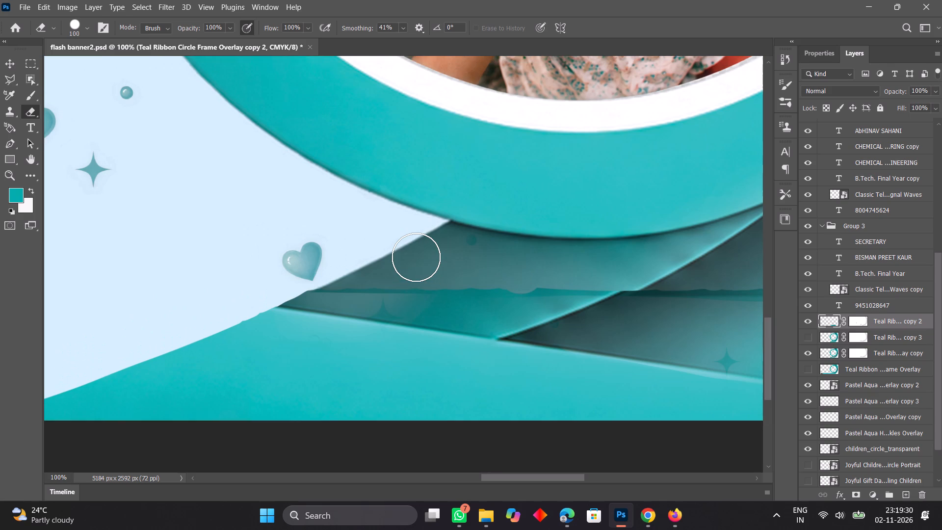
pyautogui.scroll(1, 416, 257)
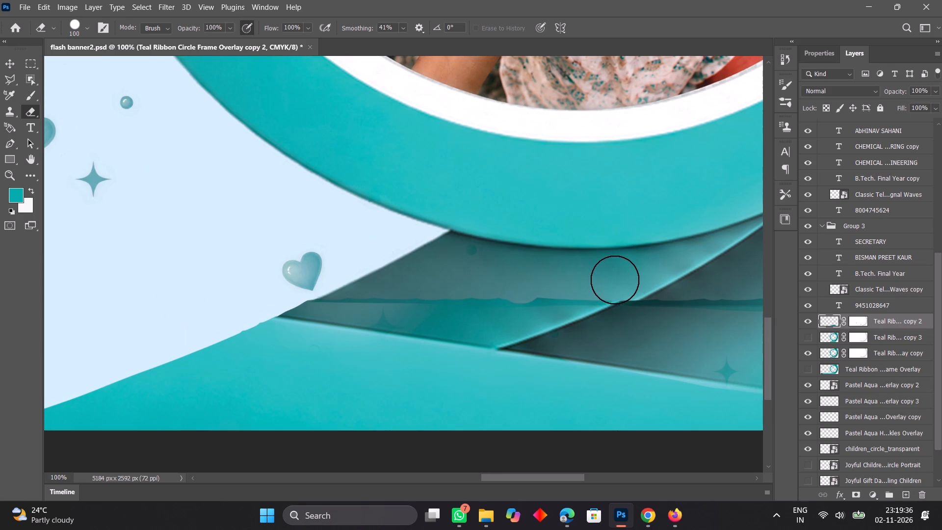
pyautogui.moveTo(616, 280); pyautogui.dragTo(546, 283)
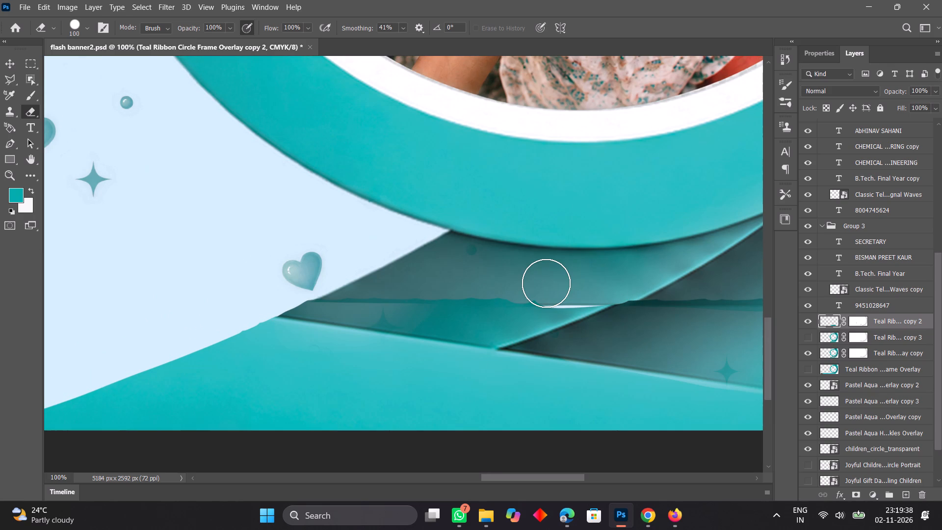
pyautogui.hotkey('ctrl', 'z')
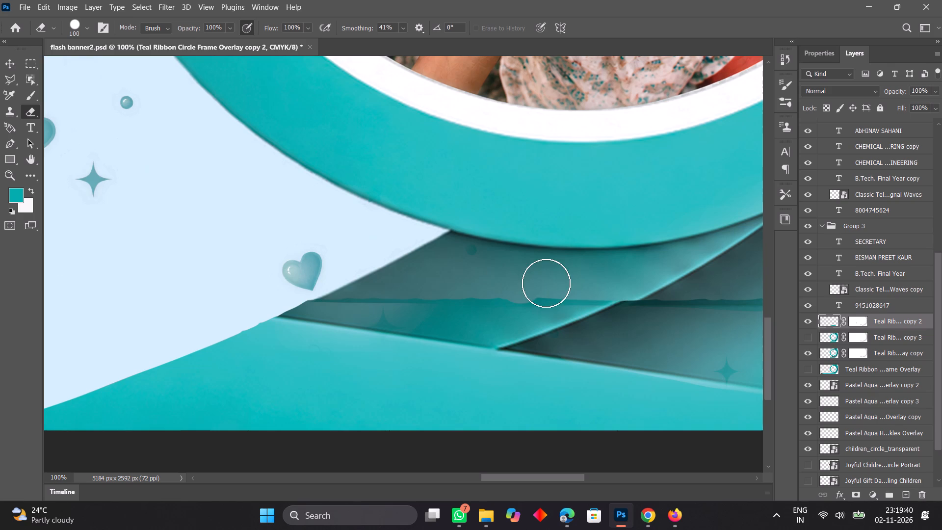
pyautogui.moveTo(589, 280); pyautogui.dragTo(564, 279)
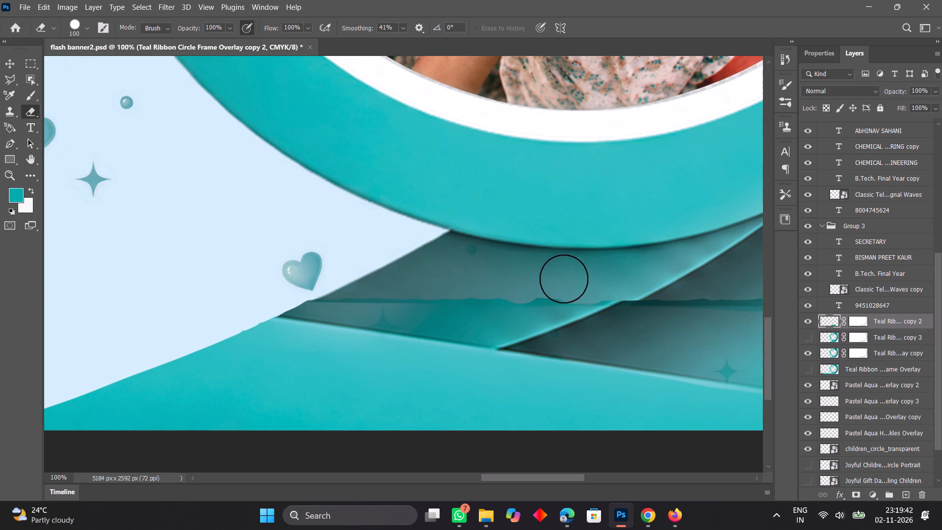
pyautogui.moveTo(564, 279); pyautogui.dragTo(532, 278)
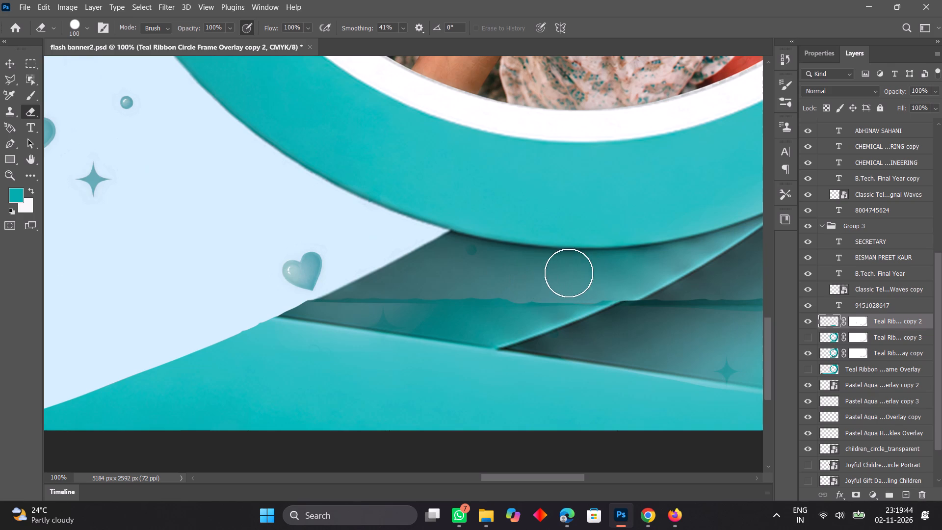
pyautogui.click(604, 282)
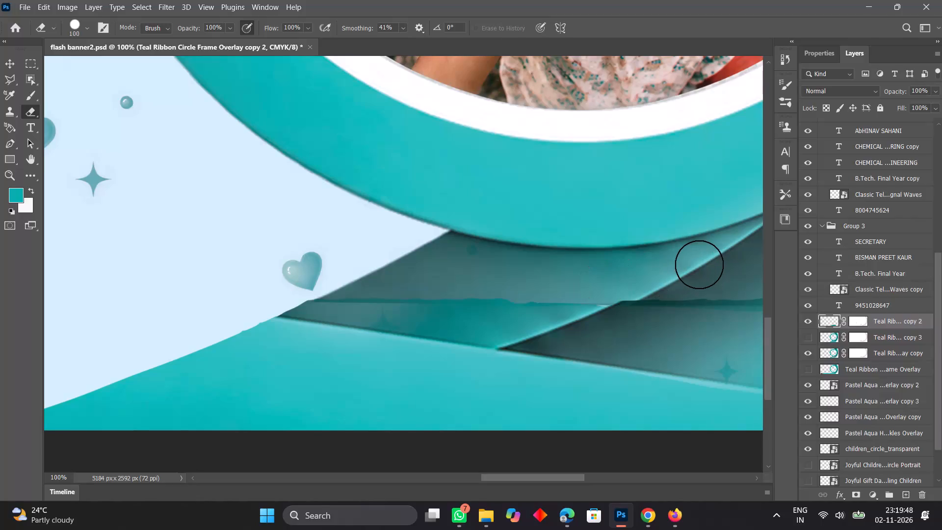
pyautogui.click(625, 278)
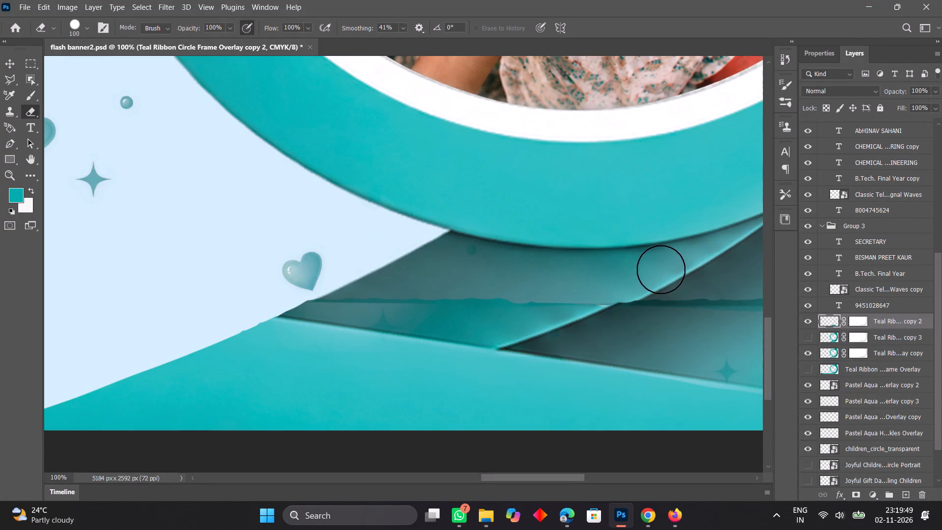
pyautogui.click(618, 279)
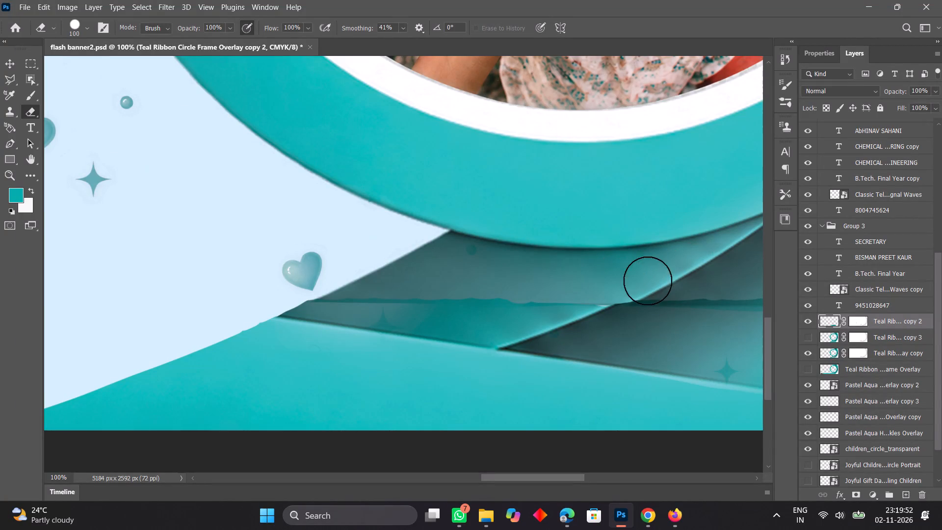
# Erase overlay copy 2's dark strip along the seam across the shaded ribbon, from near the white border back to the bright diagonal fold.
pyautogui.hscroll(2, 683, 284)
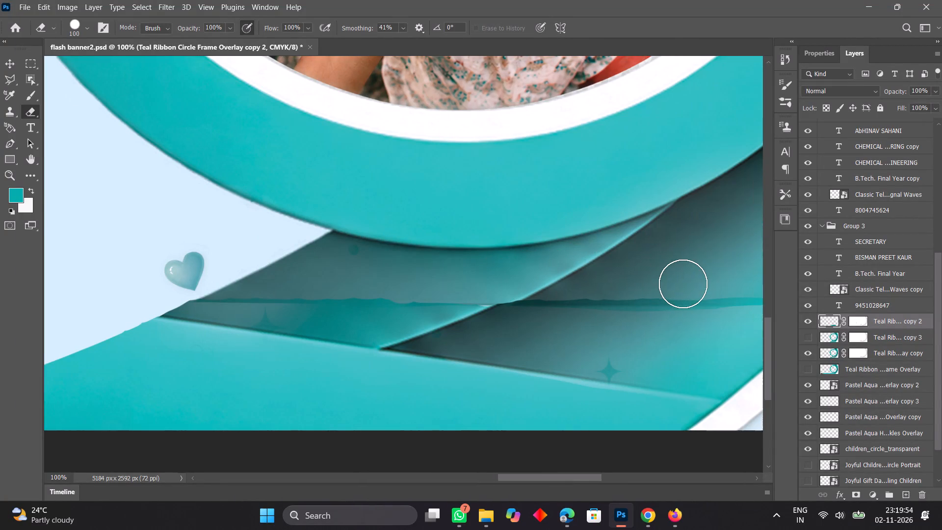
pyautogui.hscroll(2, 683, 284)
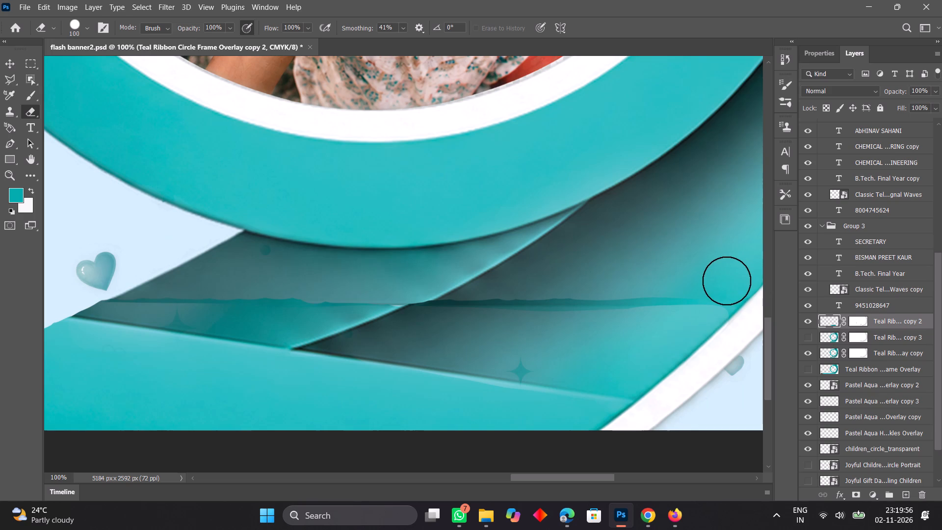
pyautogui.moveTo(727, 281); pyautogui.dragTo(696, 280)
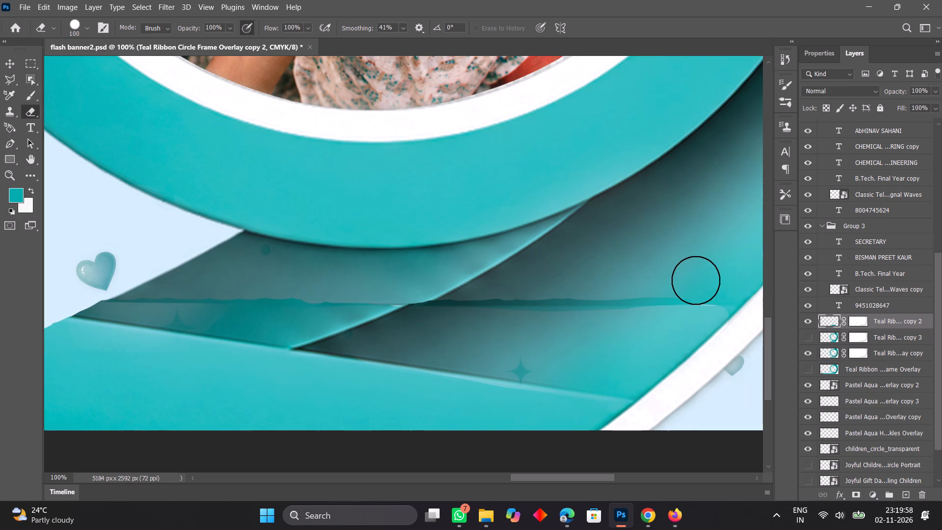
pyautogui.hotkey('ctrl', 'z')
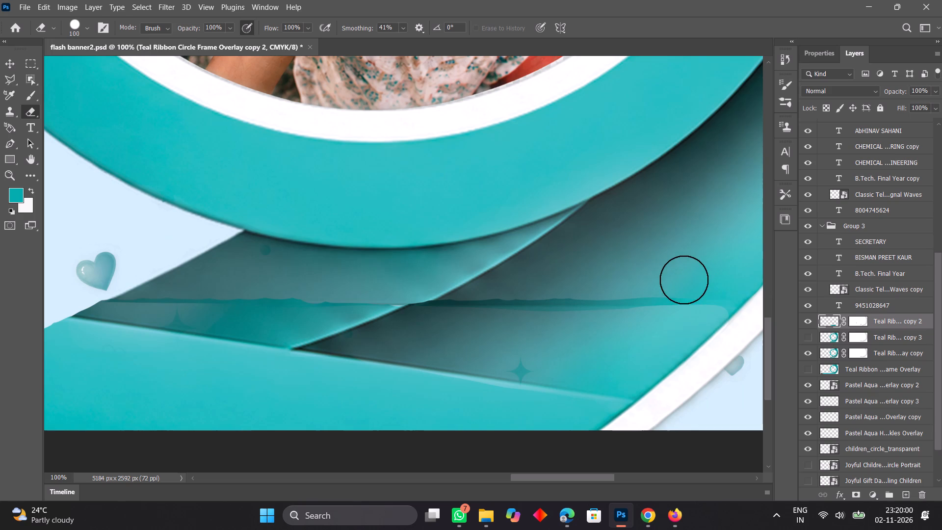
pyautogui.click(693, 280)
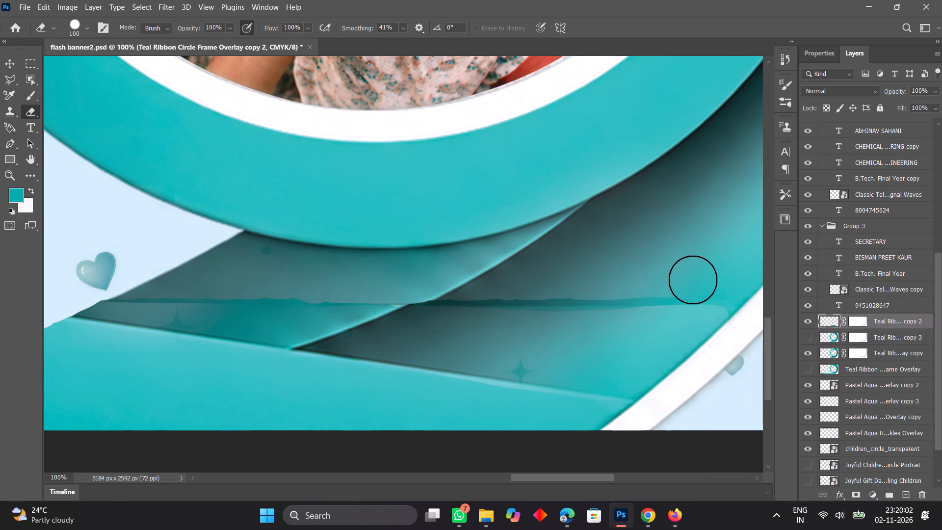
pyautogui.click(671, 279)
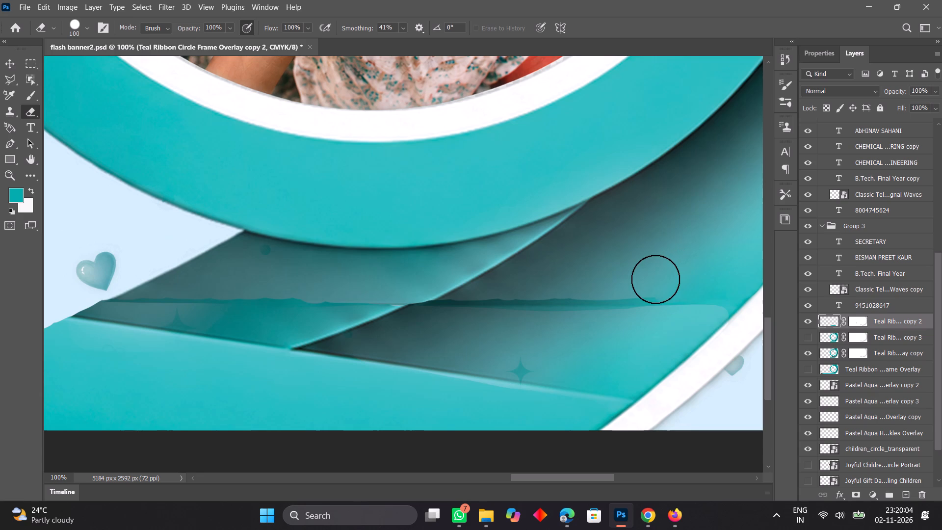
pyautogui.click(650, 280)
pyautogui.click(630, 280)
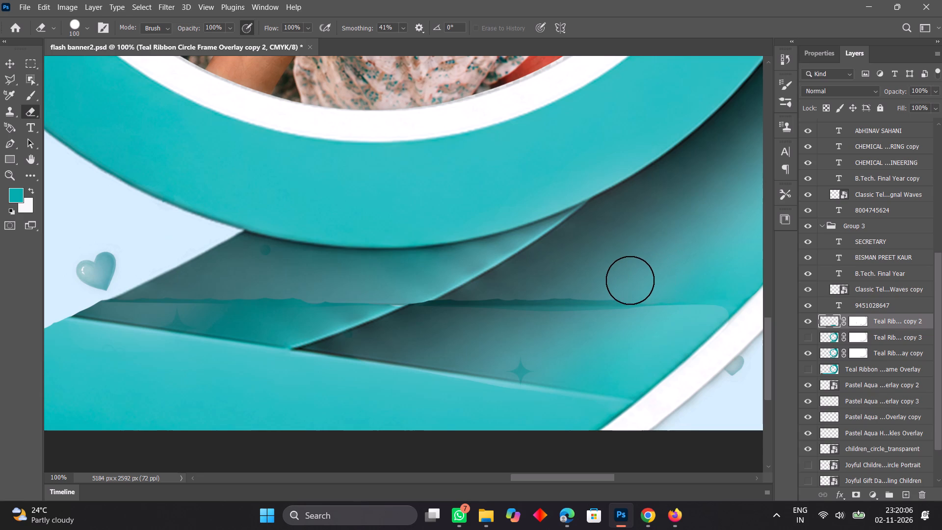
pyautogui.moveTo(603, 280); pyautogui.dragTo(573, 277)
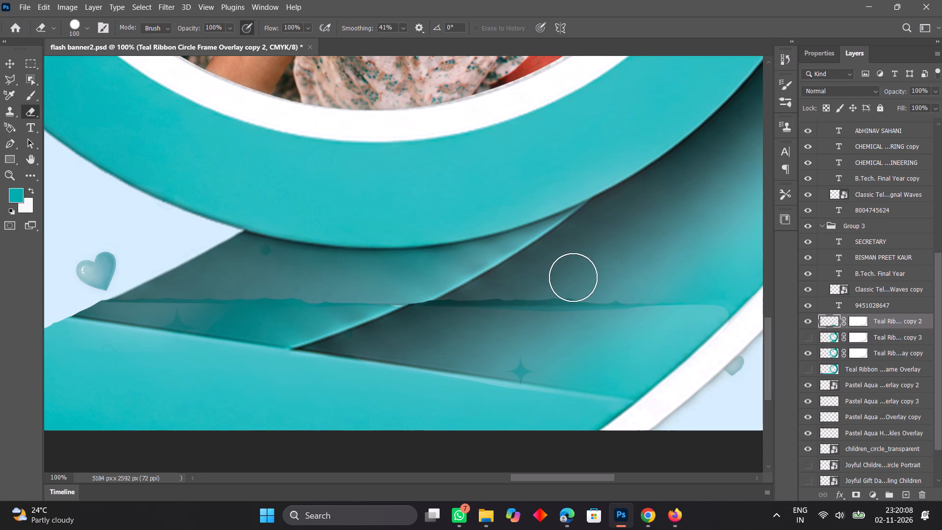
pyautogui.moveTo(573, 277); pyautogui.dragTo(572, 278)
pyautogui.moveTo(572, 278); pyautogui.dragTo(538, 279)
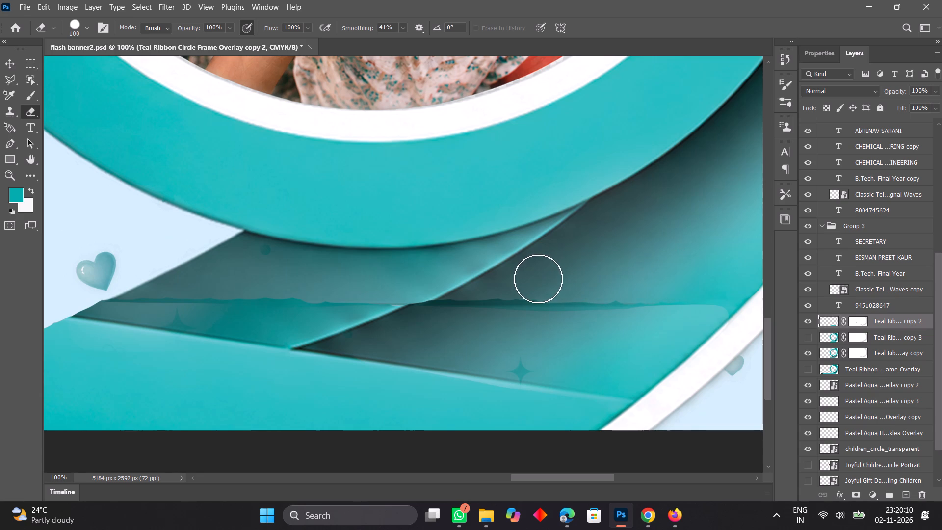
pyautogui.moveTo(538, 279); pyautogui.dragTo(481, 280)
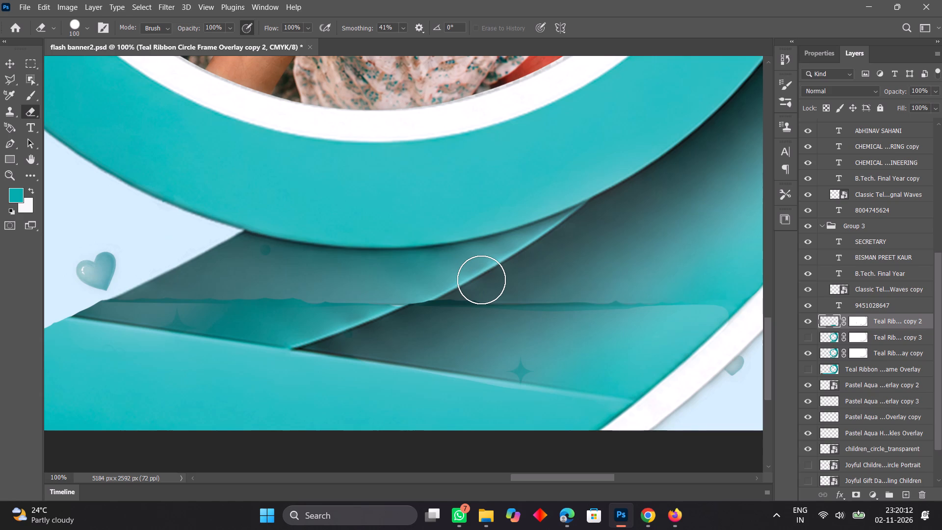
pyautogui.click(460, 279)
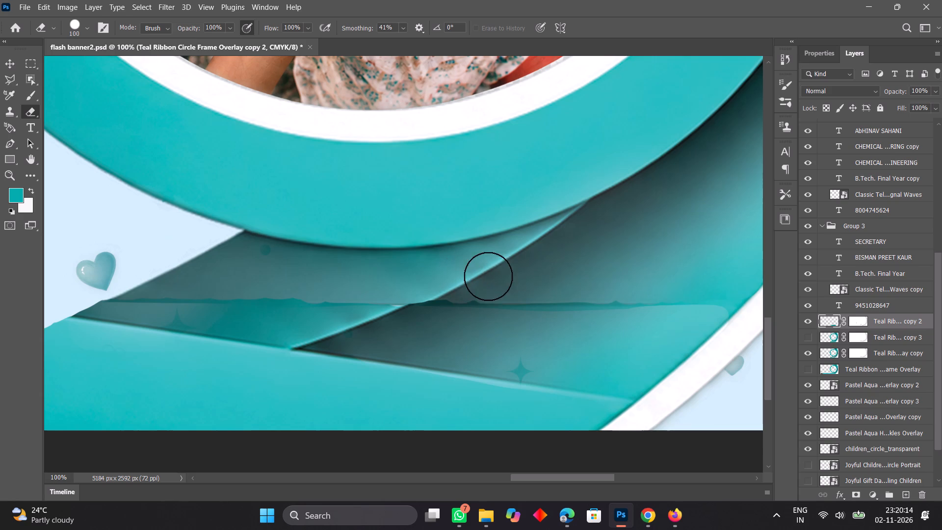
pyautogui.click(473, 279)
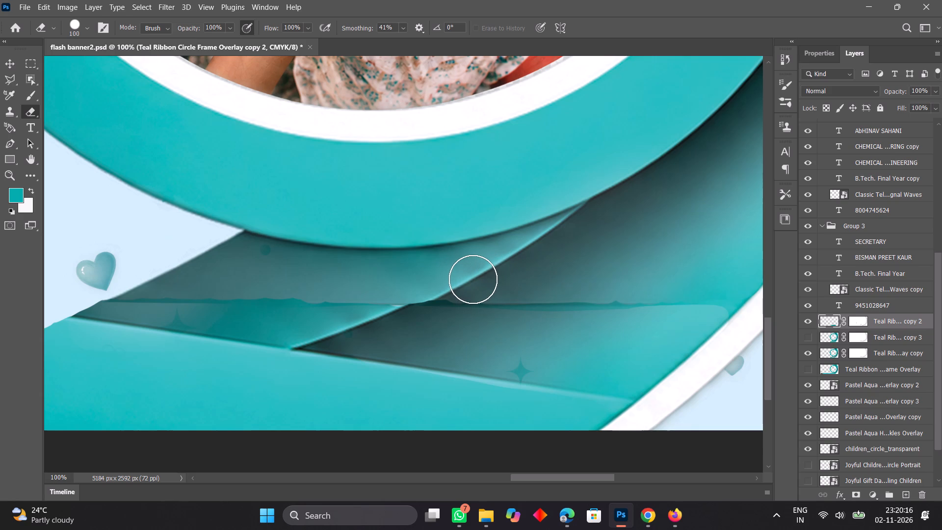
pyautogui.moveTo(451, 279); pyautogui.dragTo(439, 278)
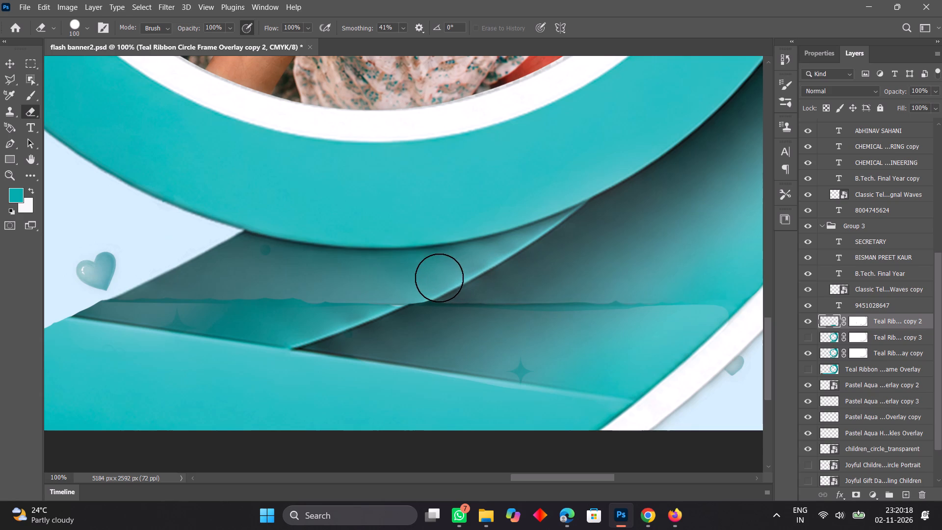
pyautogui.moveTo(439, 278); pyautogui.dragTo(428, 277)
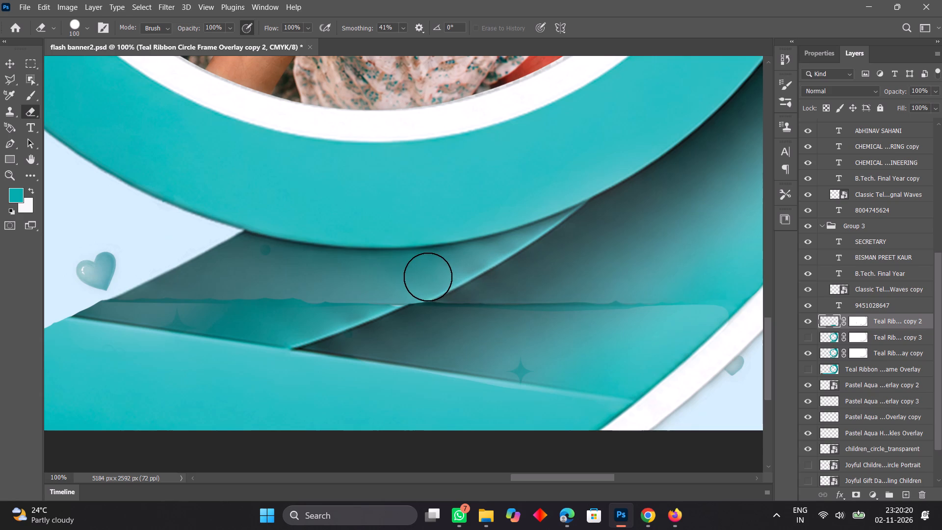
# Fit the whole banner in view and nudge the overlay copy 2 layer a few pixels right and slightly down to align the ribbon tail.
pyautogui.hscroll(1, 428, 277)
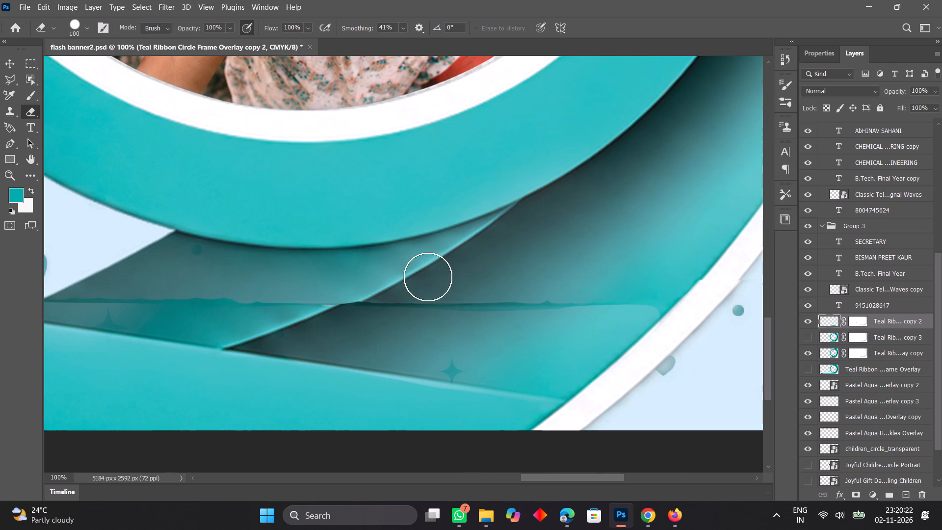
pyautogui.hotkey('ctrl', '0')
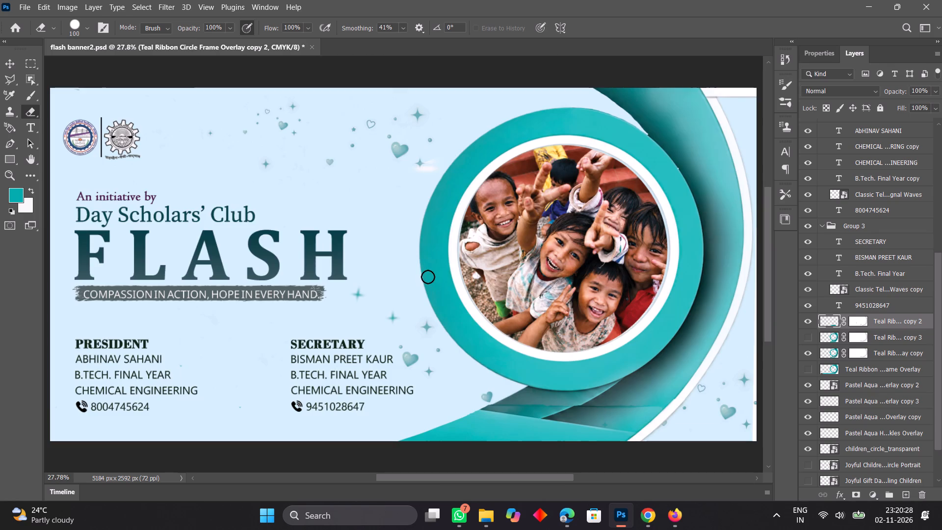
pyautogui.click(12, 62)
pyautogui.click(521, 413)
pyautogui.press('Right')
pyautogui.press('Right')
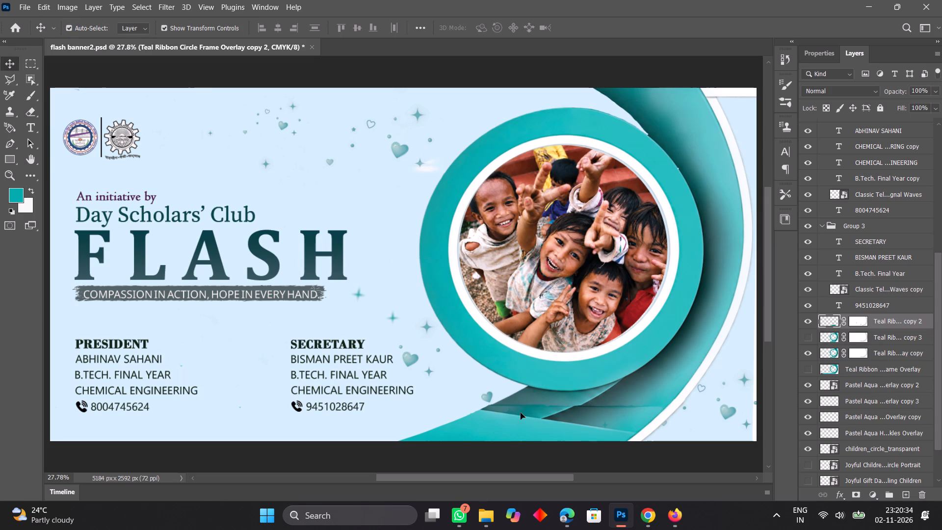
pyautogui.press('Right')
pyautogui.press('Right')
pyautogui.press('Right')
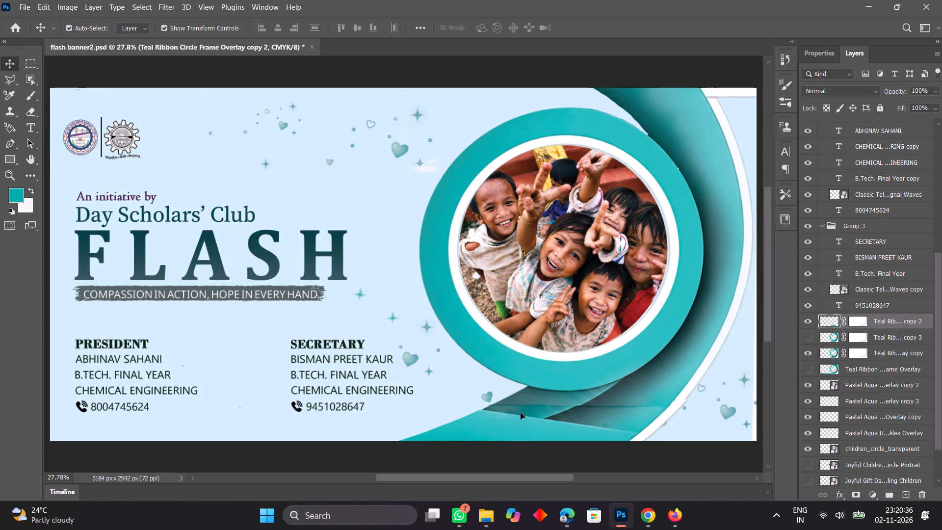
pyautogui.press('Right')
pyautogui.press('Down')
pyautogui.press('Down')
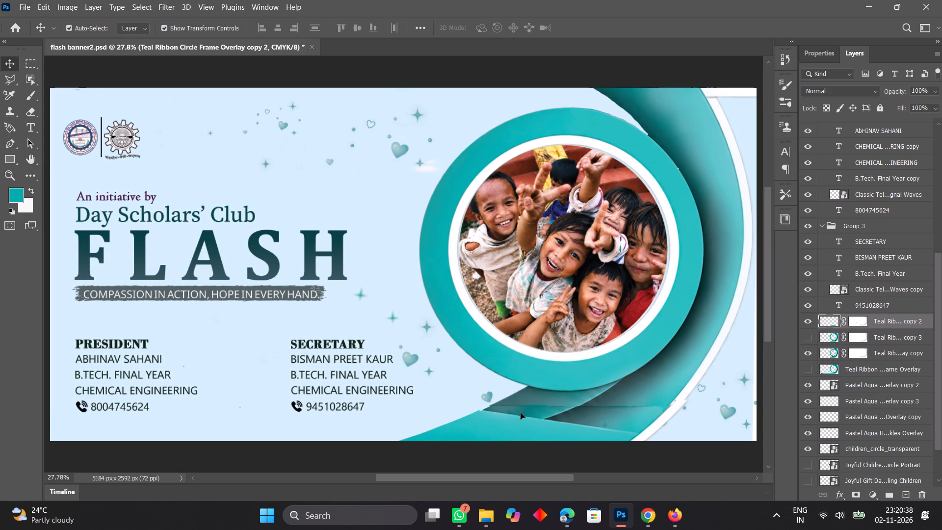
pyautogui.press('Left')
pyautogui.press('Left')
pyautogui.press('Up')
pyautogui.press('Down')
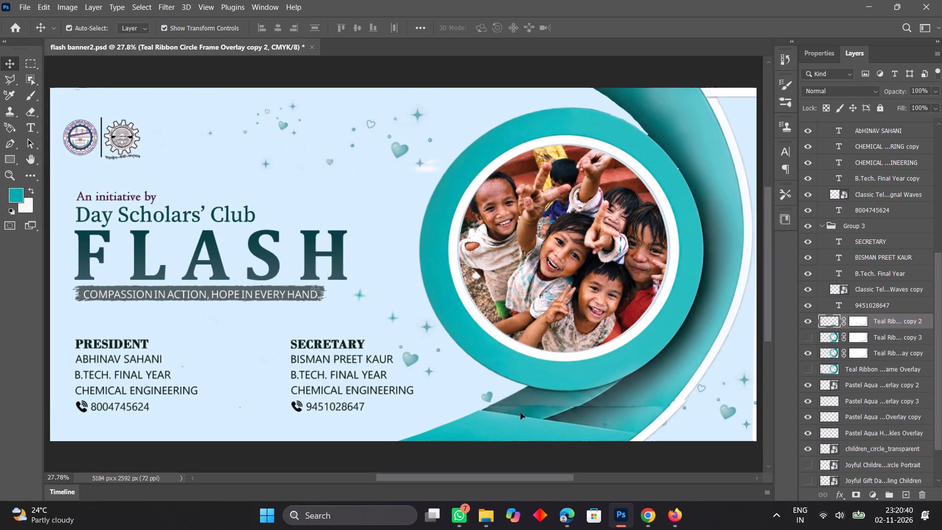
pyautogui.press('Up')
pyautogui.press('Up')
pyautogui.press('Down')
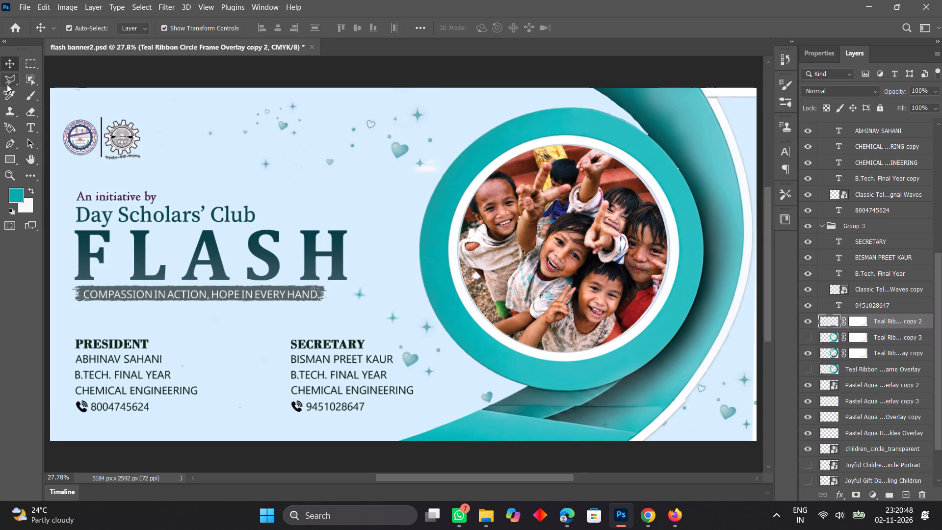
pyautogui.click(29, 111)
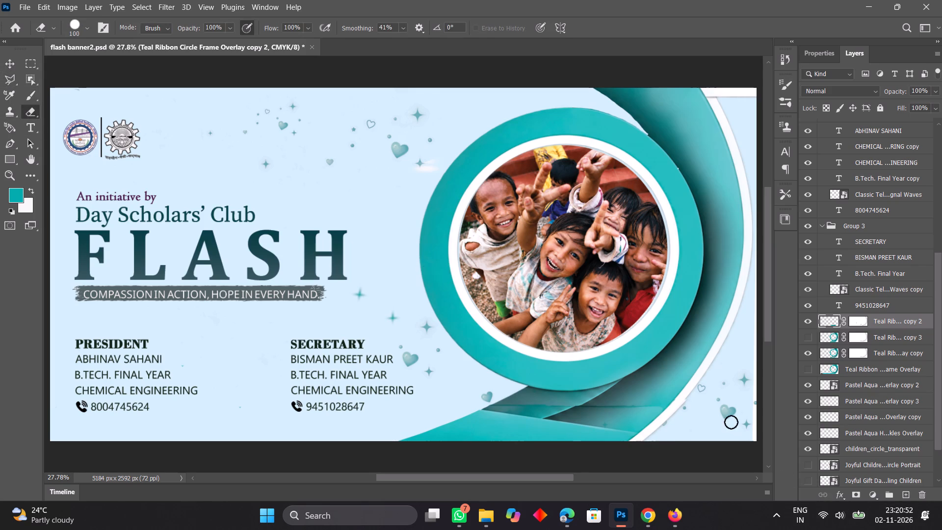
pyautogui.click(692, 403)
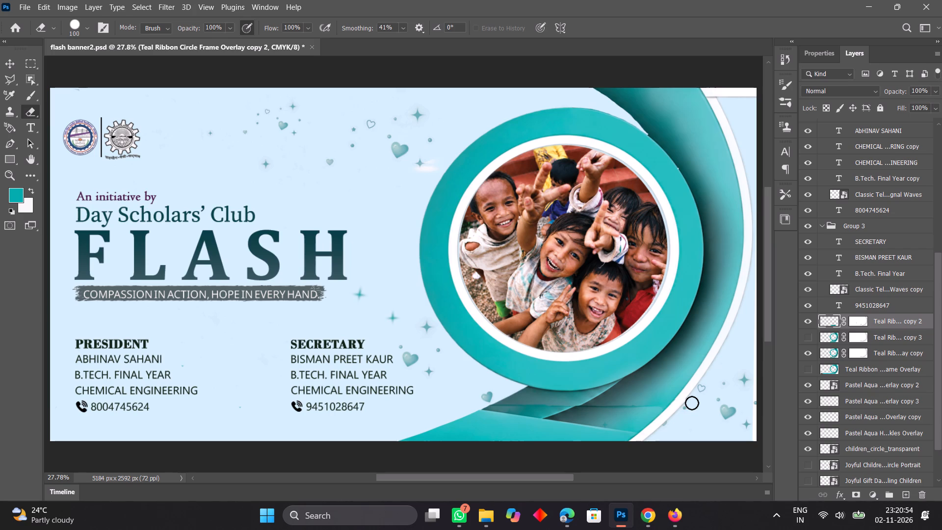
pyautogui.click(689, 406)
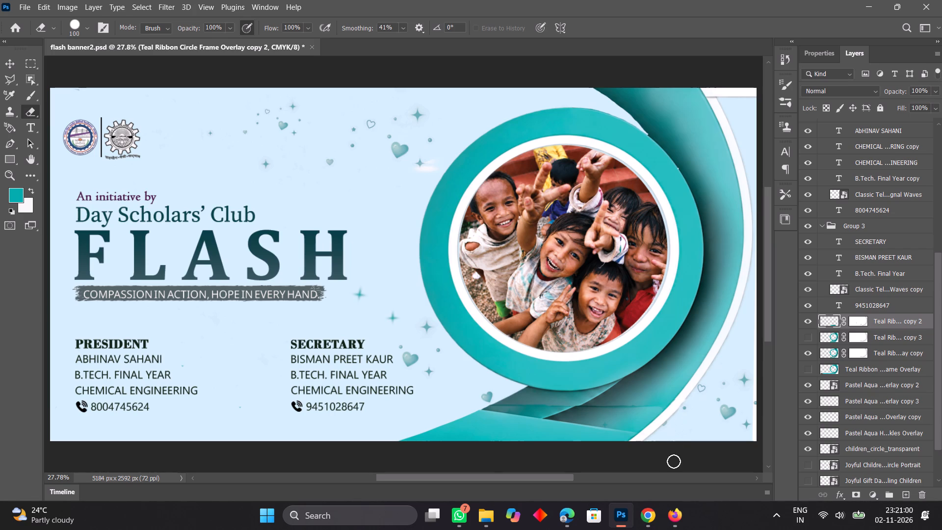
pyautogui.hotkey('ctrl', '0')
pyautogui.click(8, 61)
# Export the banner at 5184 x 2592 px as a JPG named flash banner2 to the Desktop.
pyautogui.click(21, 7)
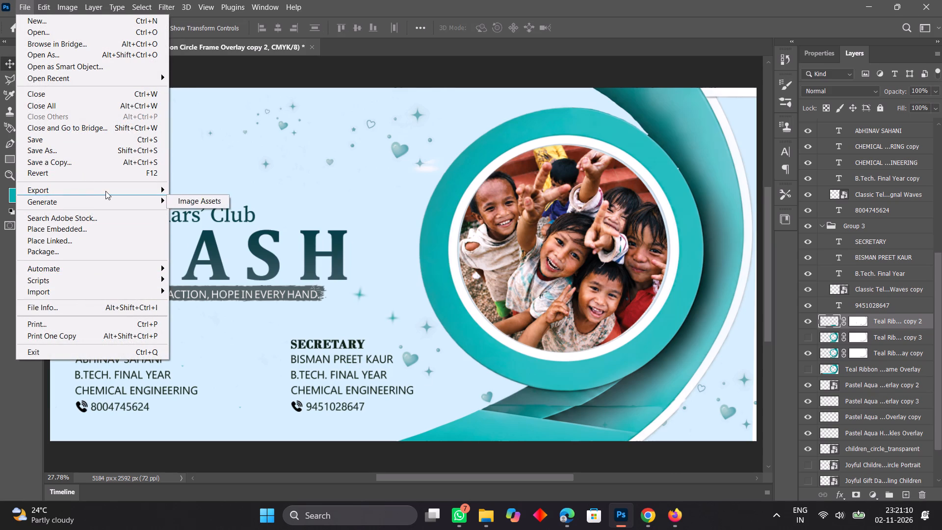
pyautogui.click(195, 204)
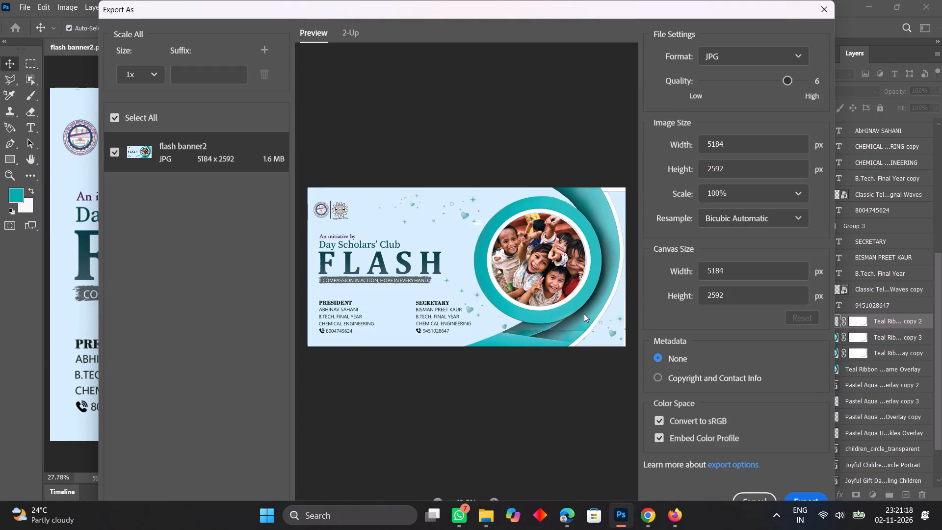
pyautogui.click(795, 494)
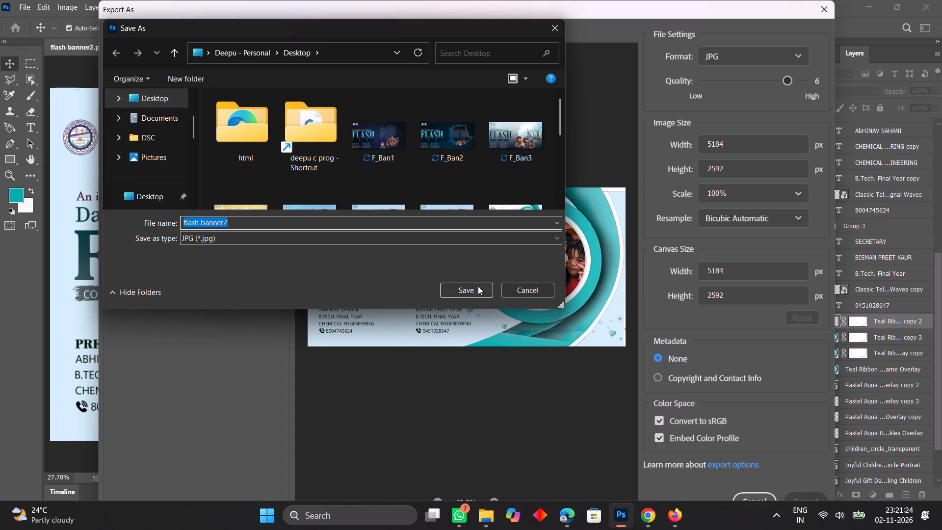
pyautogui.click(465, 288)
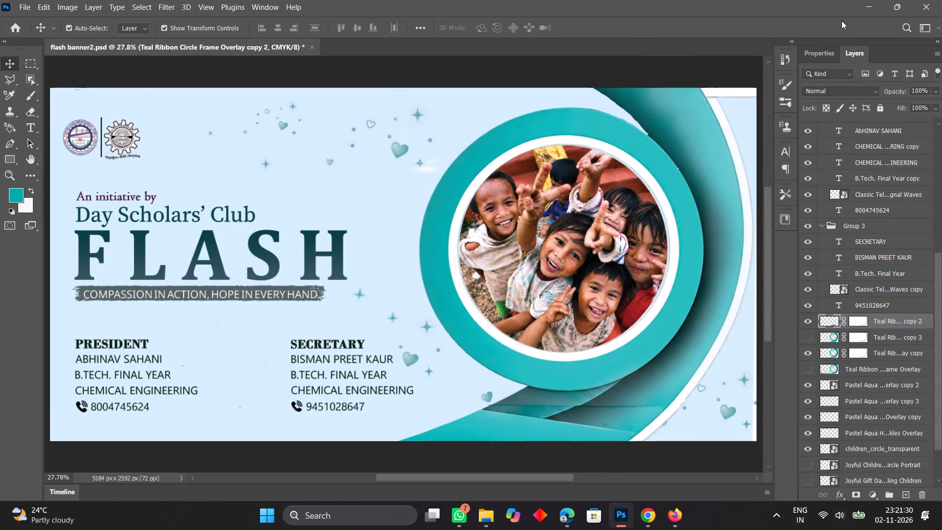
# Open the exported flash banner2 JPG from the desktop to check the finished banner, and close it again.
pyautogui.click(873, 5)
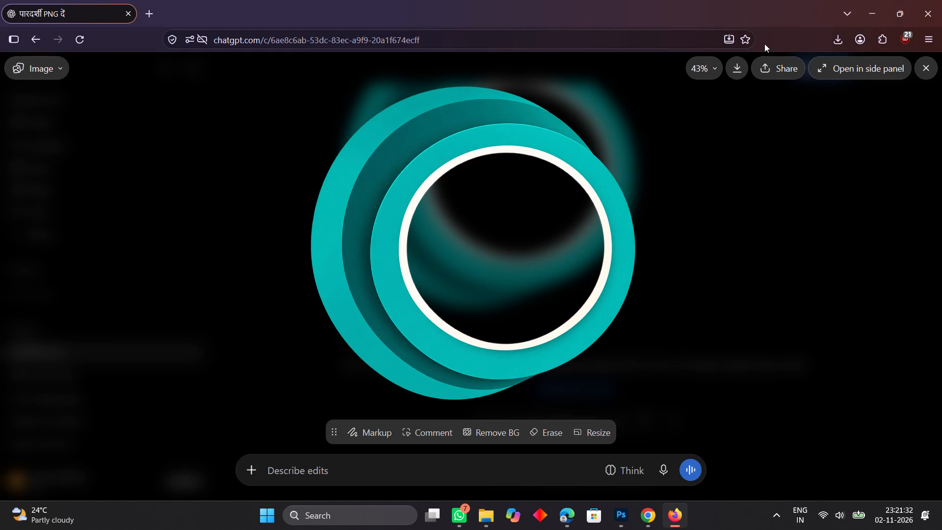
pyautogui.click(876, 16)
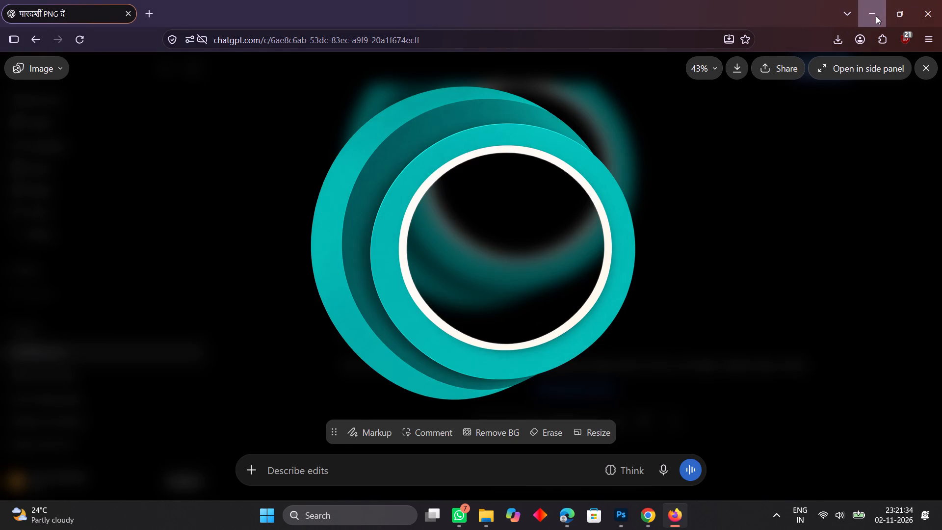
pyautogui.click(876, 16)
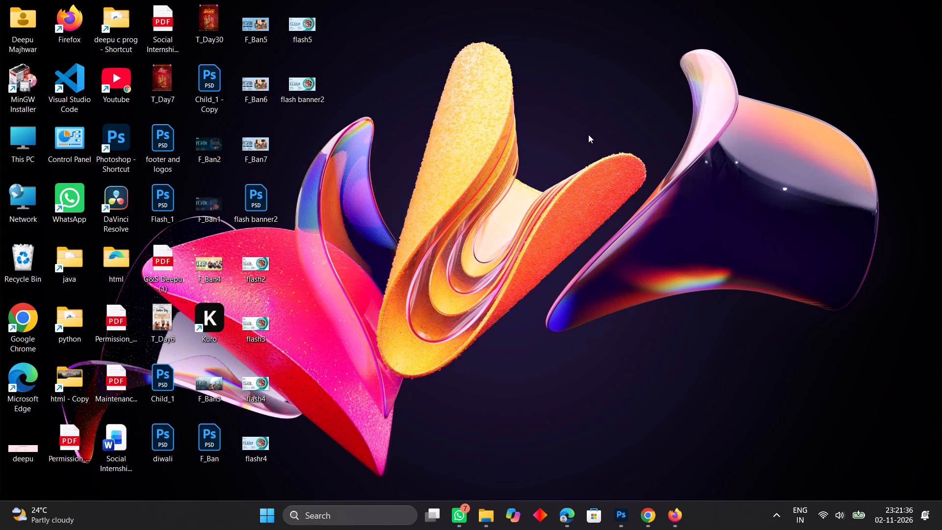
pyautogui.doubleClick(297, 88)
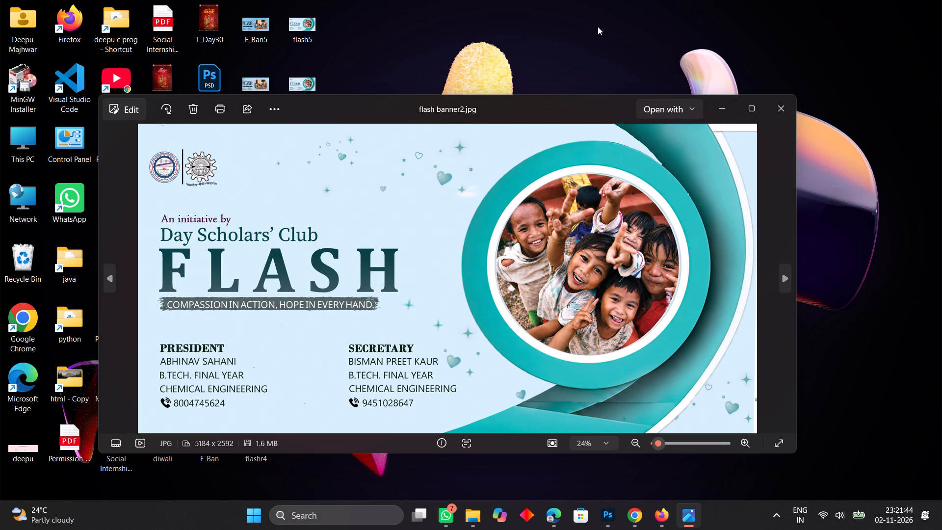
pyautogui.click(772, 116)
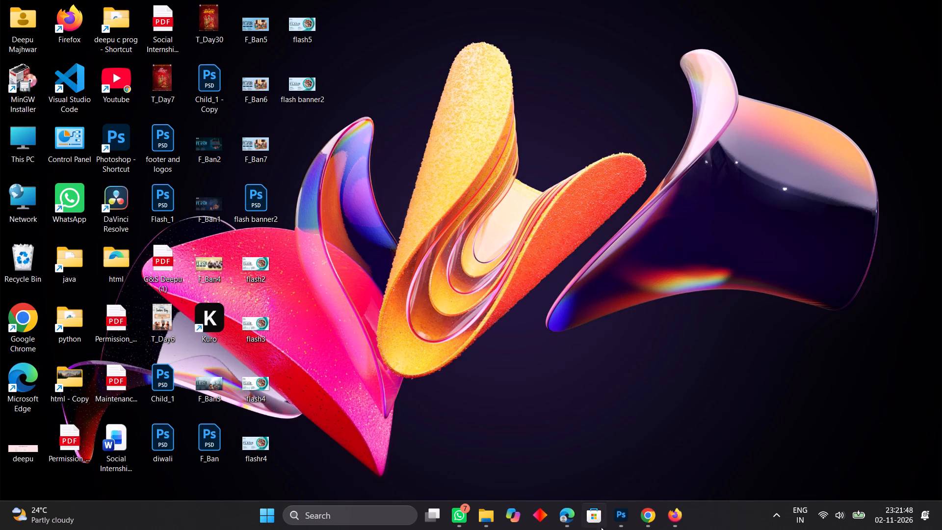
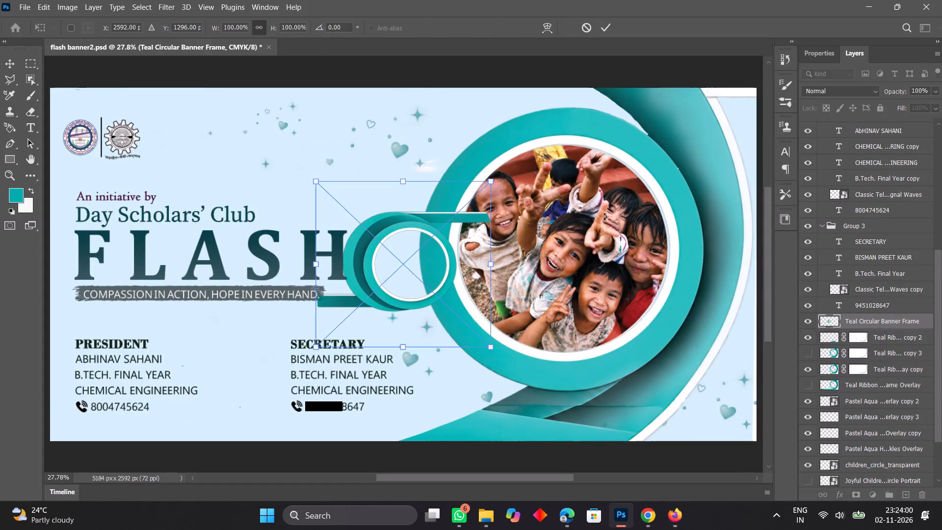
pyautogui.click(628, 160)
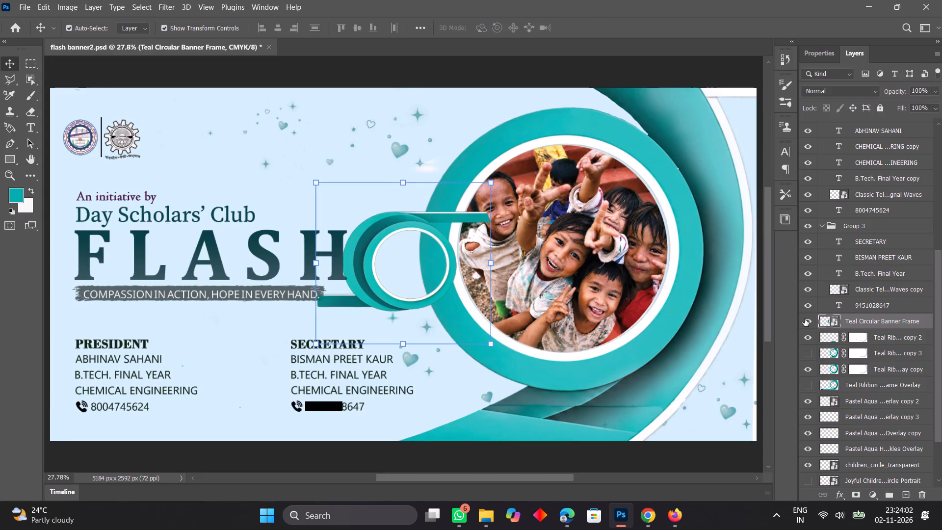
# Hide the old teal frame layers, Teal Ribbon Circle Frame Overlay copy and copy 2, keeping the new Teal Circular Banner Frame visible.
pyautogui.click(806, 319)
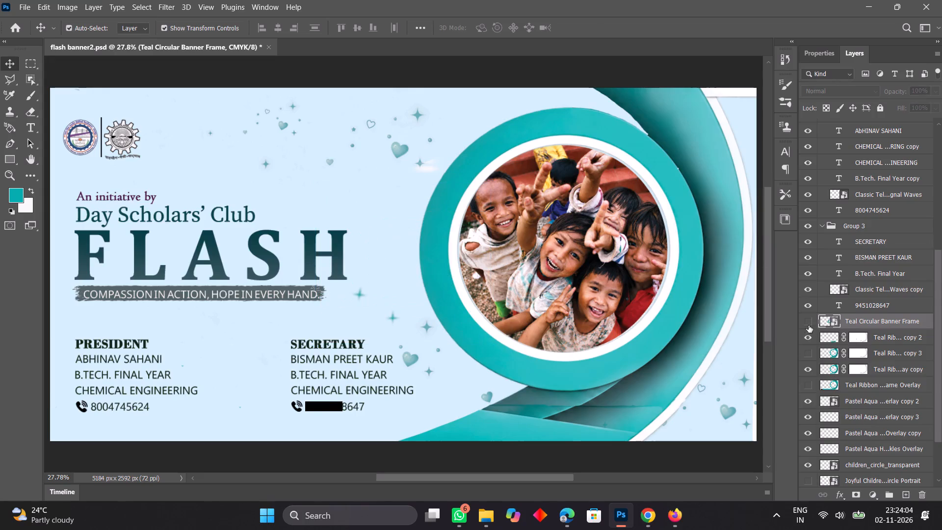
pyautogui.click(808, 316)
pyautogui.click(679, 208)
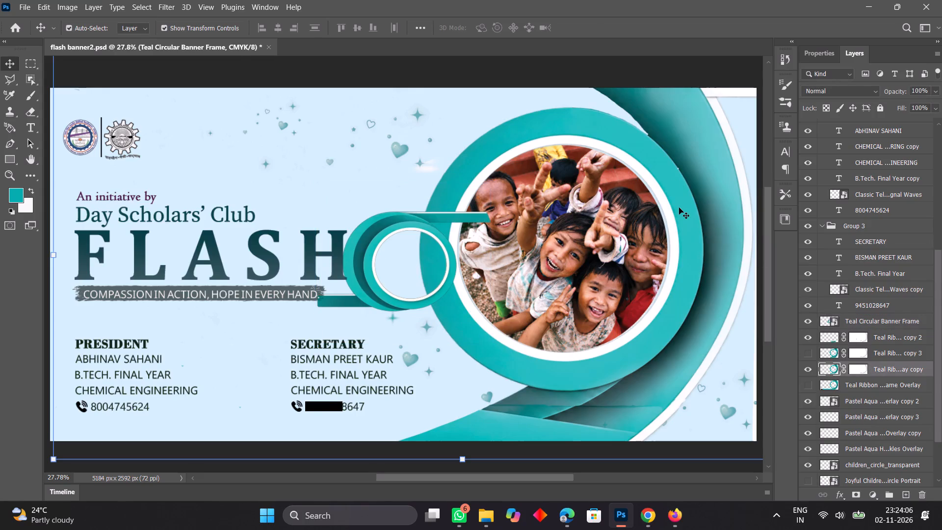
pyautogui.click(807, 367)
pyautogui.click(654, 419)
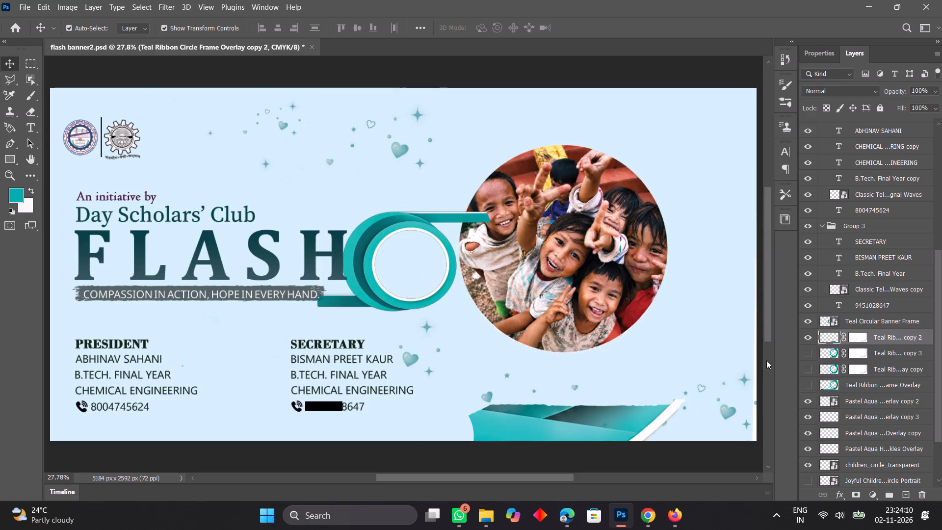
pyautogui.click(806, 336)
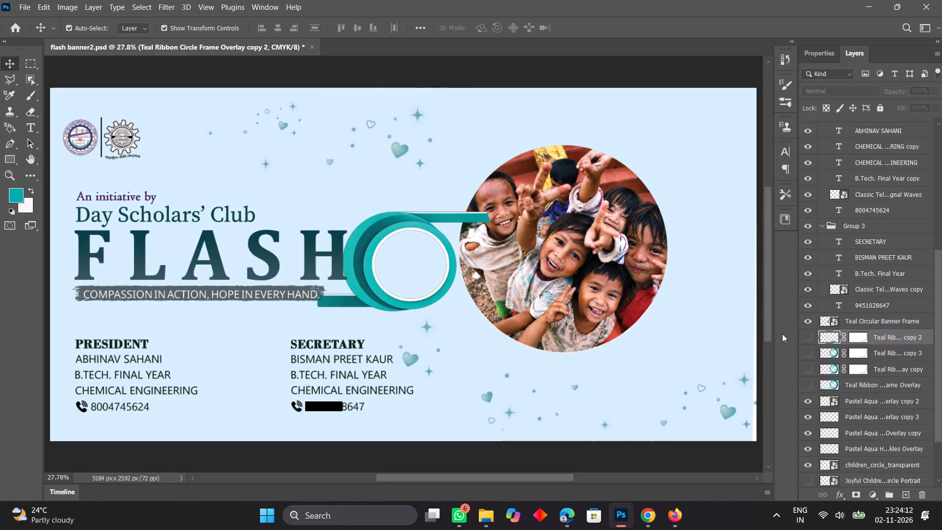
# Scale the Teal Circular Banner Frame layer proportionally to about 286% and bring its white ring around the children's photo.
pyautogui.click(449, 270)
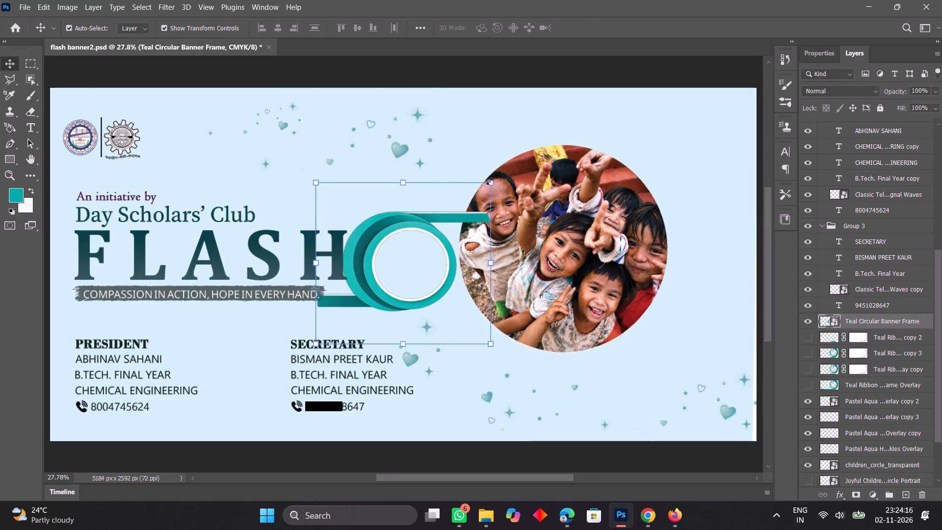
pyautogui.moveTo(492, 183); pyautogui.dragTo(680, 74)
pyautogui.moveTo(554, 236); pyautogui.dragTo(560, 237)
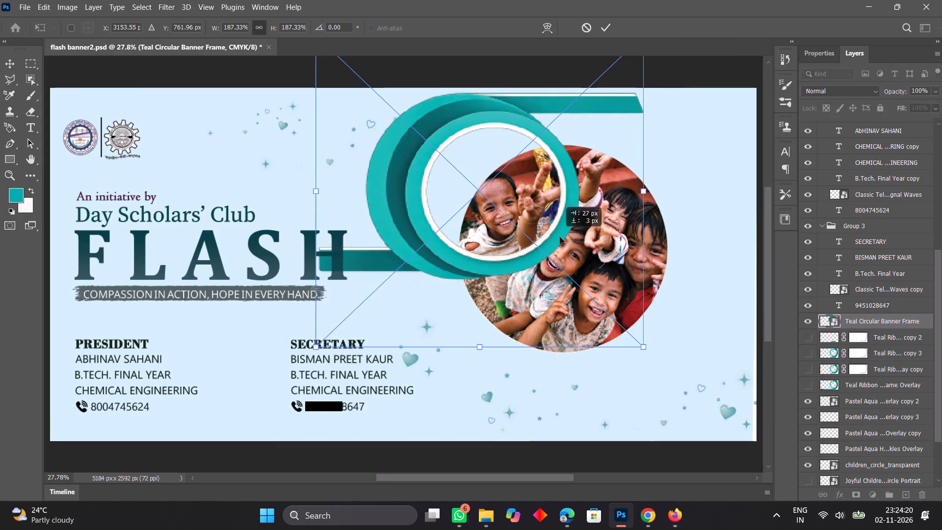
pyautogui.moveTo(560, 237); pyautogui.dragTo(641, 270)
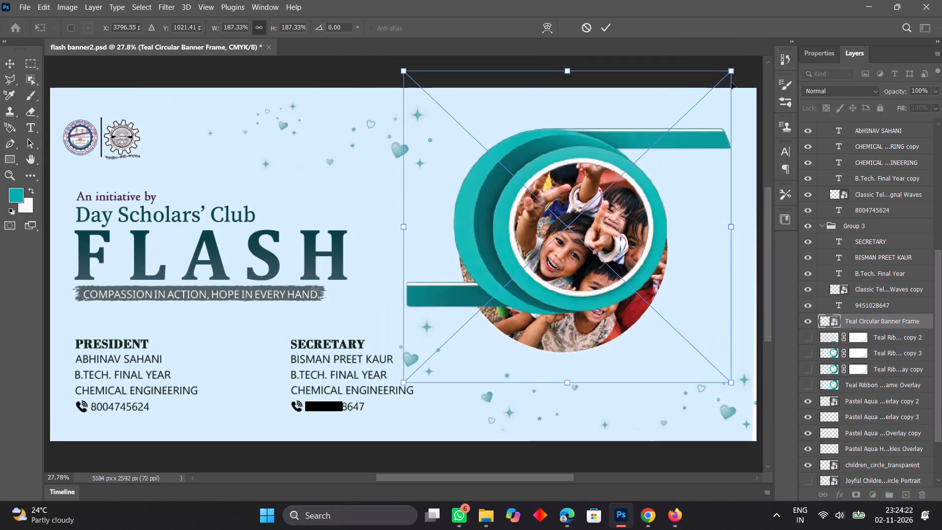
pyautogui.moveTo(730, 70); pyautogui.dragTo(778, 36)
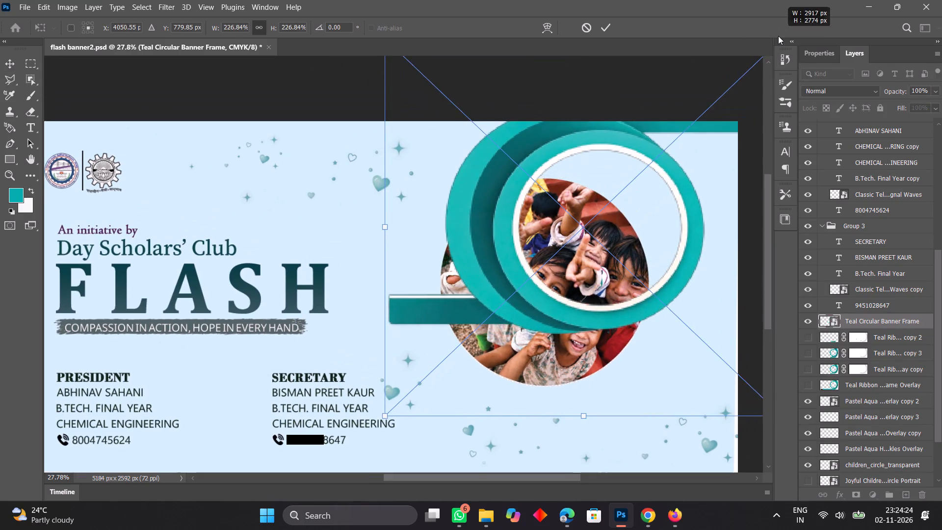
pyautogui.moveTo(376, 424); pyautogui.dragTo(331, 438)
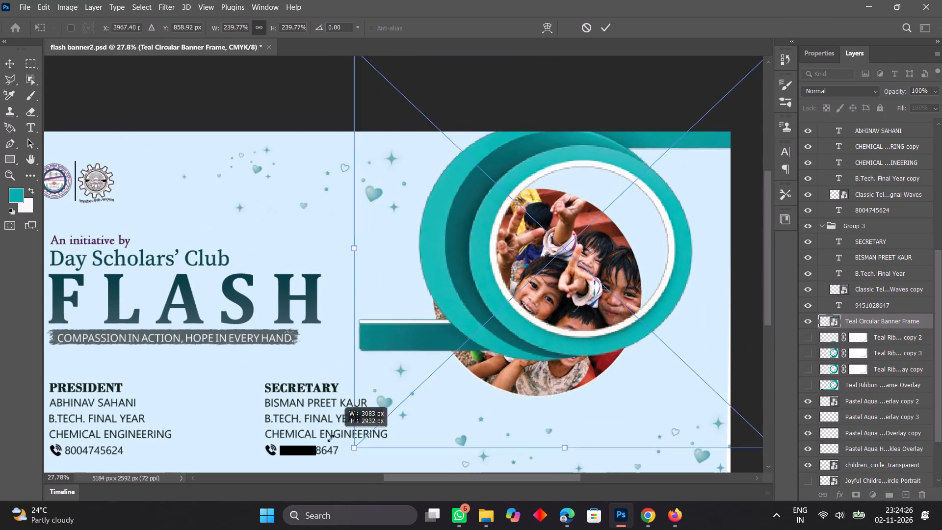
pyautogui.moveTo(331, 438); pyautogui.dragTo(272, 491)
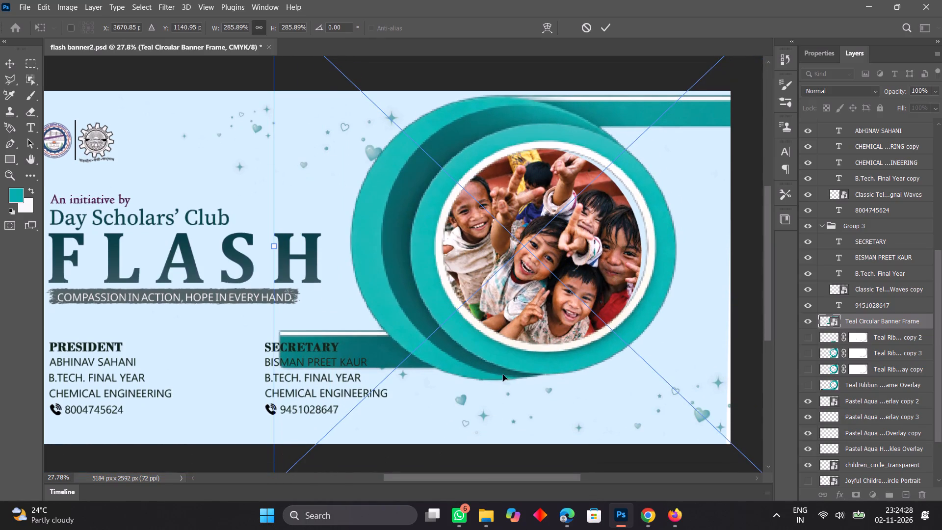
# Shift the enlarged teal frame down and toward the banner's right edge, to about X 3931 px, Y 1519 px.
pyautogui.moveTo(503, 356); pyautogui.dragTo(506, 341)
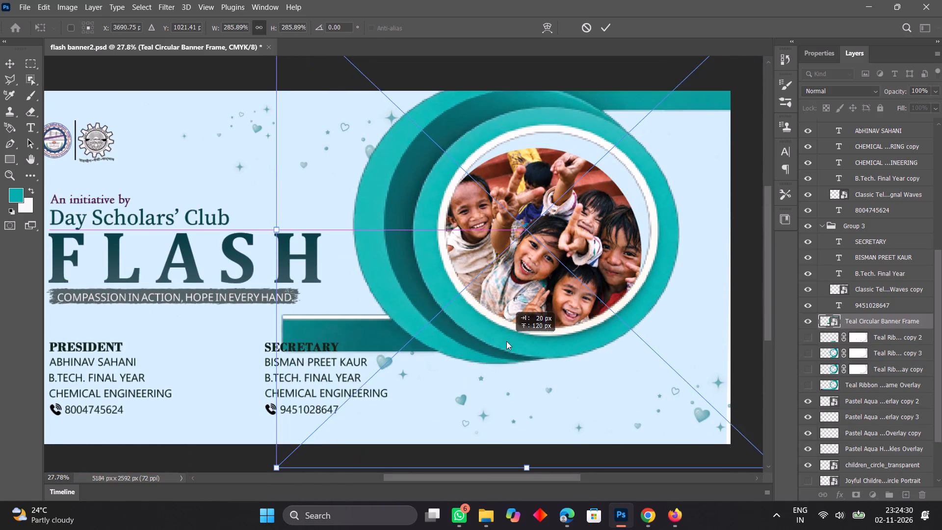
pyautogui.moveTo(506, 341); pyautogui.dragTo(491, 363)
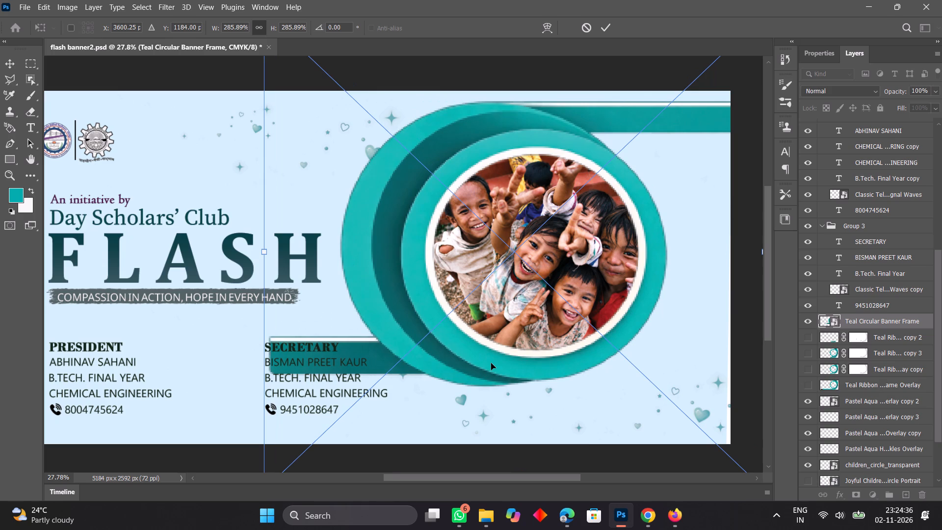
pyautogui.moveTo(461, 352); pyautogui.dragTo(478, 384)
pyautogui.moveTo(529, 321); pyautogui.dragTo(557, 336)
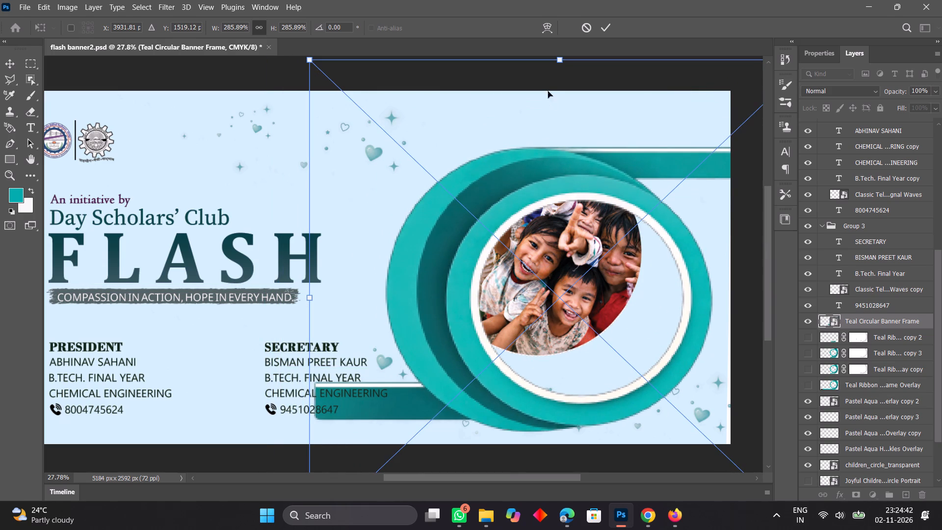
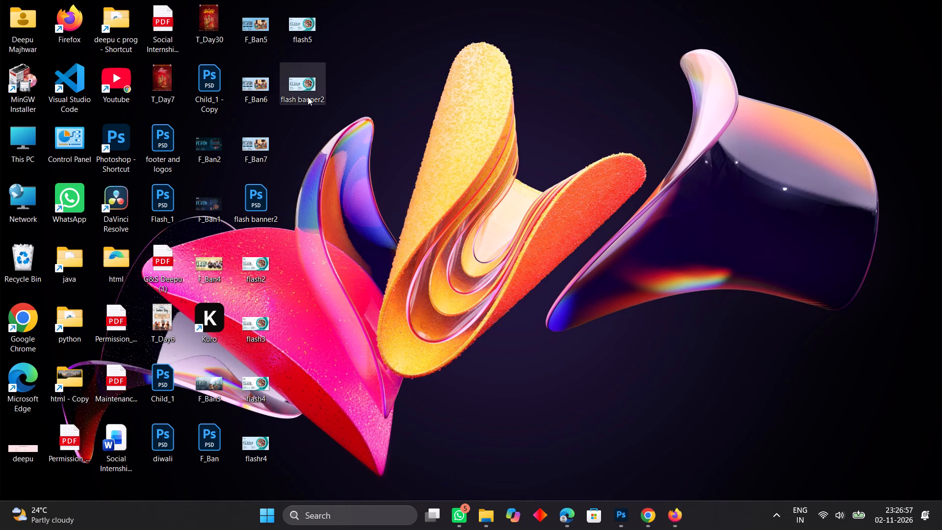
pyautogui.doubleClick(306, 91)
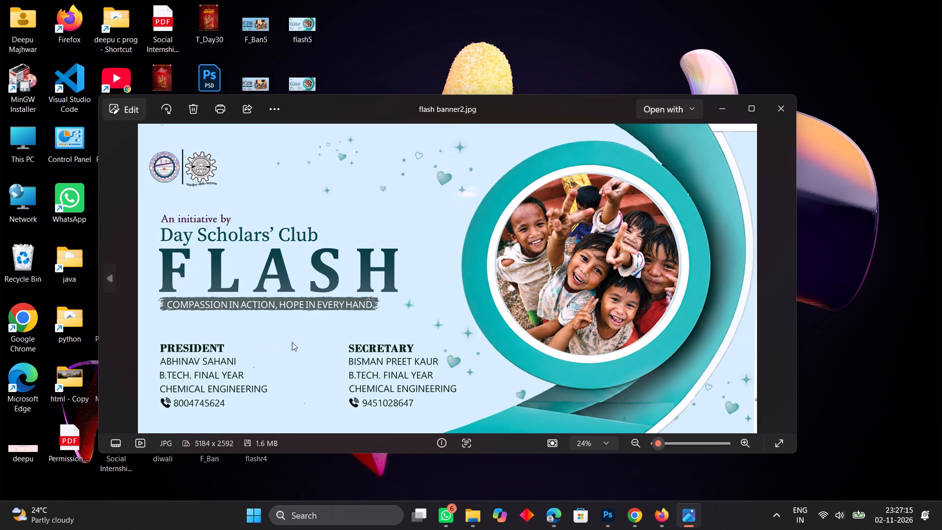
pyautogui.doubleClick(504, 349)
pyautogui.scroll(-5, 504, 349)
pyautogui.doubleClick(591, 412)
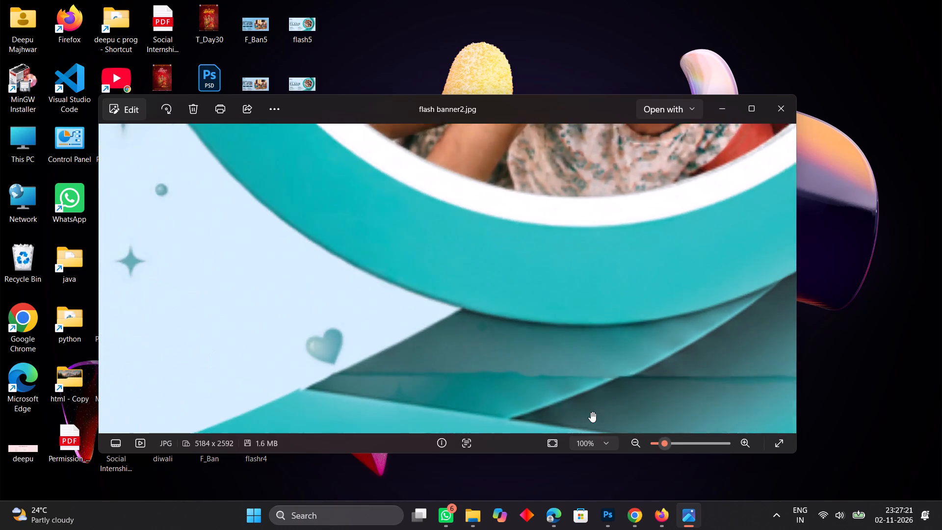
pyautogui.scroll(-2, 591, 412)
pyautogui.doubleClick(591, 412)
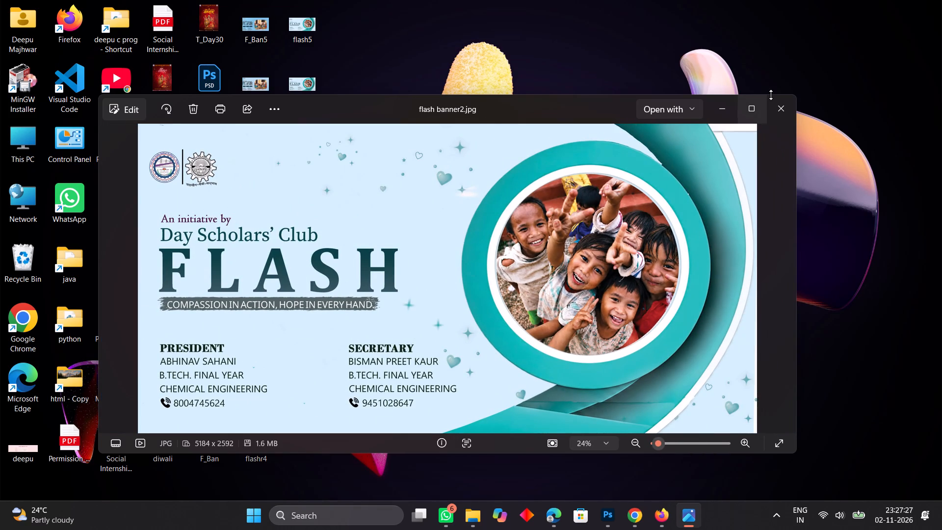
pyautogui.click(726, 111)
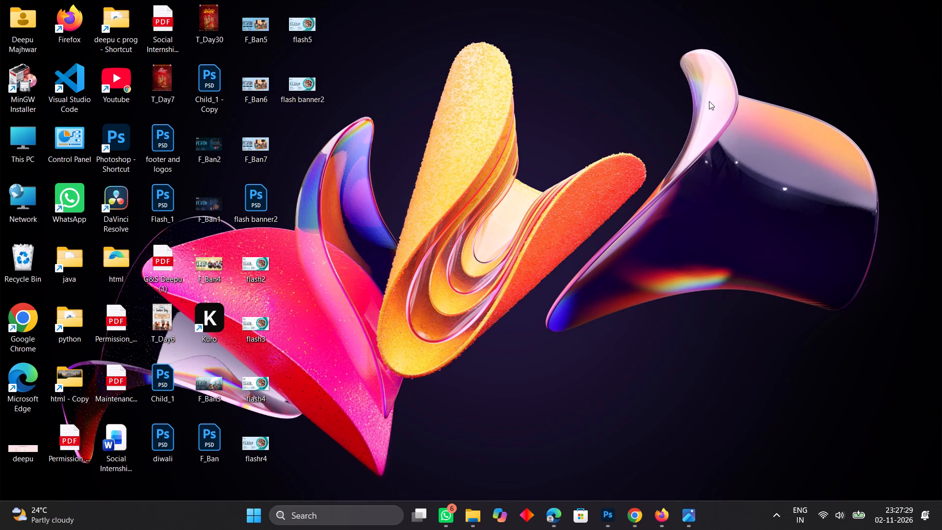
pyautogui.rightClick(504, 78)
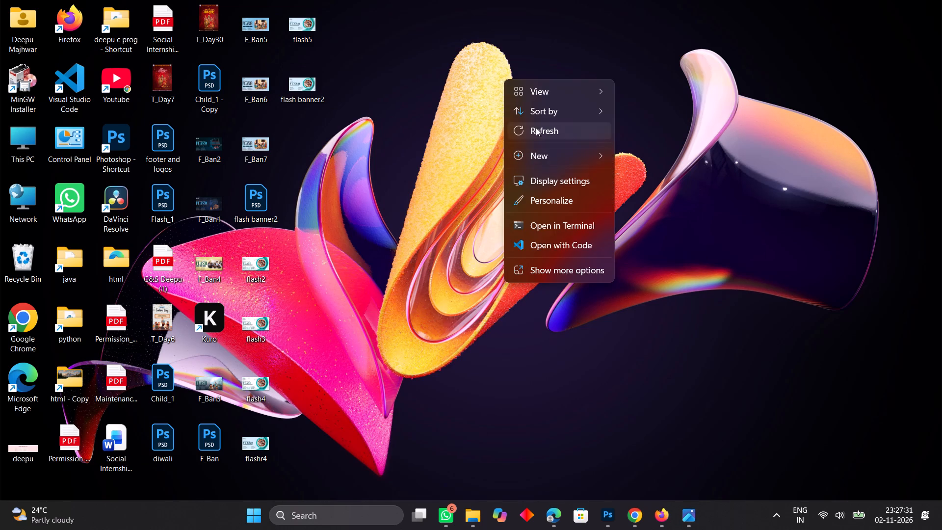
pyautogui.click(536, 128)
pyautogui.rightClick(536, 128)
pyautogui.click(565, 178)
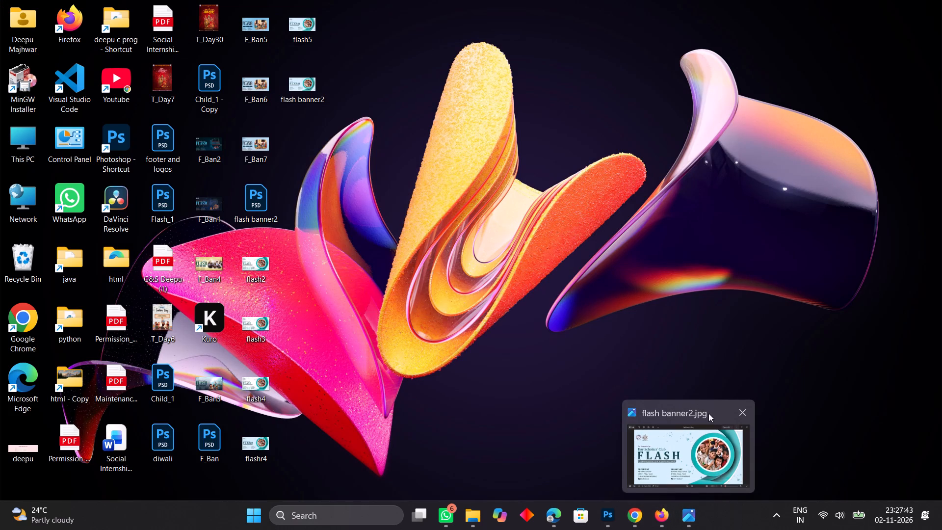
# Close the open preview of flash banner2.jpg, reopen the image from the desktop to view the full banner, and minimize it.
pyautogui.click(748, 411)
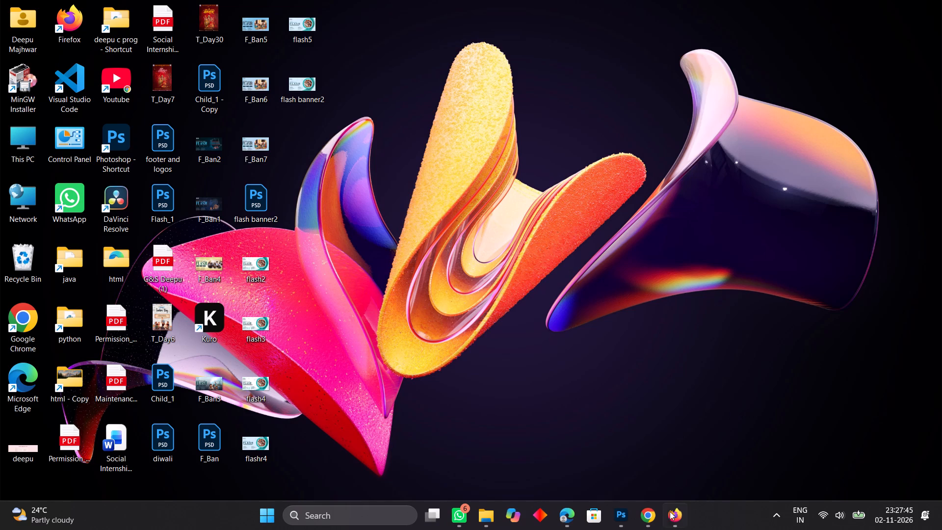
pyautogui.doubleClick(309, 95)
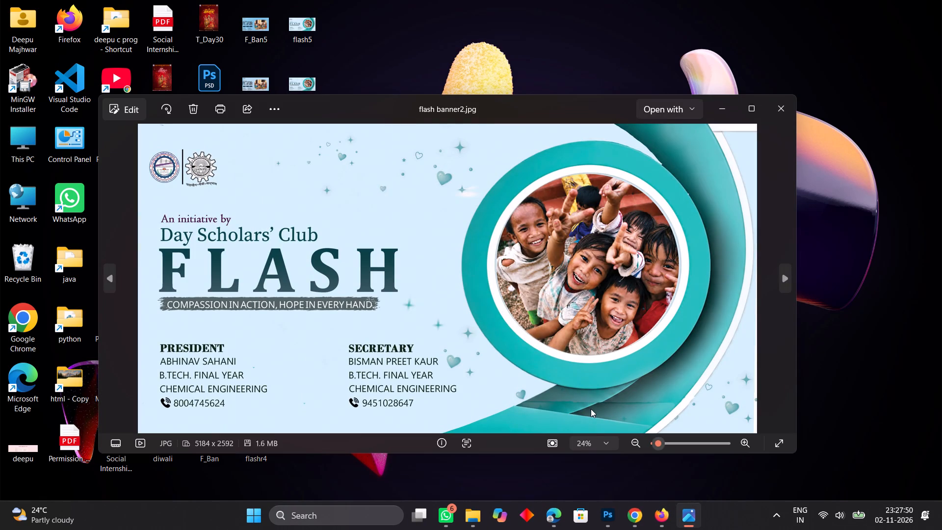
pyautogui.click(722, 109)
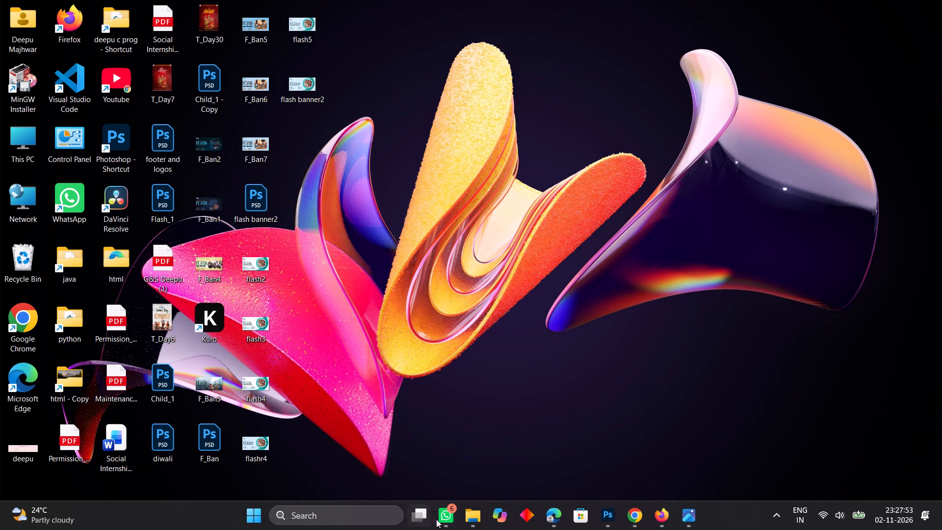
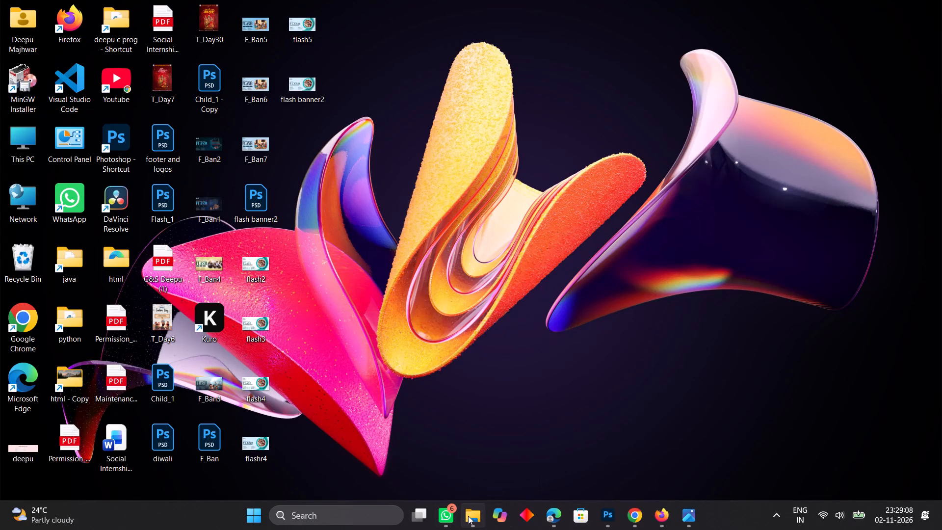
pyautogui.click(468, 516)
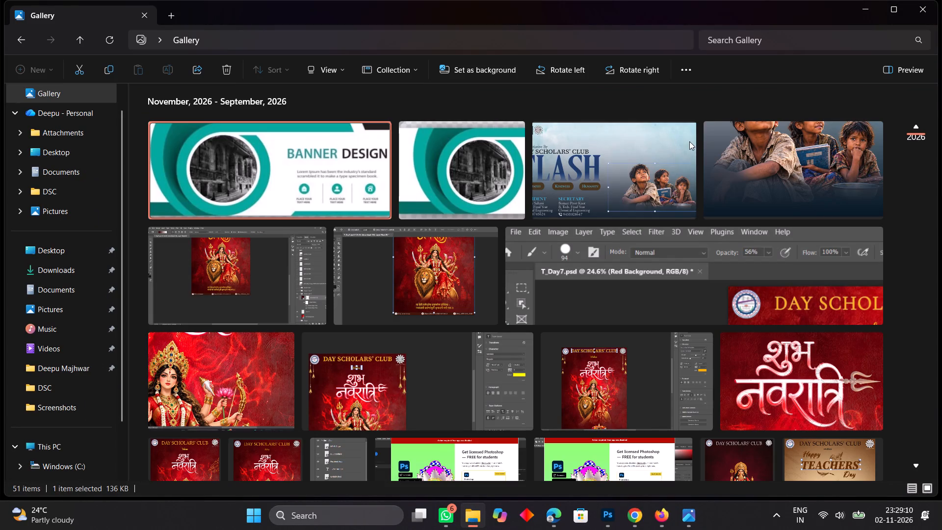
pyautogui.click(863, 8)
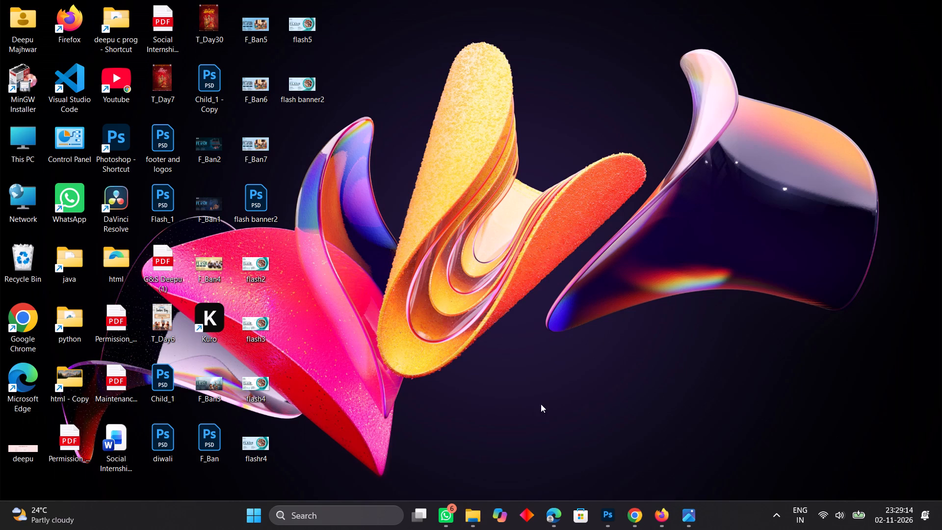
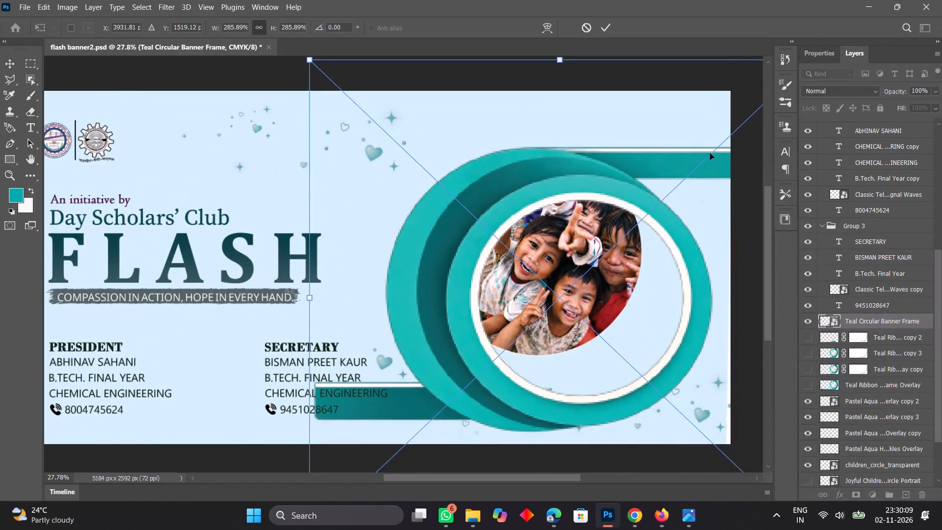
# Hide the Teal Circular Banner Frame layer and show the old teal ribbon frame layers, copy 2 and copy 3, around the children's photo.
pyautogui.click(807, 318)
pyautogui.click(806, 338)
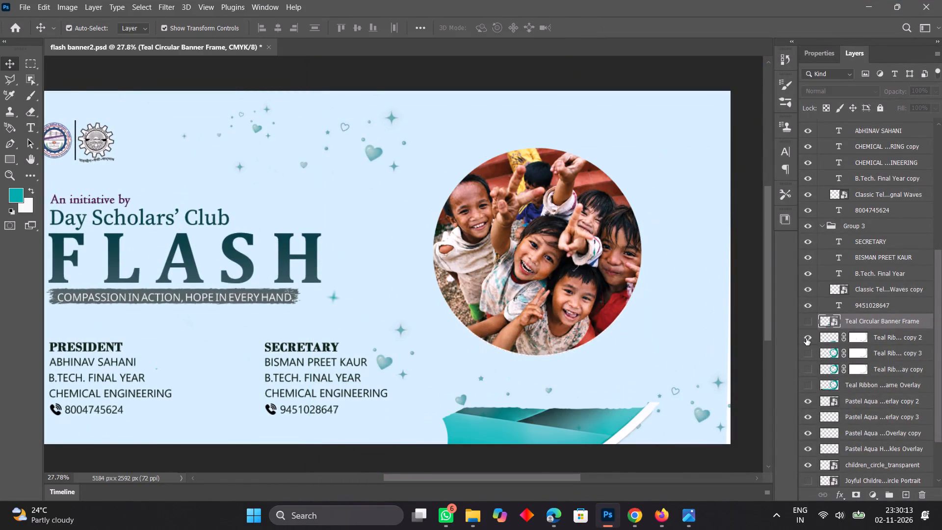
pyautogui.click(806, 349)
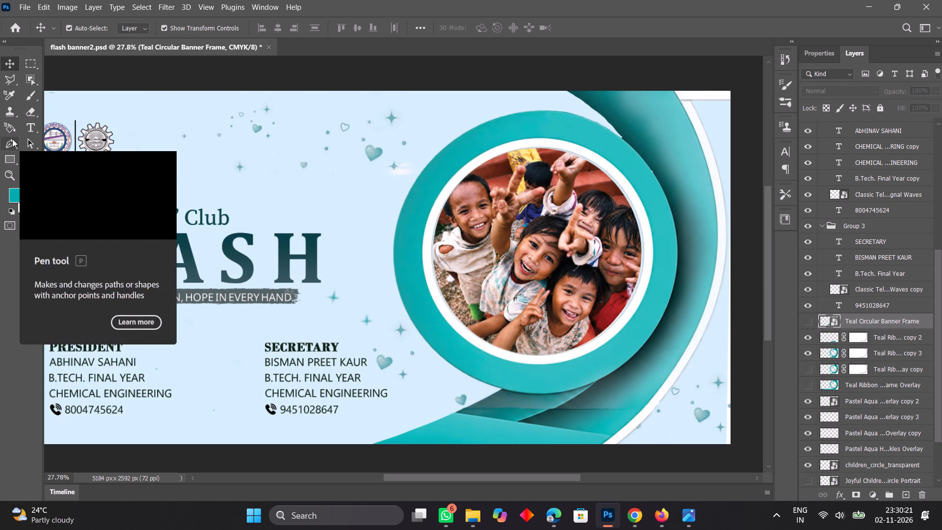
# Toggle the visibility of Teal Ribbon Circle Frame Overlay copy 3 and Overlay copy to check which frame parts each layer holds.
pyautogui.click(11, 78)
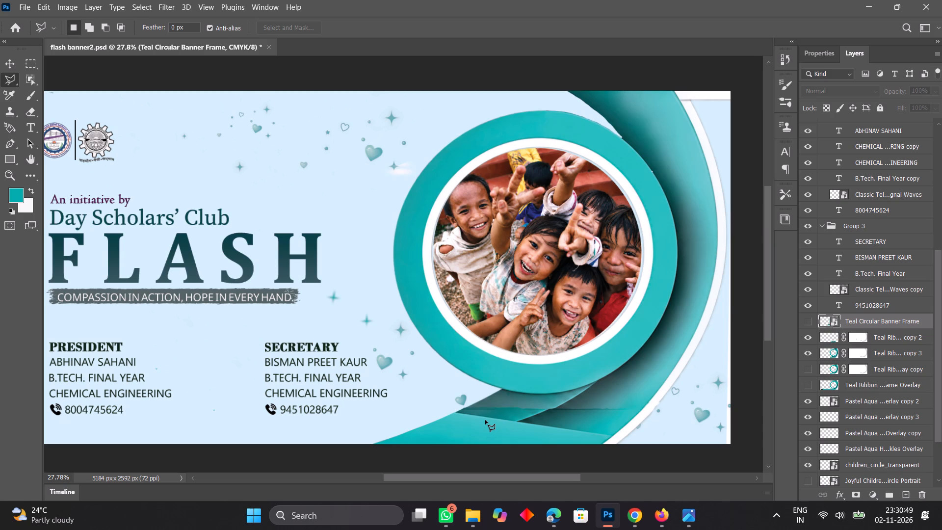
pyautogui.click(12, 62)
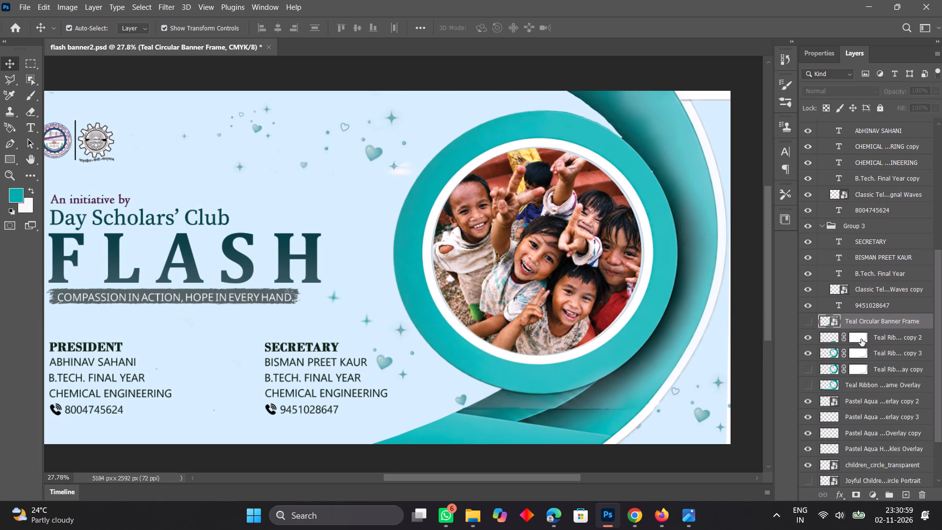
pyautogui.click(655, 315)
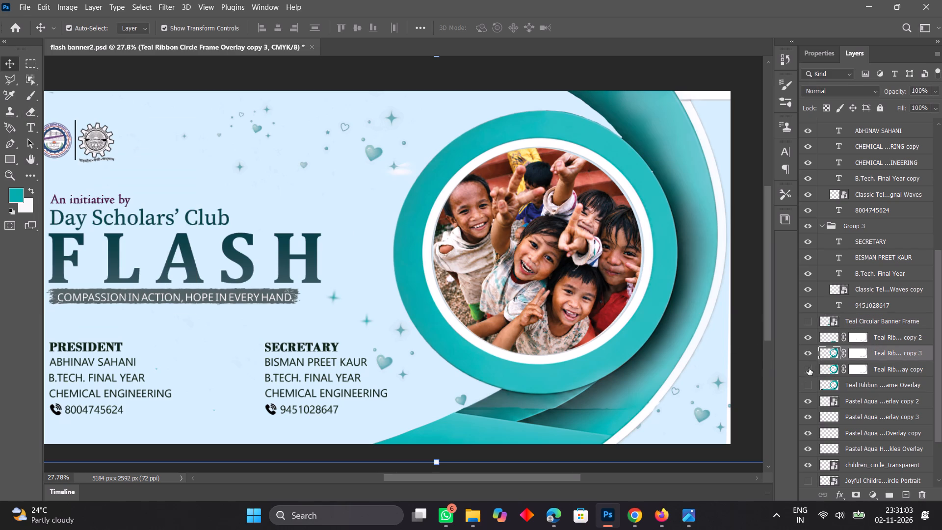
pyautogui.click(807, 351)
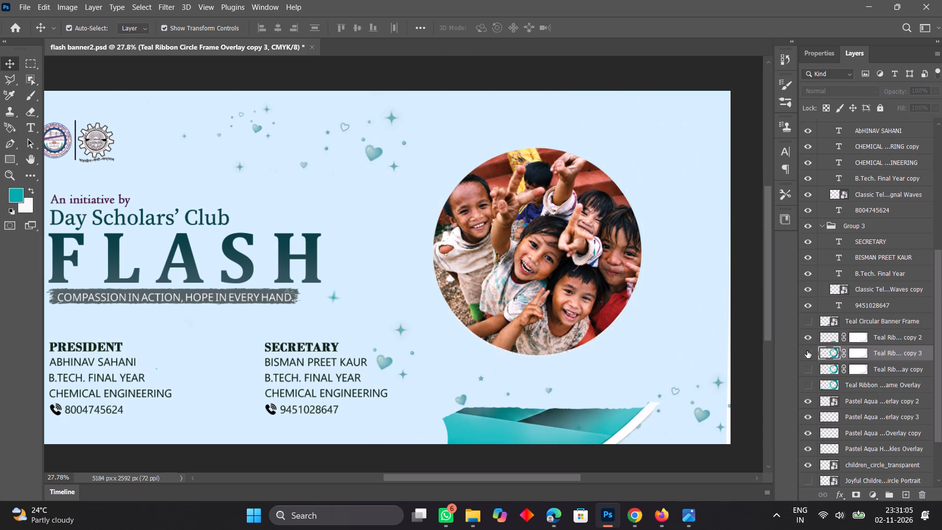
pyautogui.click(807, 351)
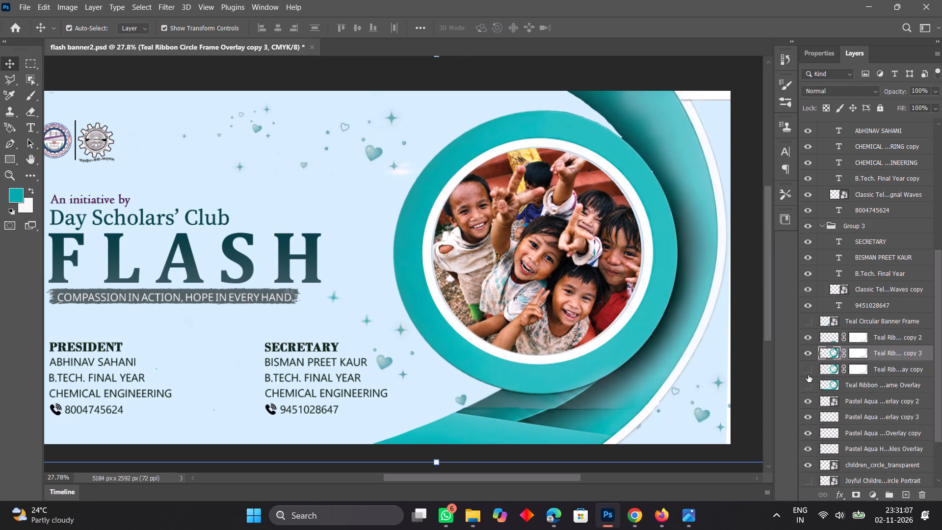
pyautogui.click(809, 370)
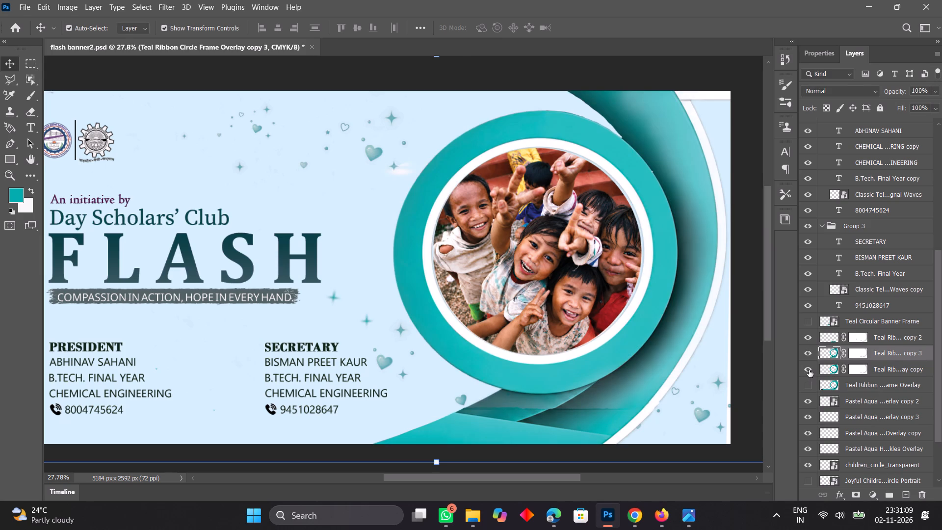
pyautogui.click(809, 370)
# Use the Eraser on the layer mask of Teal Ribbon Circle Frame Overlay copy 3 around the ribbon edge beside the small heart below the photo.
pyautogui.click(855, 353)
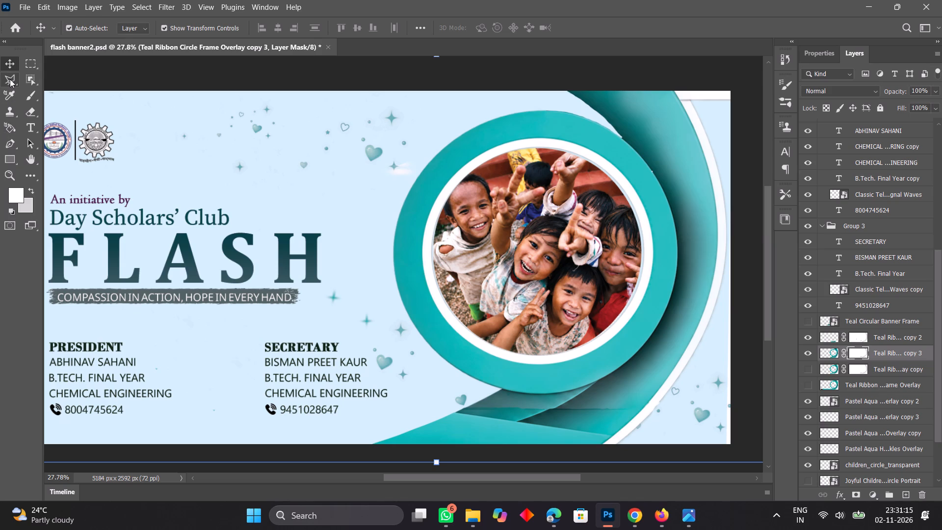
pyautogui.click(30, 110)
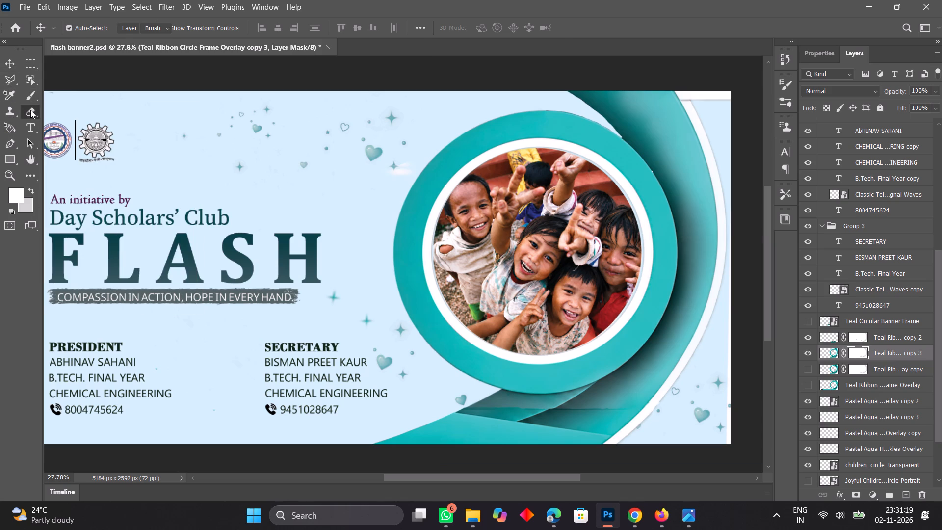
pyautogui.click(464, 403)
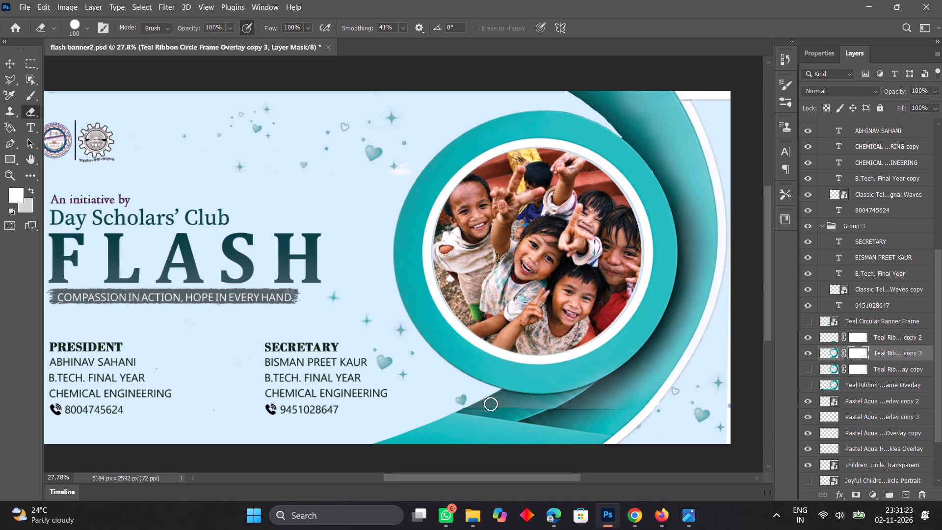
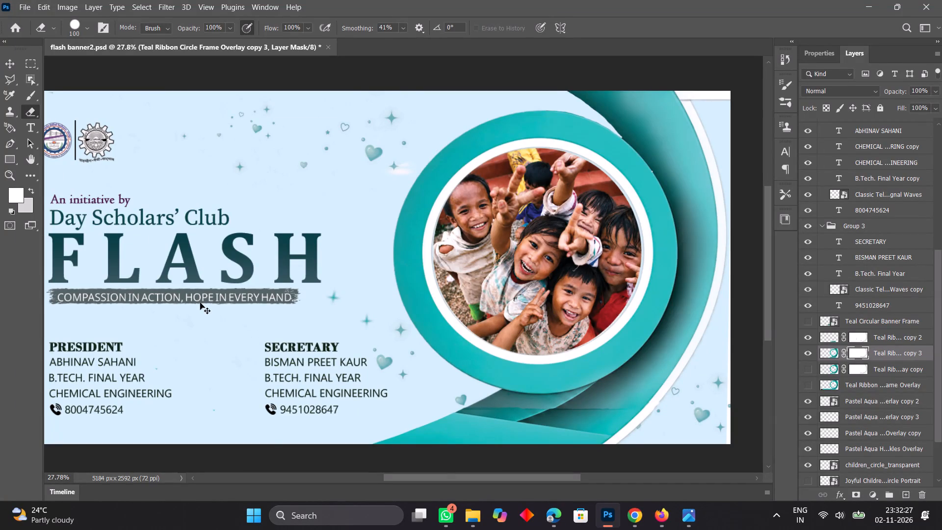
# Switch from the Eraser to the Move tool with the Teal Ribbon Circle Frame Overlay copy 3 layer still selected.
pyautogui.hotkey('ctrl', '0')
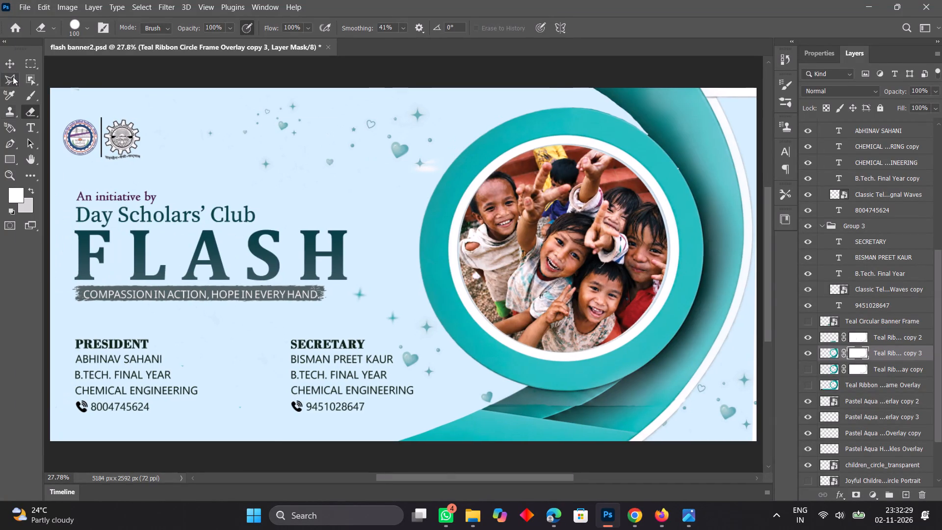
pyautogui.click(8, 61)
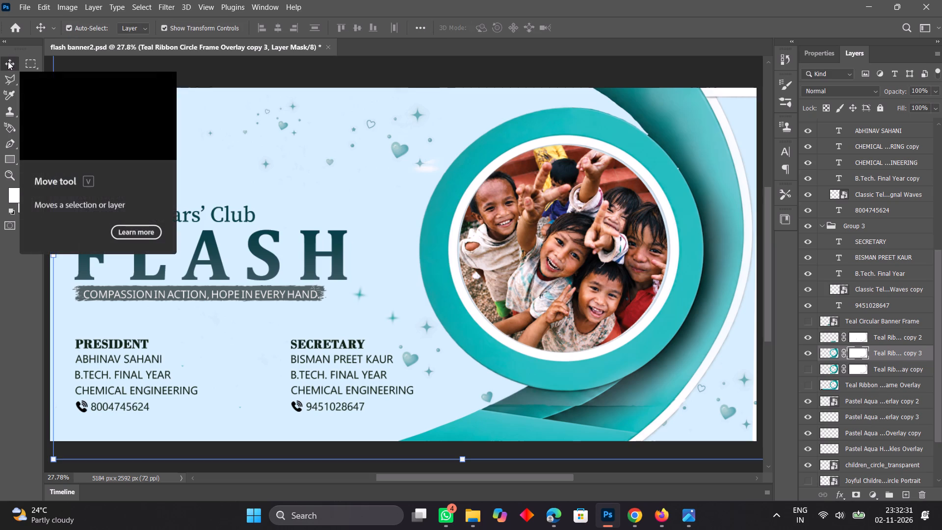
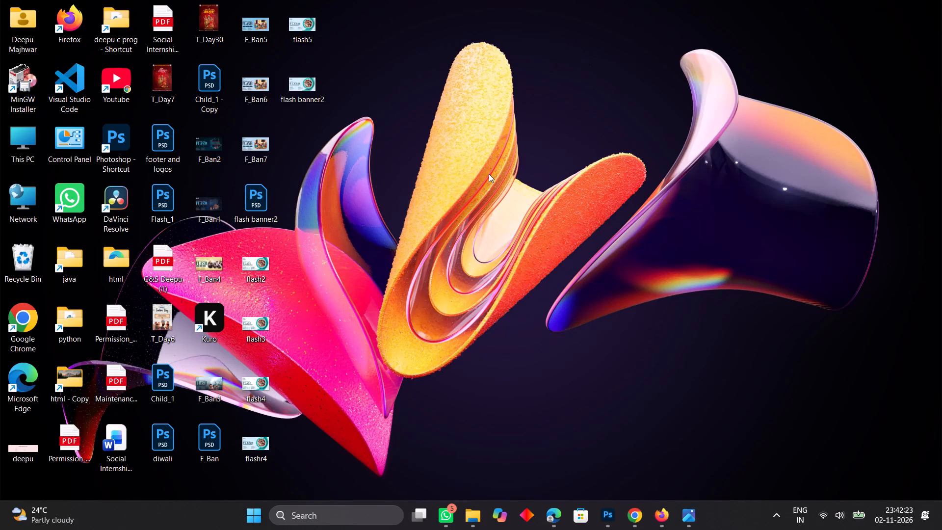
pyautogui.click(663, 523)
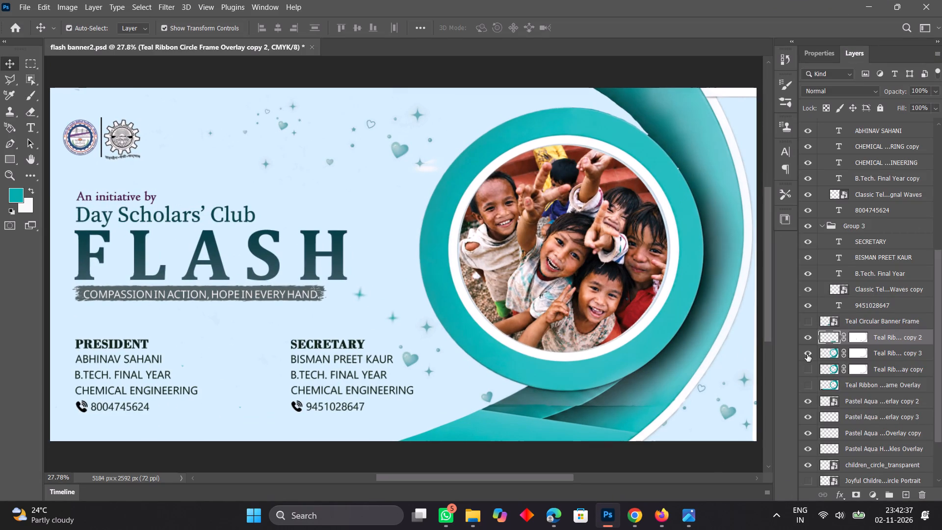
pyautogui.click(809, 338)
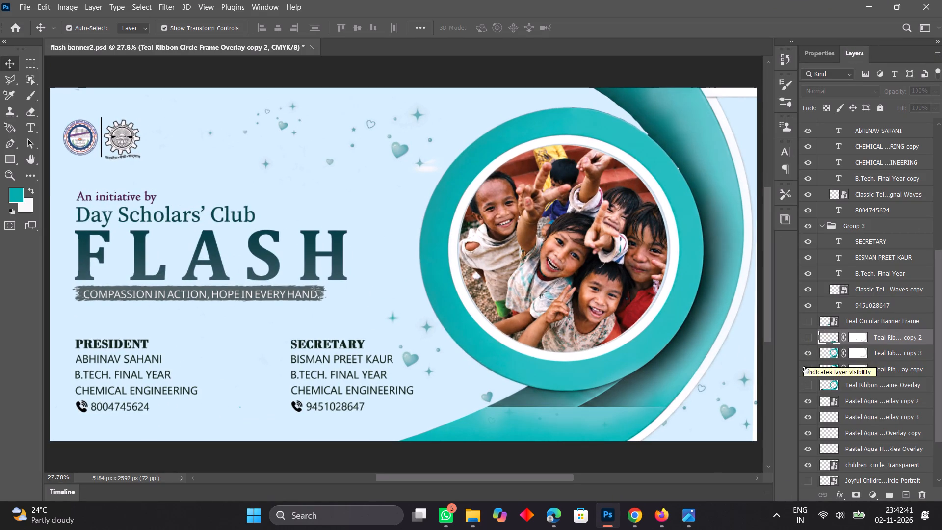
pyautogui.click(808, 467)
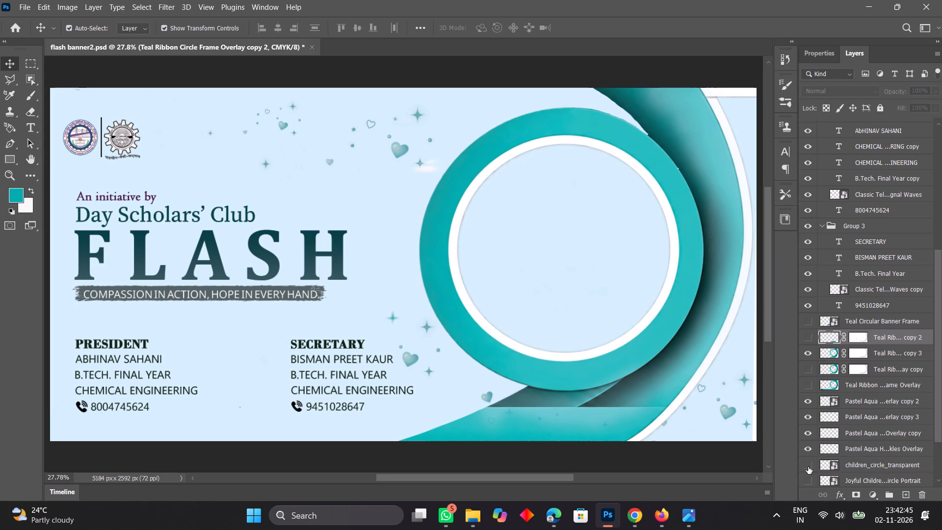
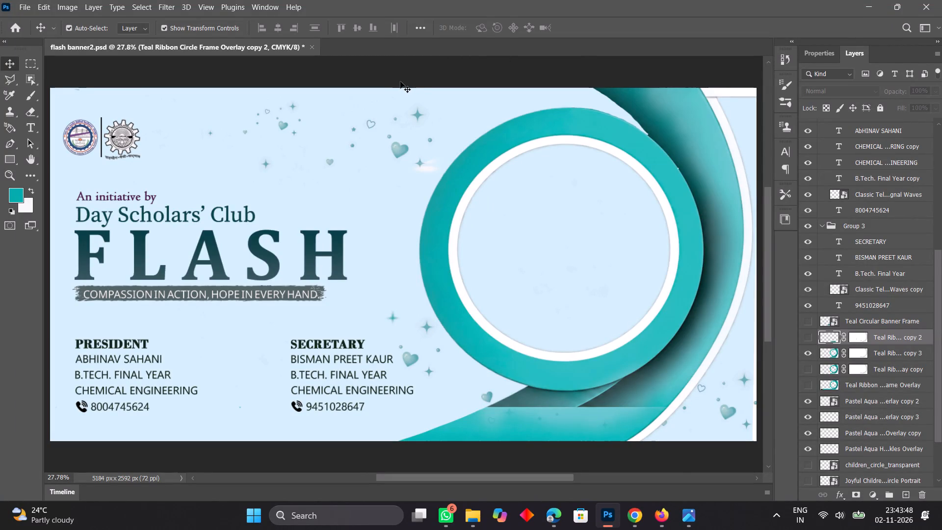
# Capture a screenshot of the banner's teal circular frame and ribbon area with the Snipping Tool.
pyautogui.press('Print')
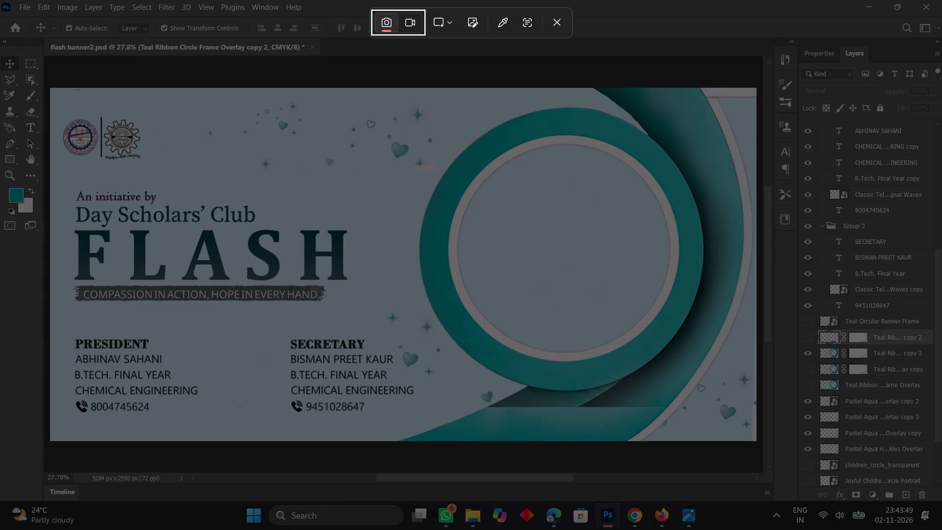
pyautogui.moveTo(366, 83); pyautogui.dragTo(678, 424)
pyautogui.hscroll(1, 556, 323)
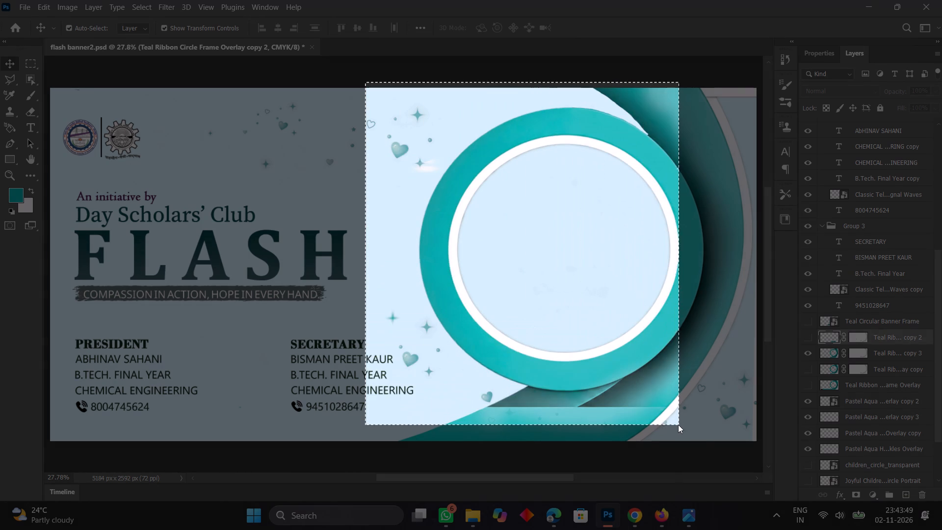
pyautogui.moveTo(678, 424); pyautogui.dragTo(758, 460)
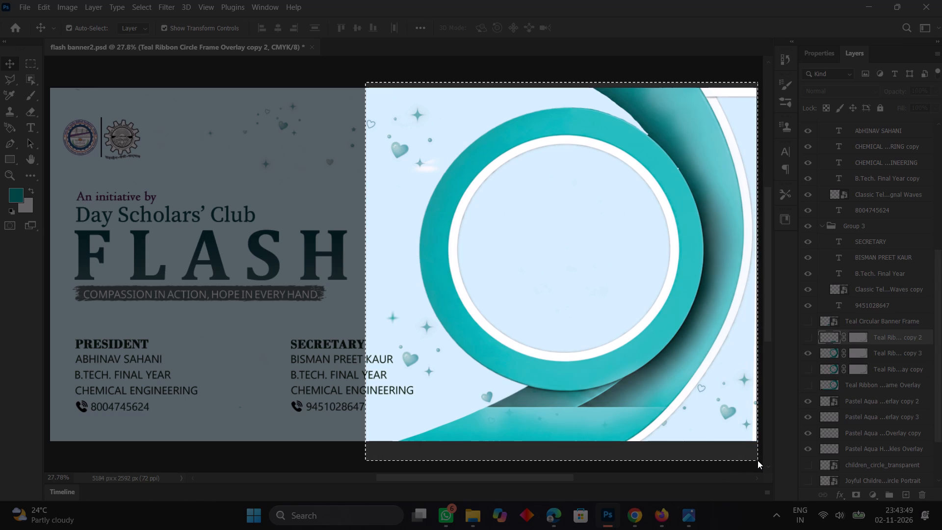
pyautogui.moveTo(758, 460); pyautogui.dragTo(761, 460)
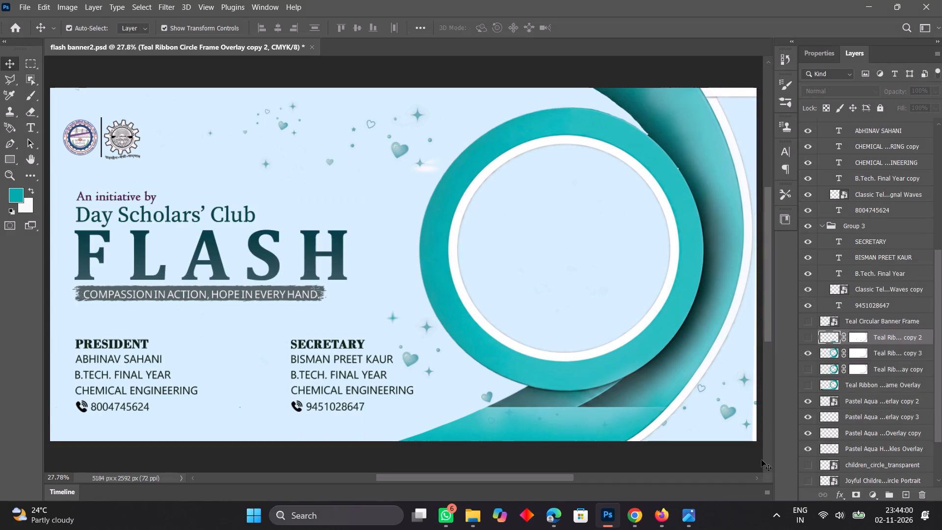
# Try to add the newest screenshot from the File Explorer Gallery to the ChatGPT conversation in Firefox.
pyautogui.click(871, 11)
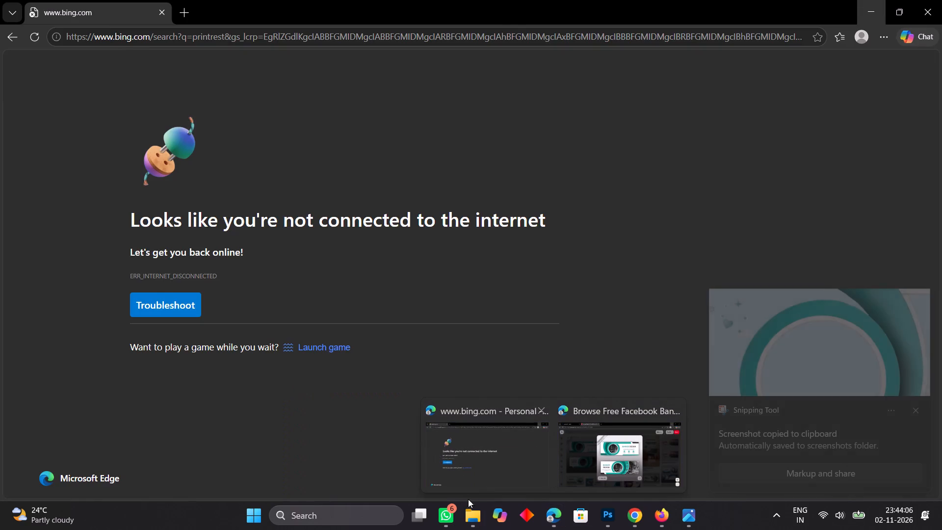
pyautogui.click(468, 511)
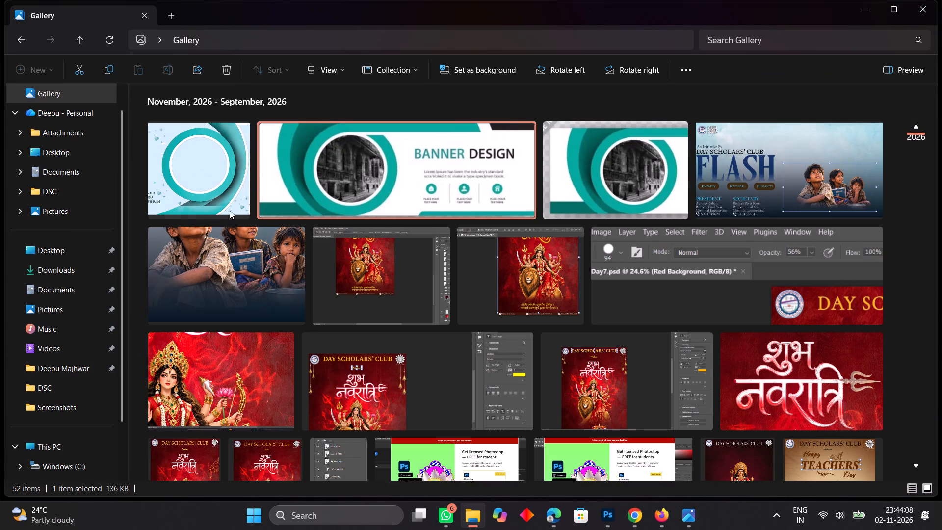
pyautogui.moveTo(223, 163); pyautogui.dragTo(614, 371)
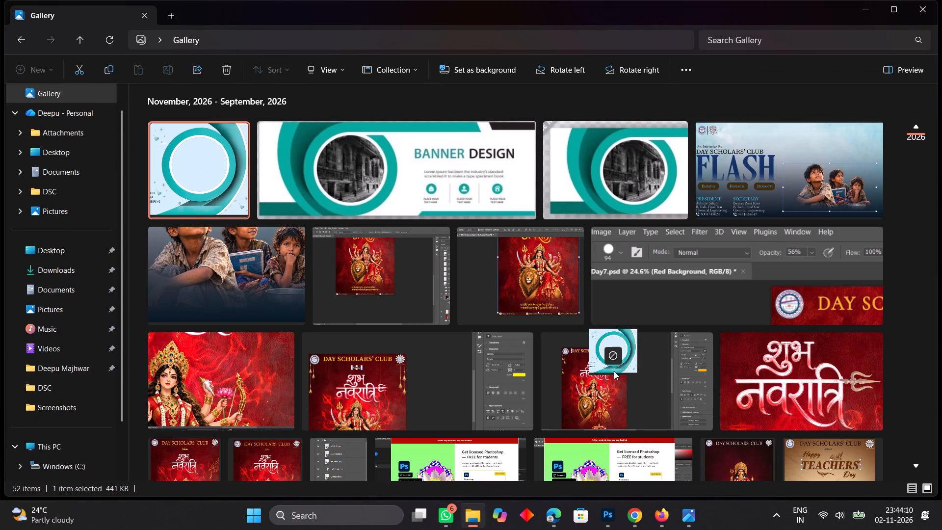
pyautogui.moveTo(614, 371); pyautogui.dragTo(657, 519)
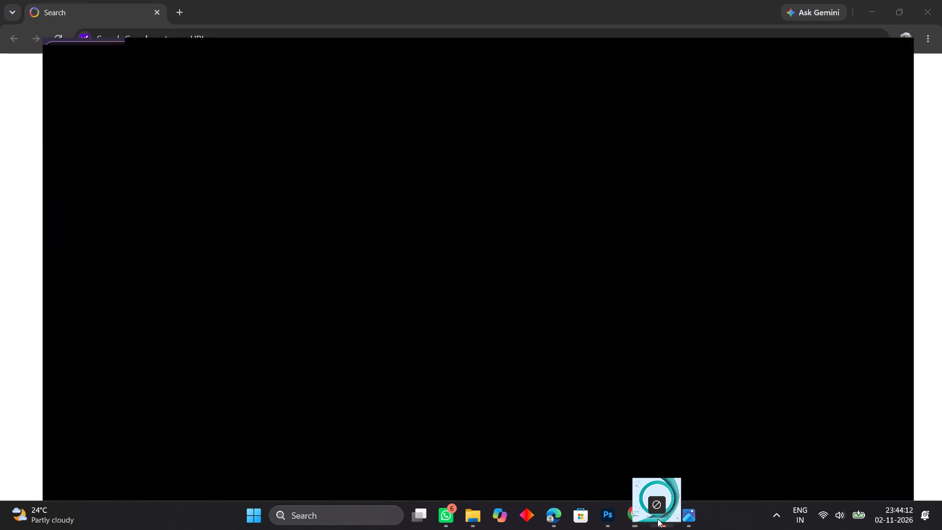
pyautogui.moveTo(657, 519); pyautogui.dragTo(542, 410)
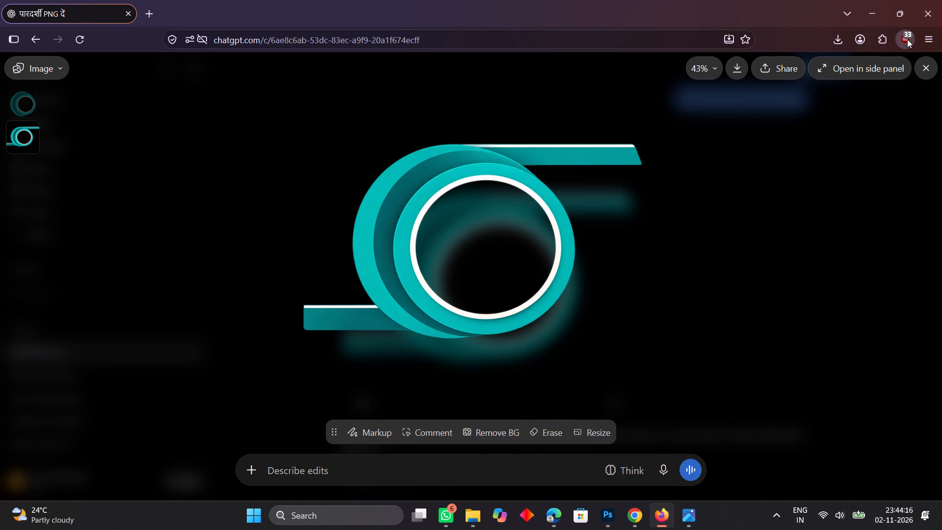
# Close the enlarged frame image and go to the end of the ChatGPT conversation.
pyautogui.click(929, 71)
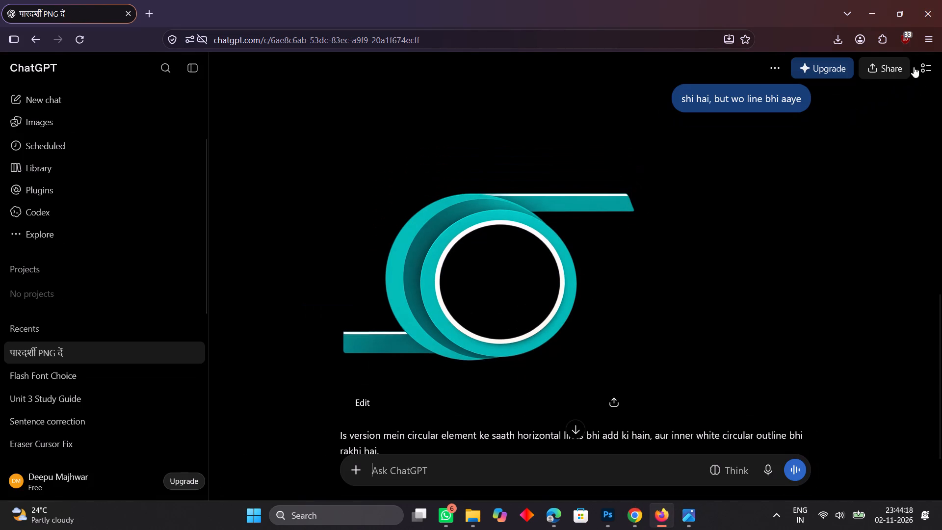
pyautogui.scroll(-7, 478, 404)
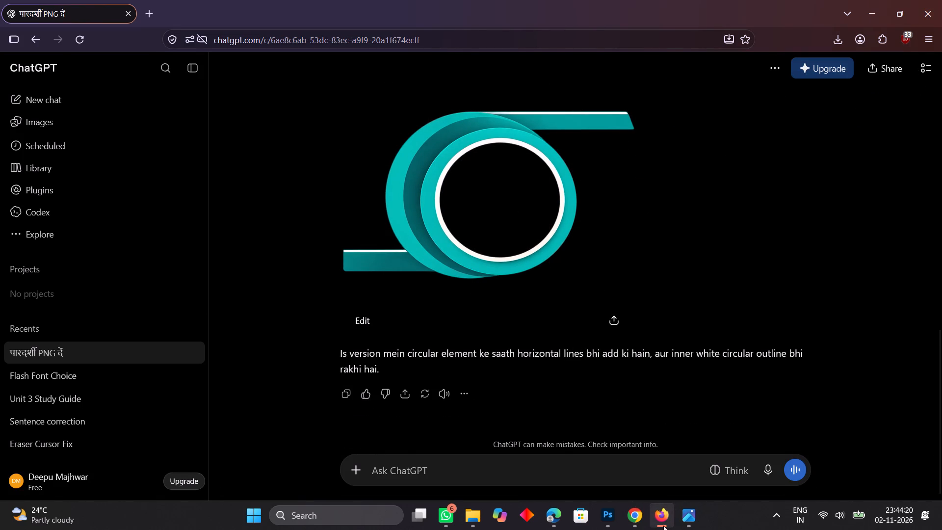
# Switch to File Explorer and look for the banner screenshot in Gallery, DSC, Downloads and Home.
pyautogui.click(476, 523)
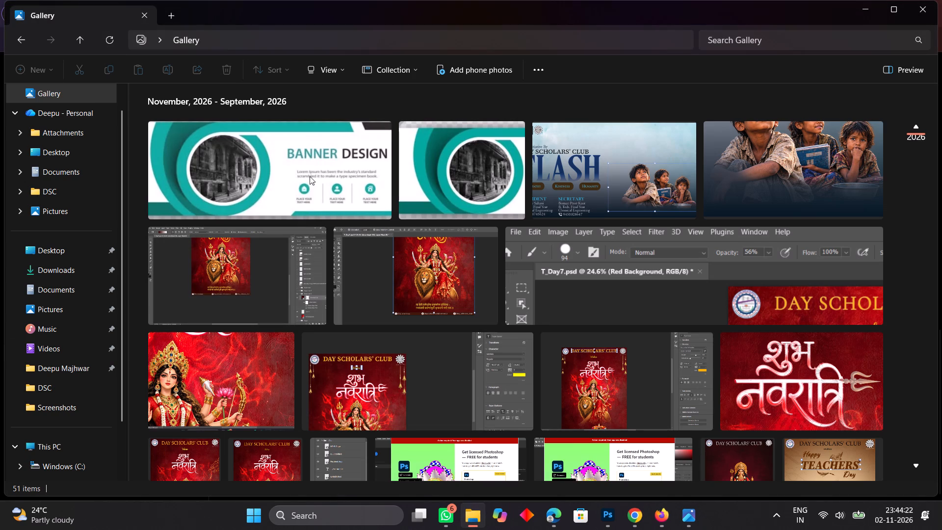
pyautogui.scroll(6, 49, 134)
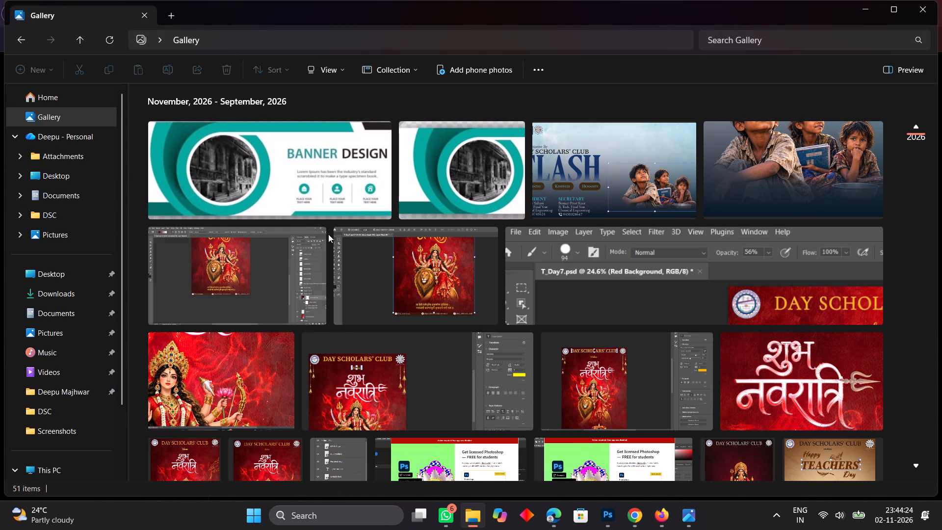
pyautogui.click(74, 210)
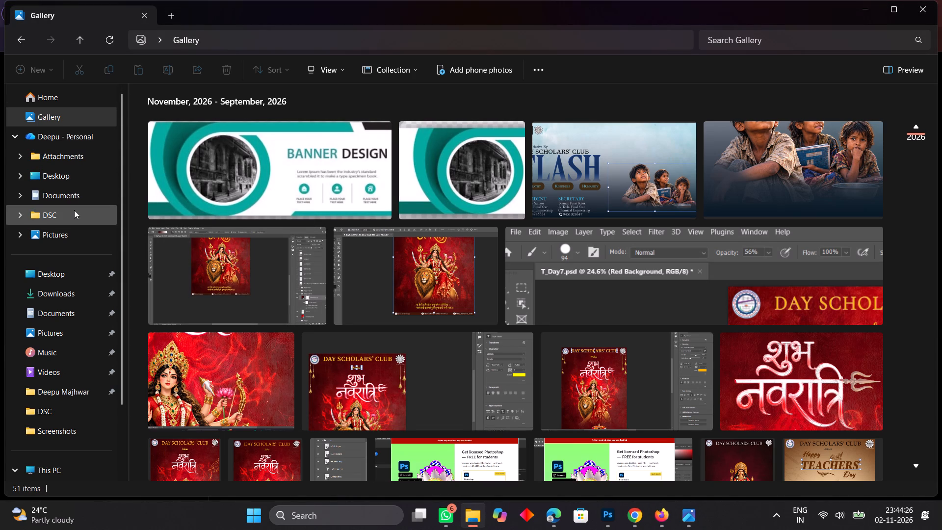
pyautogui.scroll(2, 64, 137)
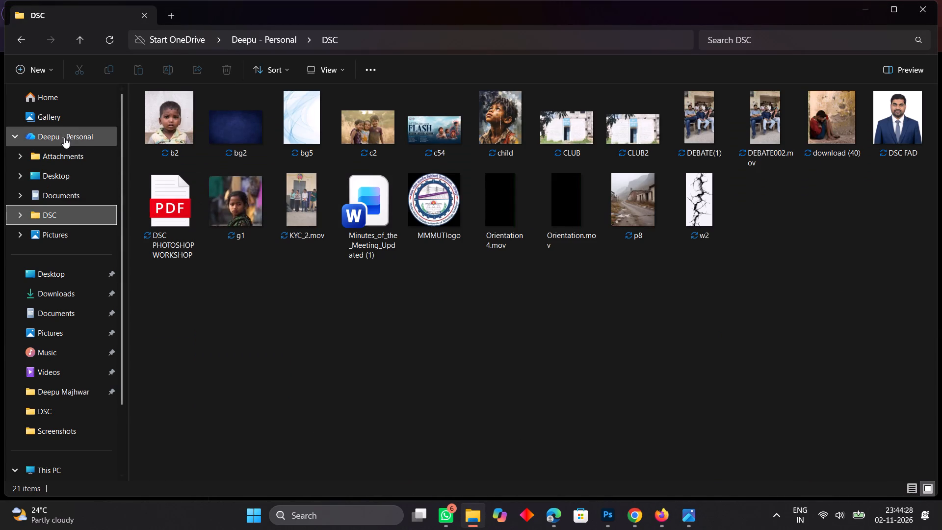
pyautogui.scroll(2, 64, 137)
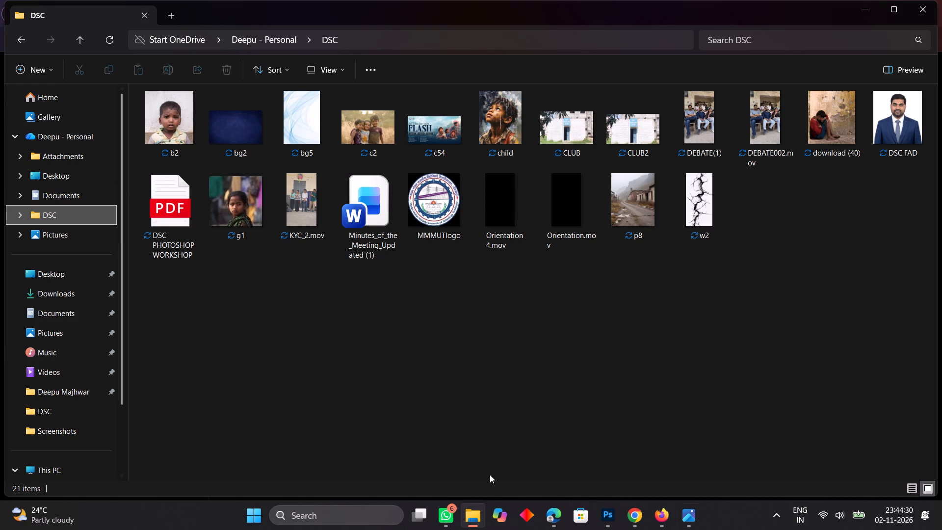
pyautogui.click(23, 118)
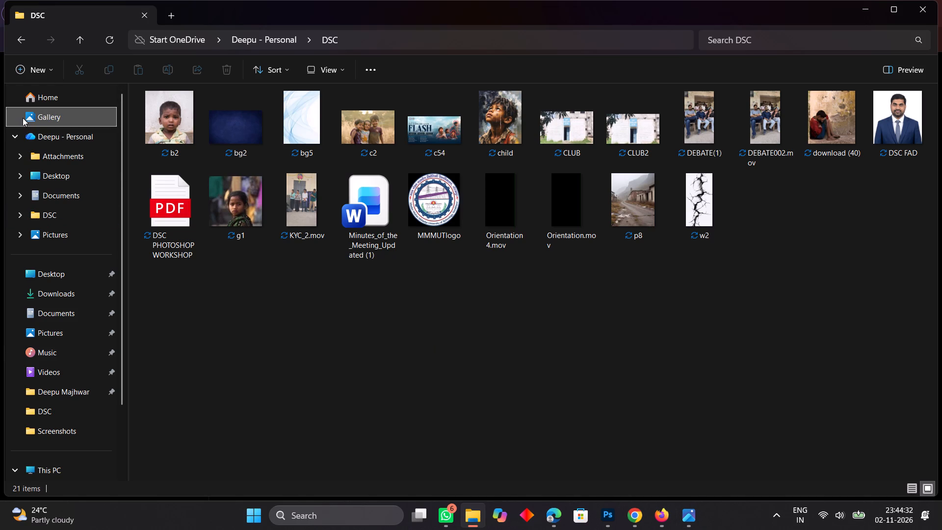
pyautogui.doubleClick(56, 109)
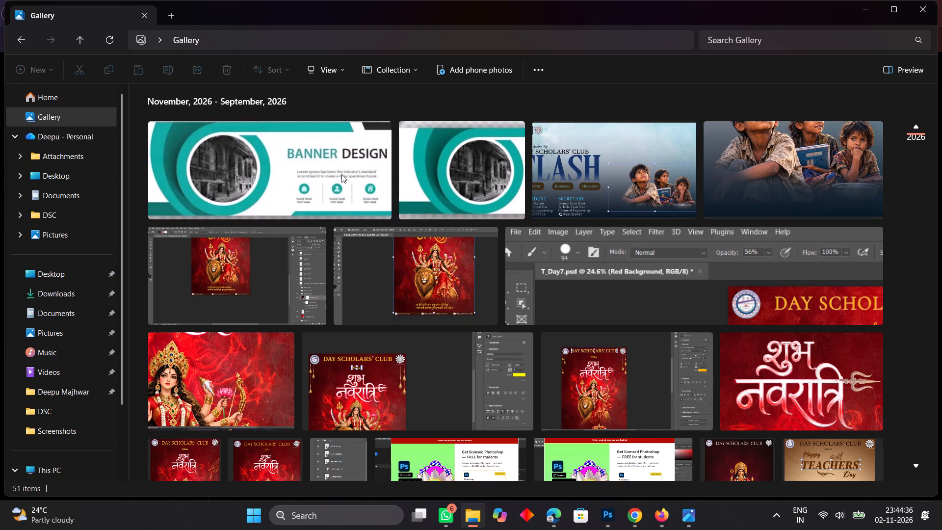
pyautogui.scroll(-6, 333, 174)
pyautogui.scroll(4, 333, 175)
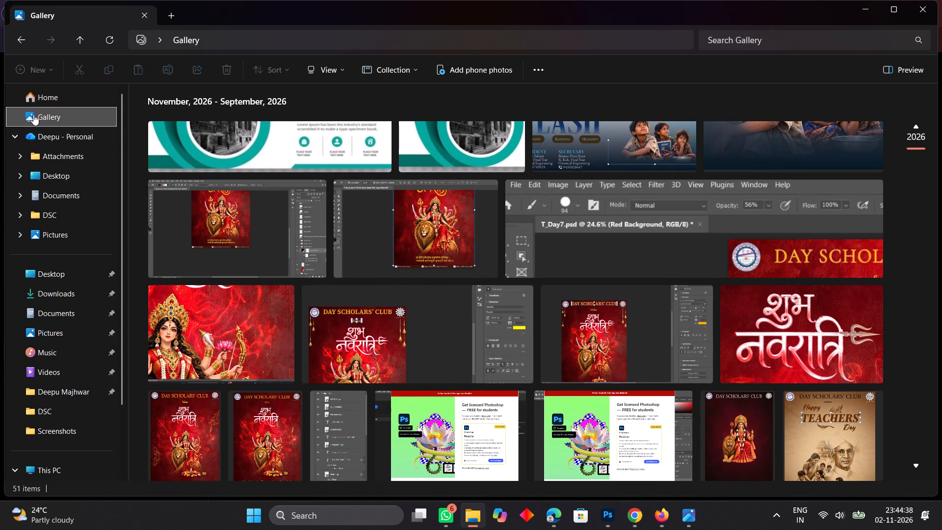
pyautogui.click(40, 286)
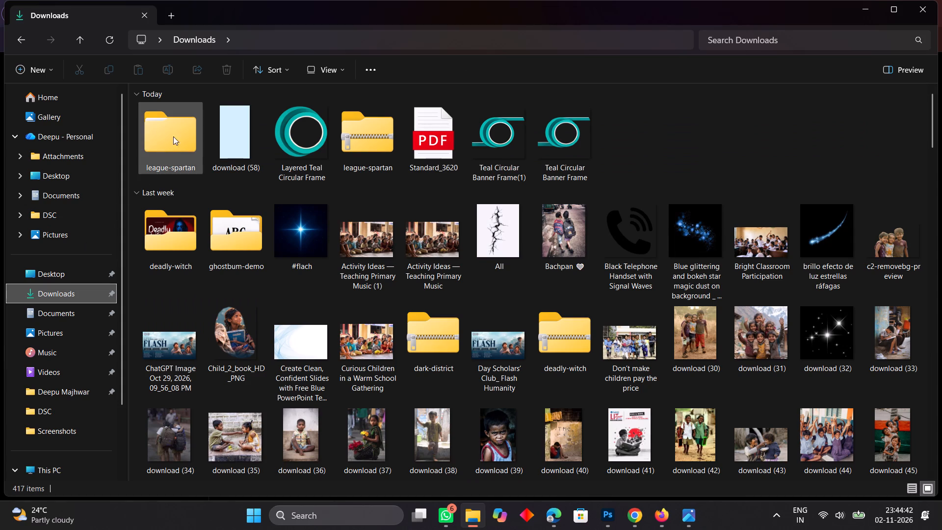
pyautogui.click(58, 117)
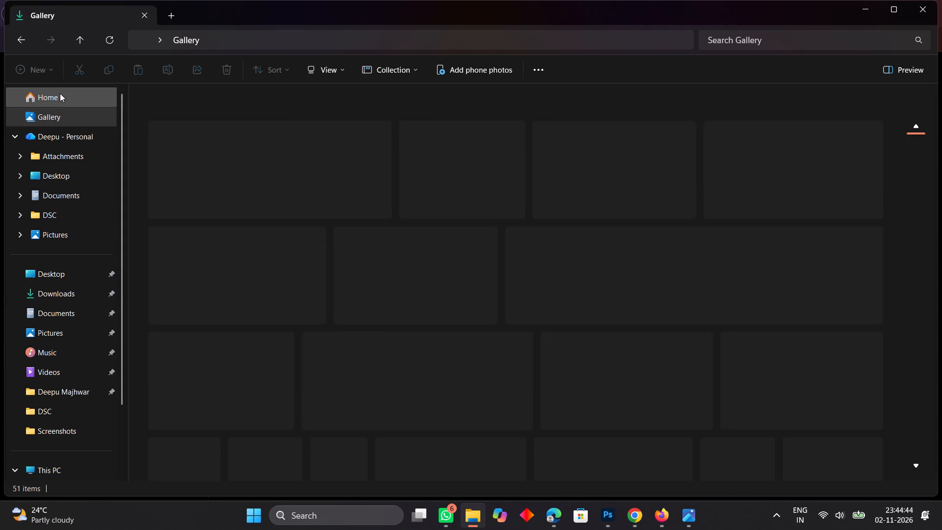
pyautogui.click(60, 93)
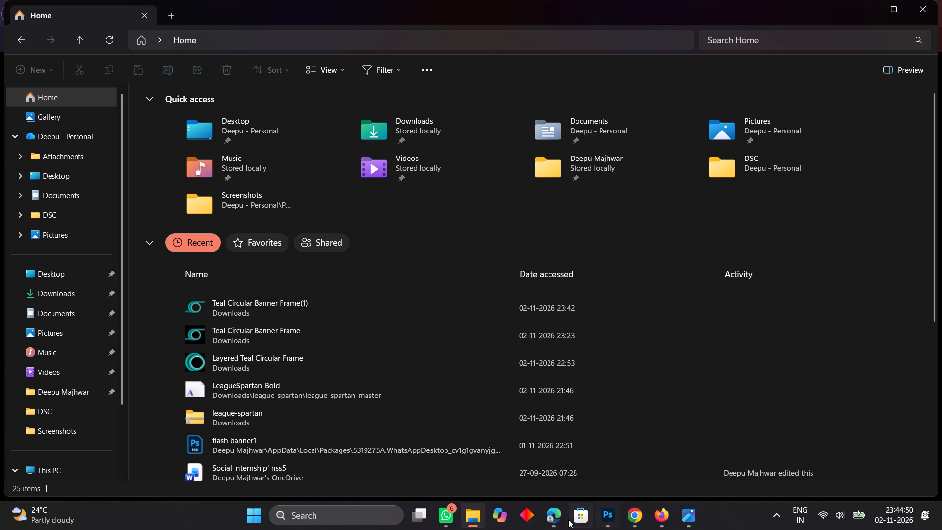
# Switch to Photoshop, capture a new screenshot of the banner's teal frame and ribbon area, and return to File Explorer.
pyautogui.click(597, 516)
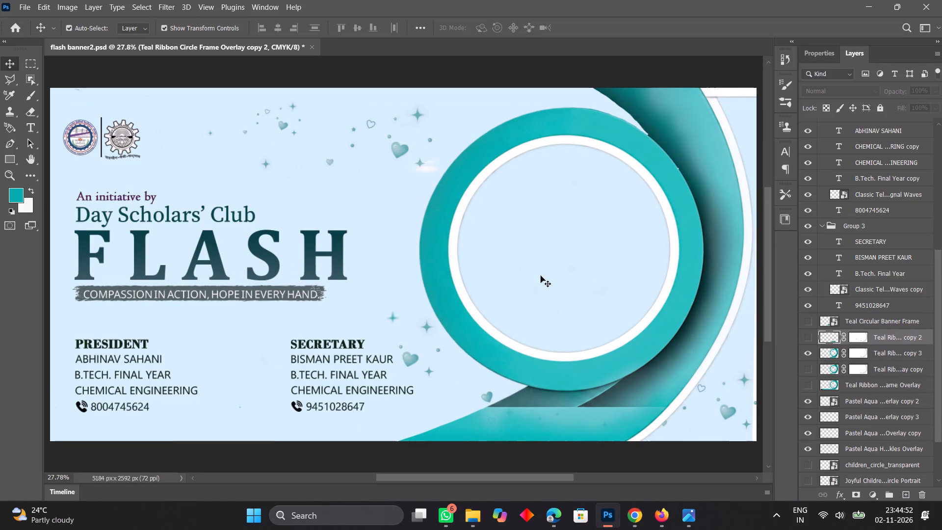
pyautogui.press('Print')
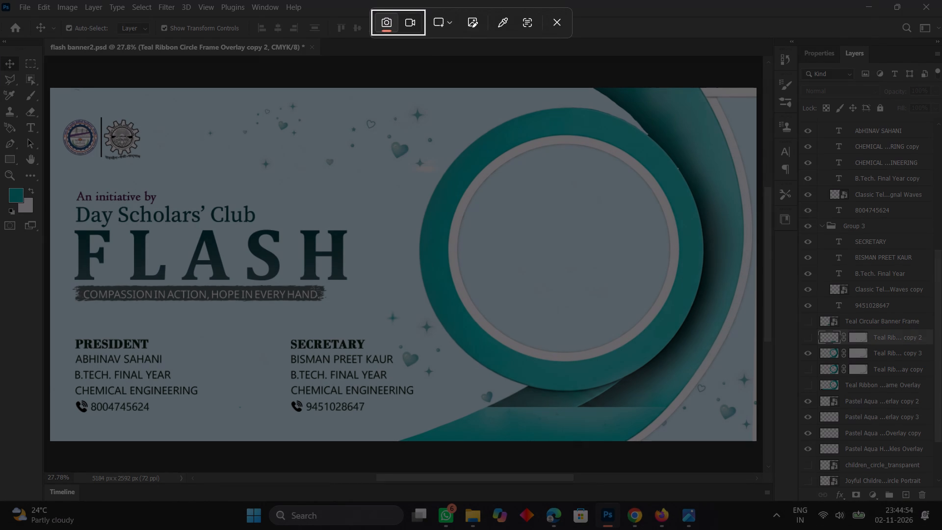
pyautogui.moveTo(392, 83); pyautogui.dragTo(608, 509)
pyautogui.scroll(1, 471, 251)
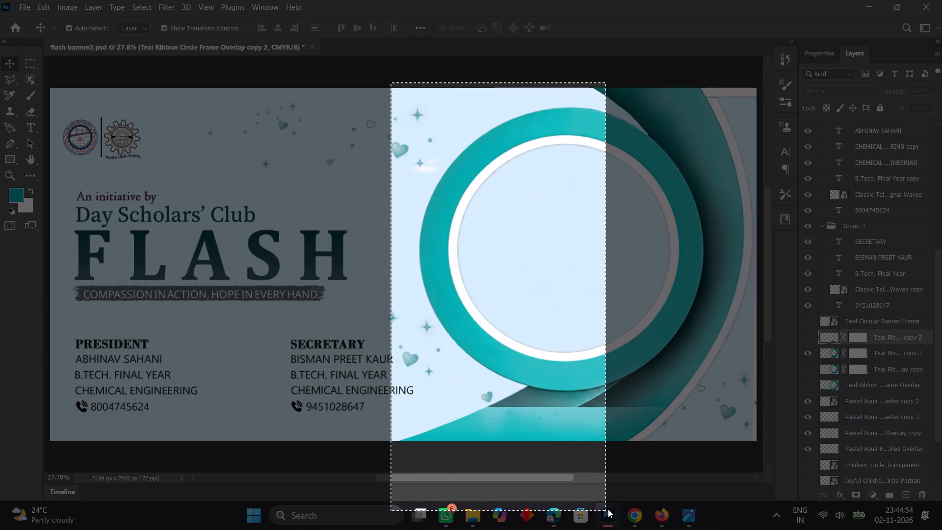
pyautogui.moveTo(608, 509); pyautogui.dragTo(763, 472)
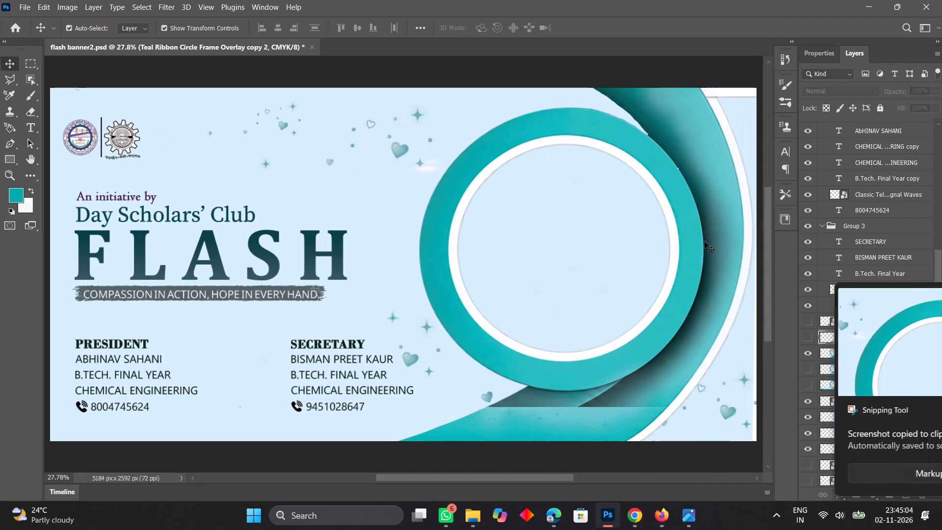
pyautogui.click(874, 8)
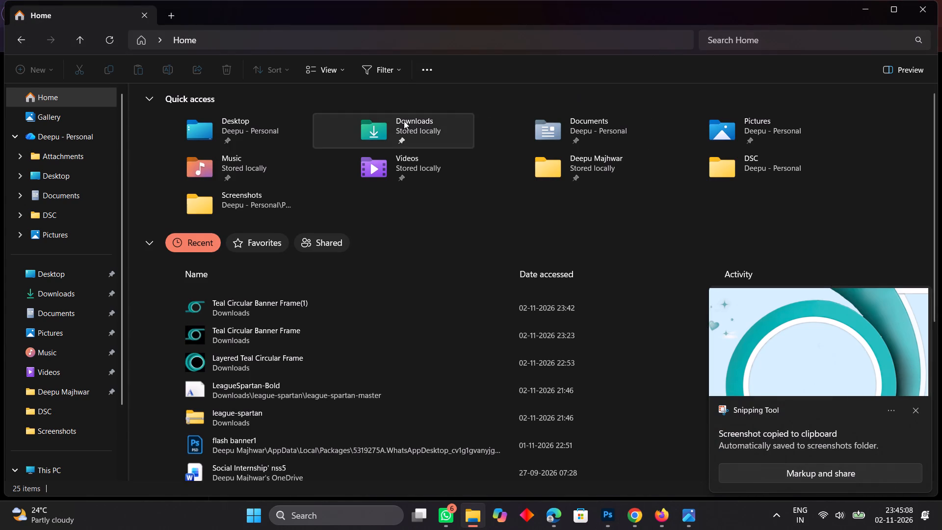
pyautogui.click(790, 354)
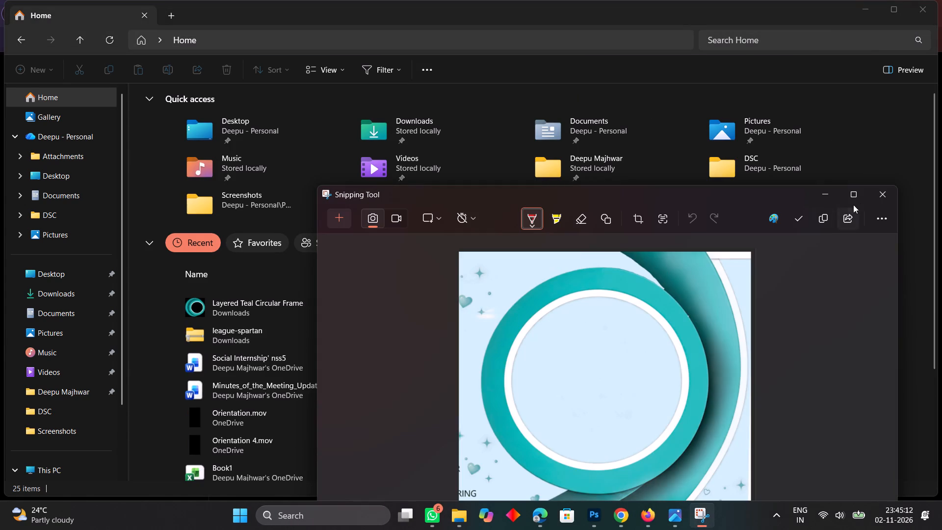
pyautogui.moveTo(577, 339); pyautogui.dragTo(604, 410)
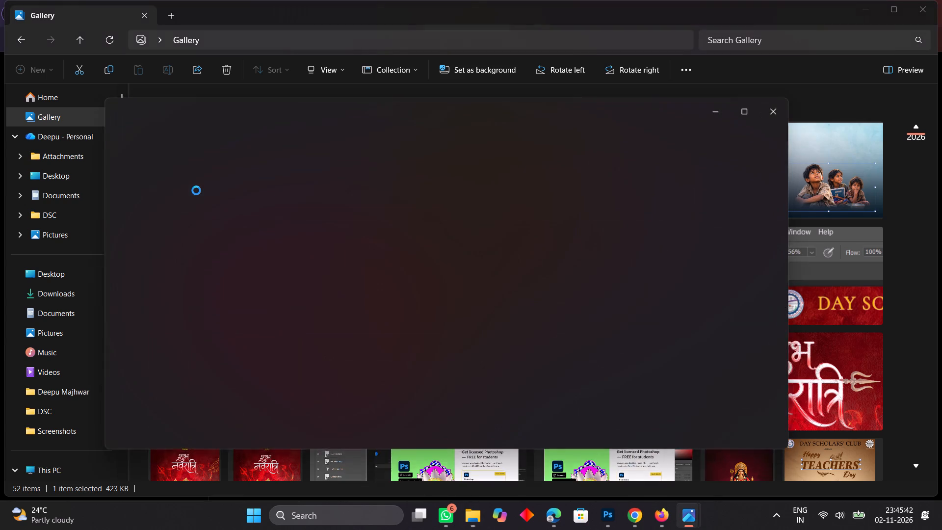
pyautogui.click(750, 110)
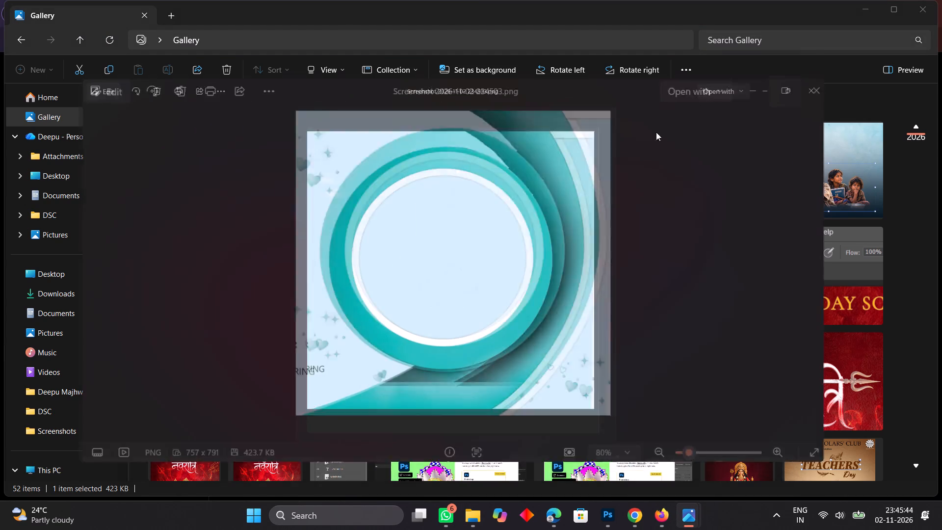
pyautogui.click(44, 13)
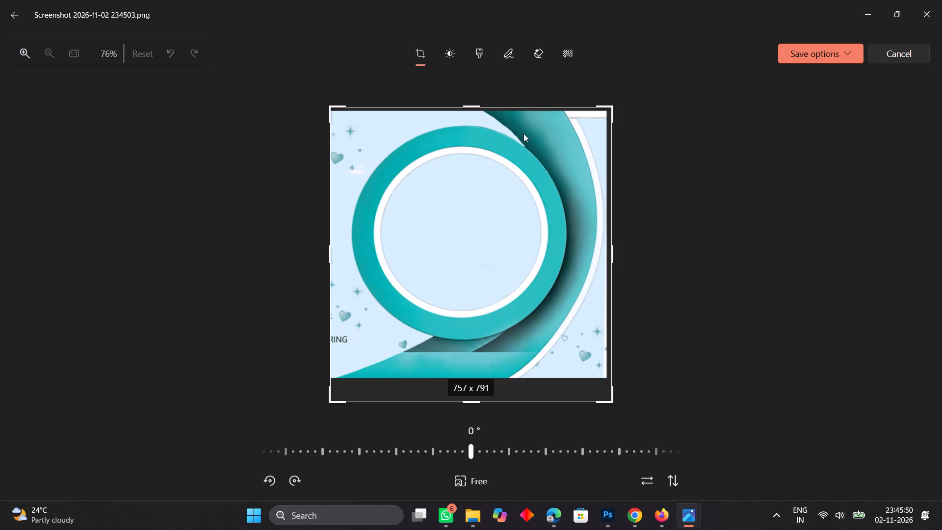
pyautogui.click(503, 55)
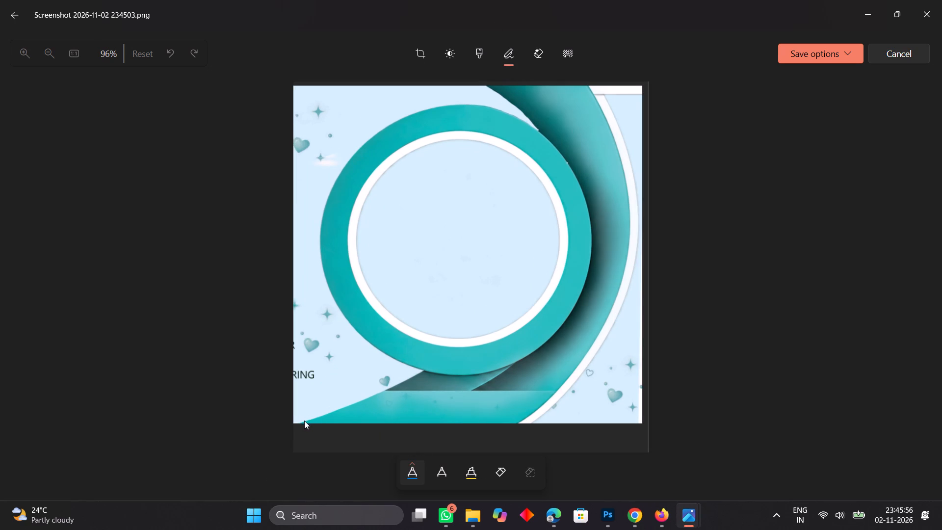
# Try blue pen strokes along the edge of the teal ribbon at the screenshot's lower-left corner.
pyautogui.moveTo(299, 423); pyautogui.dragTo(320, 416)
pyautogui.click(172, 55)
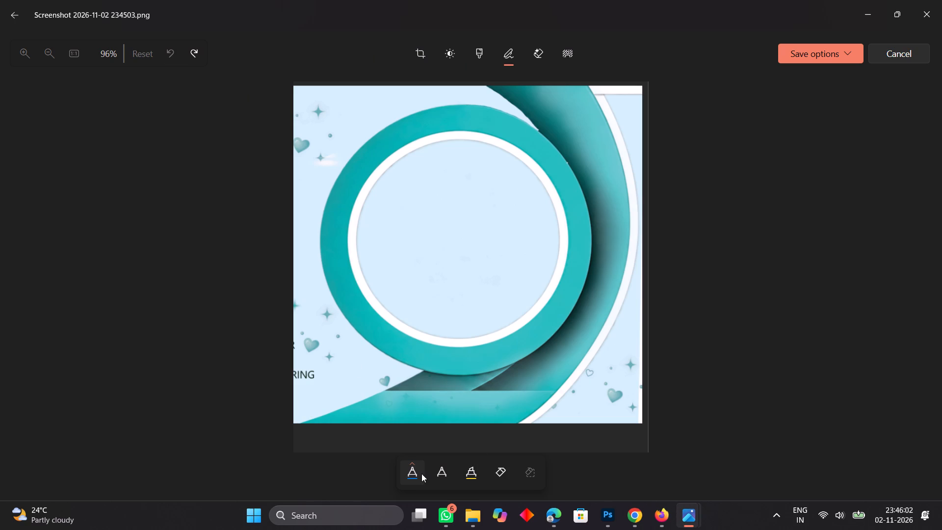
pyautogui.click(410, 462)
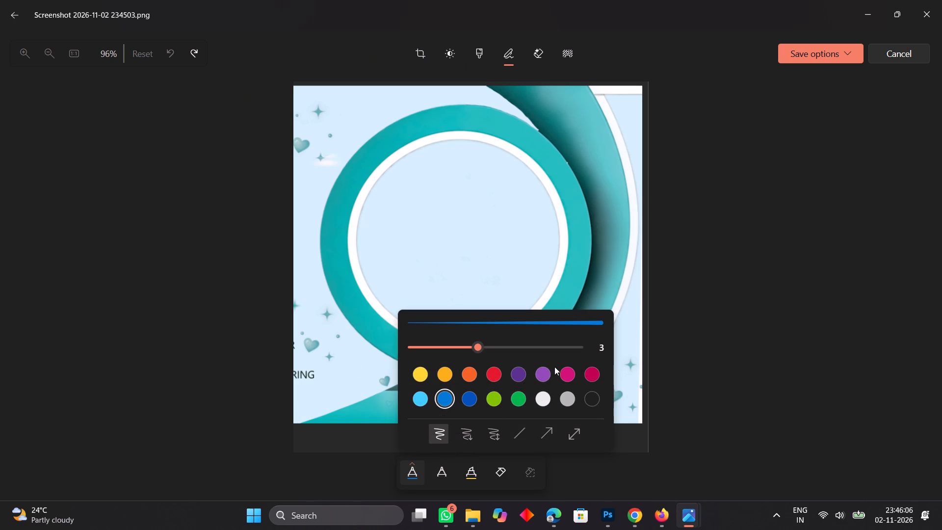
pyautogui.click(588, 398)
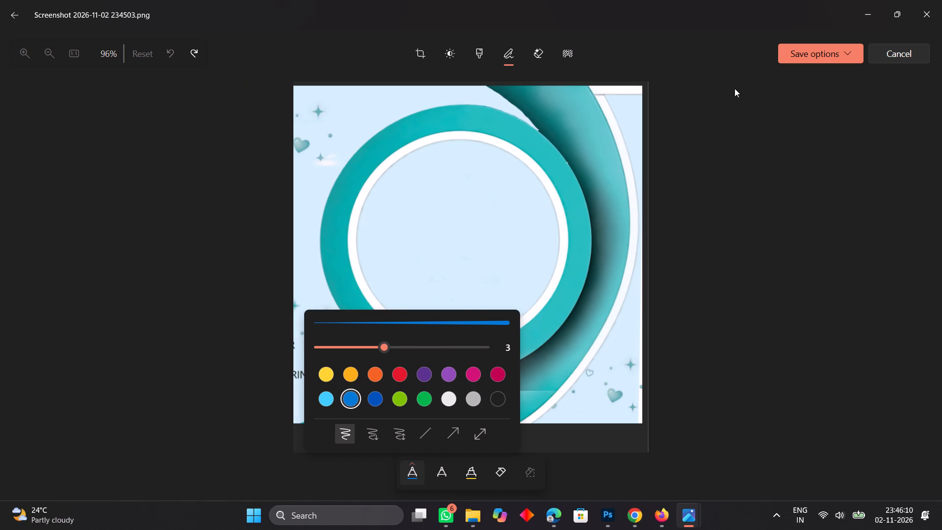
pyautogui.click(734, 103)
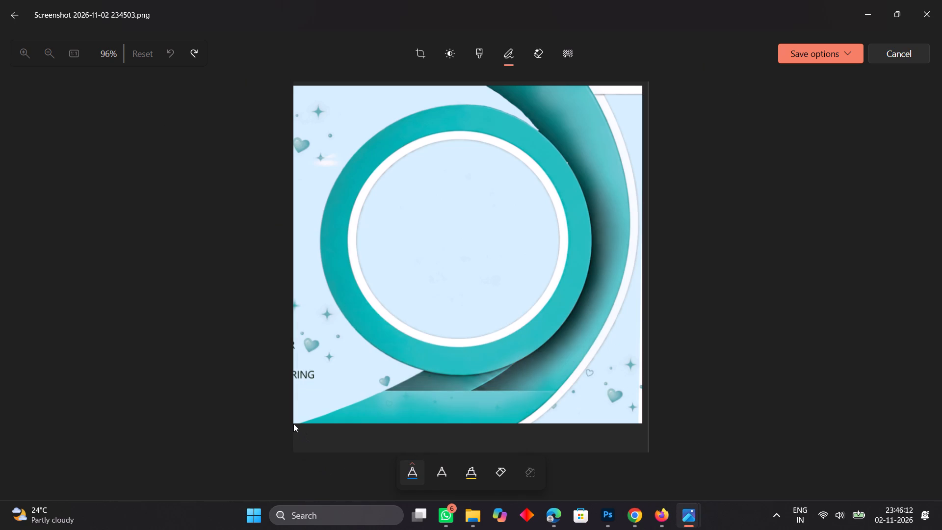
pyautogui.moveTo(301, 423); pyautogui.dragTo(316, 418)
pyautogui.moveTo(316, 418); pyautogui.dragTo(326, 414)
# Change the markup pen colour to black and undo the existing pen marks on the screenshot.
pyautogui.click(410, 463)
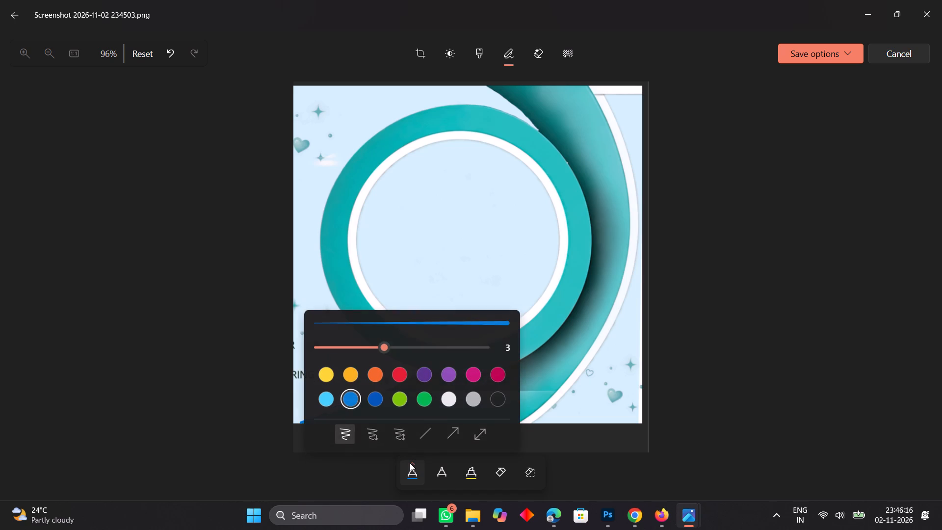
pyautogui.click(467, 397)
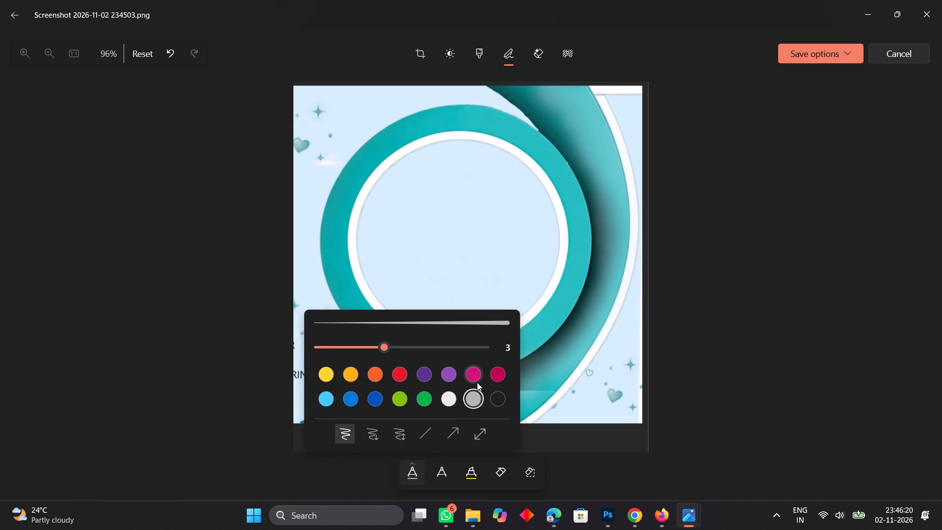
pyautogui.click(492, 378)
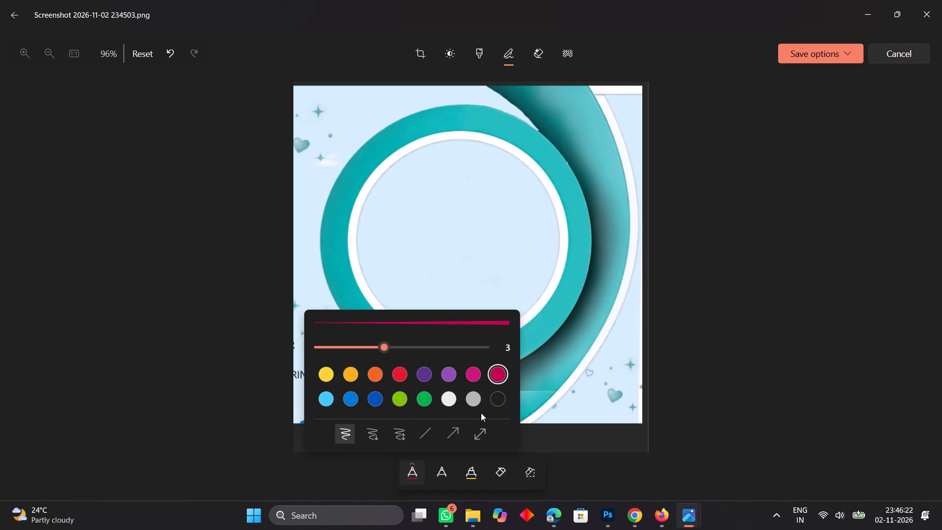
pyautogui.click(493, 400)
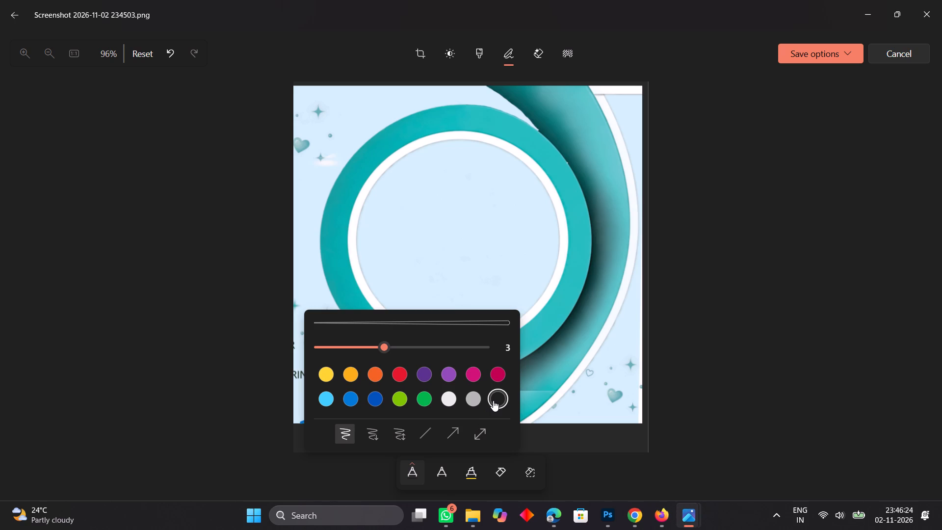
pyautogui.click(493, 400)
pyautogui.click(548, 389)
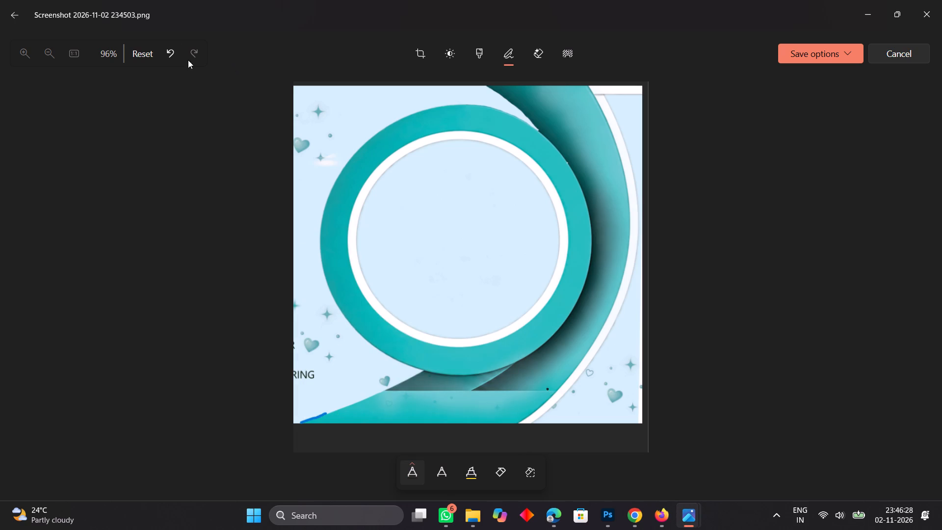
pyautogui.click(174, 57)
pyautogui.click(174, 57)
# Outline the lower teal ribbon section beneath the circular frame with one closed black freehand line.
pyautogui.moveTo(298, 422); pyautogui.dragTo(334, 412)
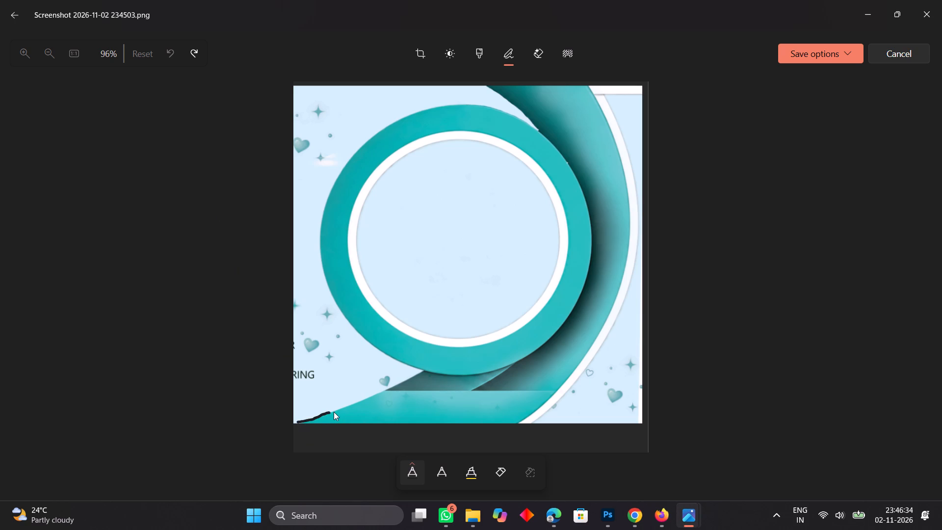
pyautogui.moveTo(334, 412); pyautogui.dragTo(402, 392)
pyautogui.moveTo(402, 392); pyautogui.dragTo(523, 397)
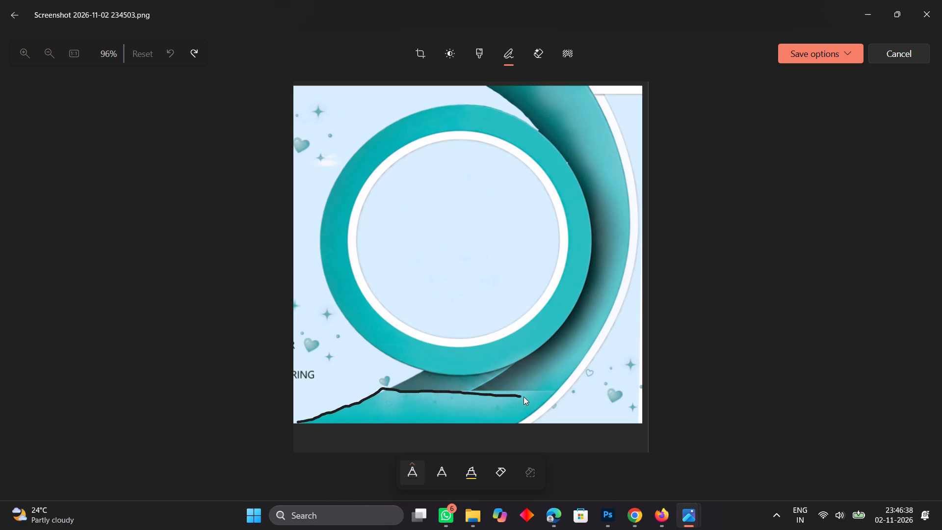
pyautogui.moveTo(523, 397); pyautogui.dragTo(536, 418)
pyautogui.moveTo(536, 418); pyautogui.dragTo(491, 423)
pyautogui.moveTo(491, 423); pyautogui.dragTo(420, 426)
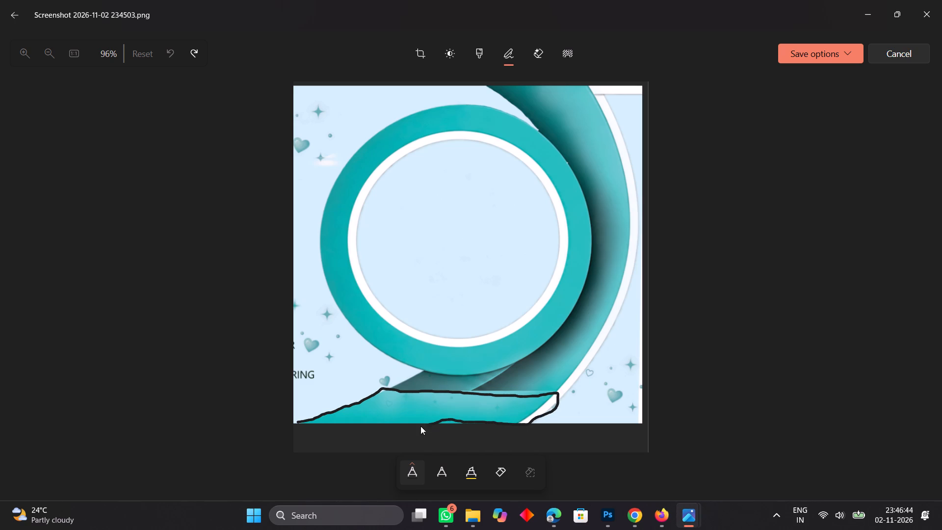
pyautogui.moveTo(420, 426); pyautogui.dragTo(357, 422)
pyautogui.moveTo(357, 422); pyautogui.dragTo(303, 422)
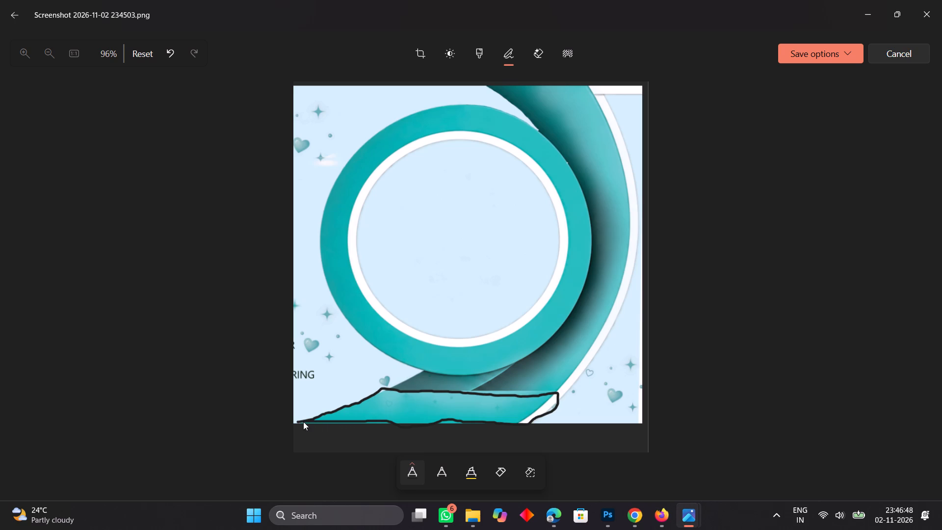
# Save the marked-up screenshot as a PNG copy named e4 in the DSC folder.
pyautogui.click(848, 53)
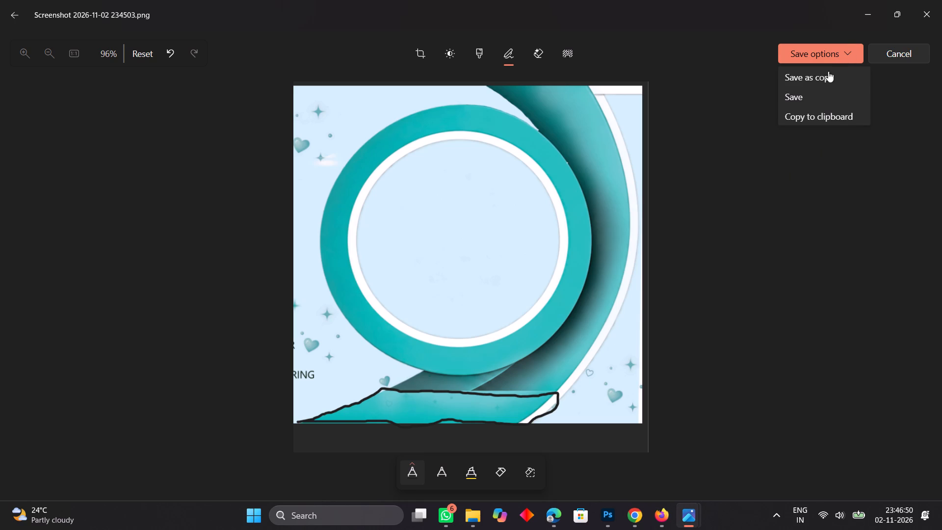
pyautogui.click(807, 78)
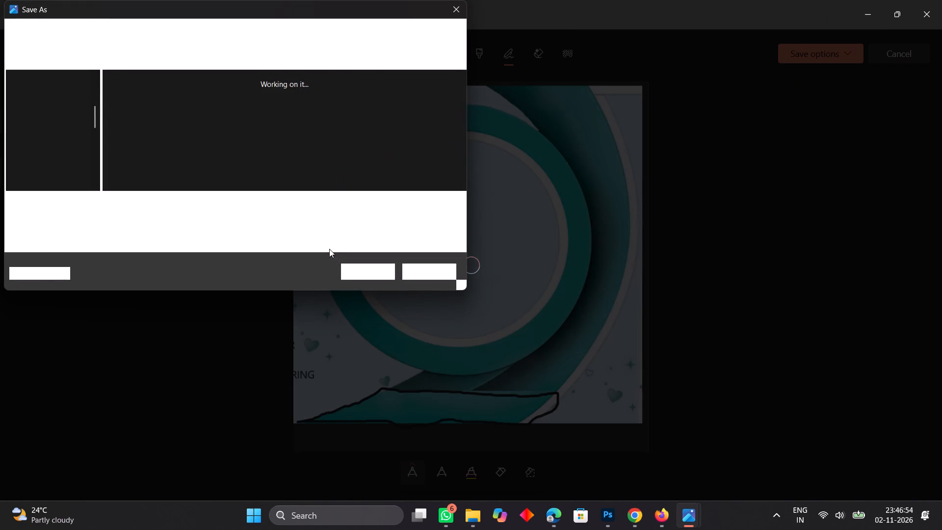
pyautogui.press('BackSpace')
pyautogui.write('e4')
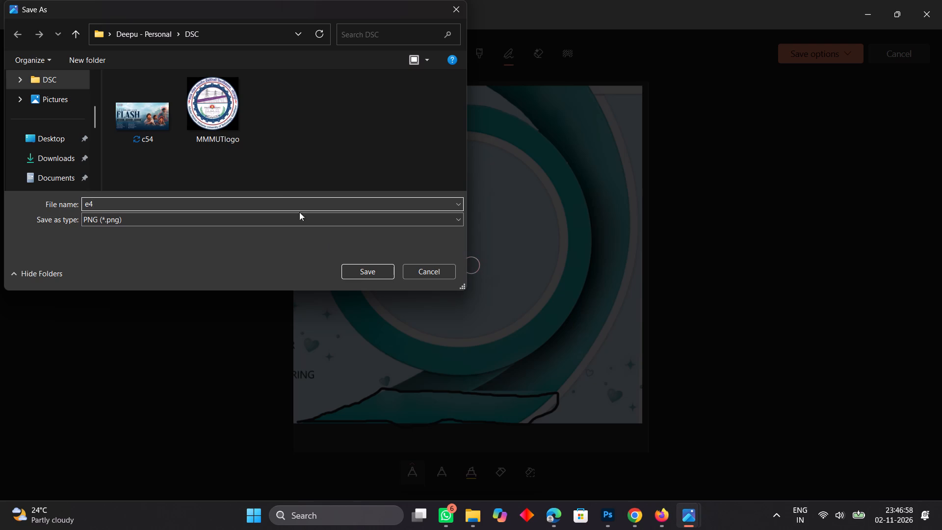
pyautogui.click(368, 272)
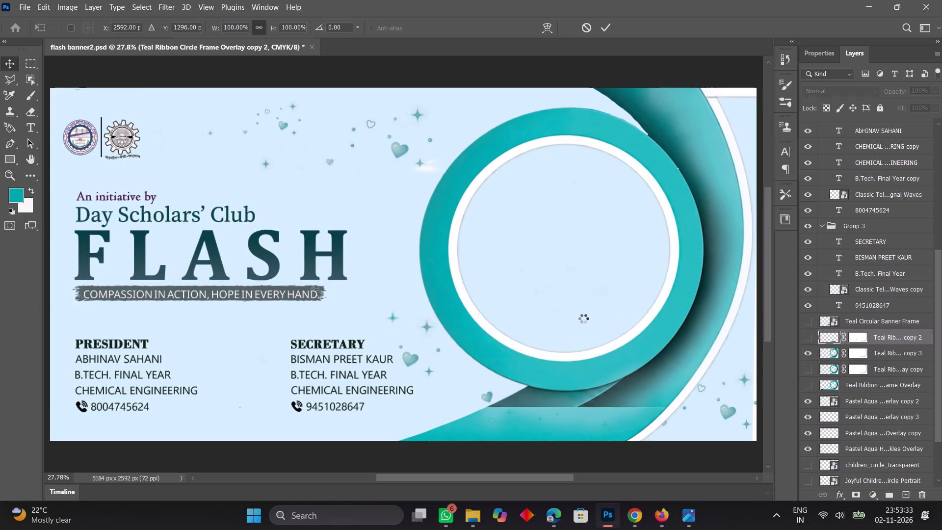
pyautogui.click(656, 158)
pyautogui.click(660, 159)
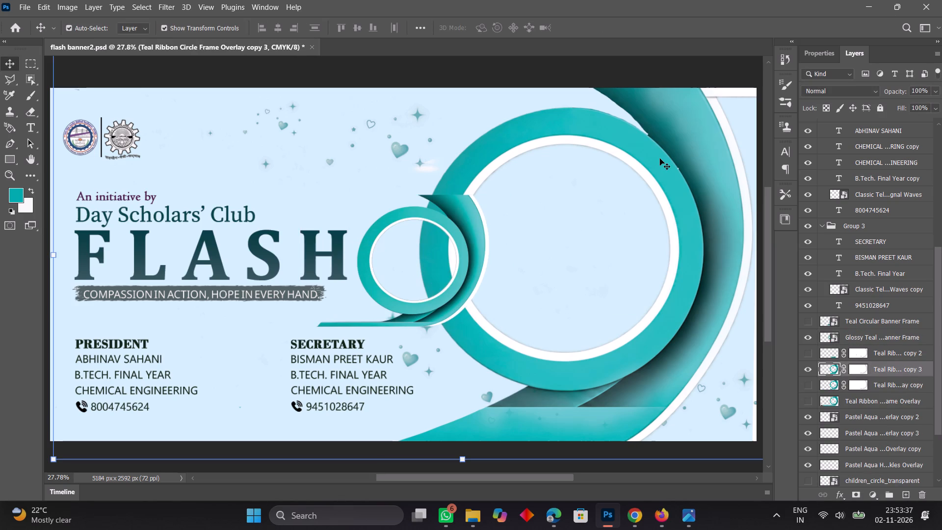
pyautogui.click(660, 168)
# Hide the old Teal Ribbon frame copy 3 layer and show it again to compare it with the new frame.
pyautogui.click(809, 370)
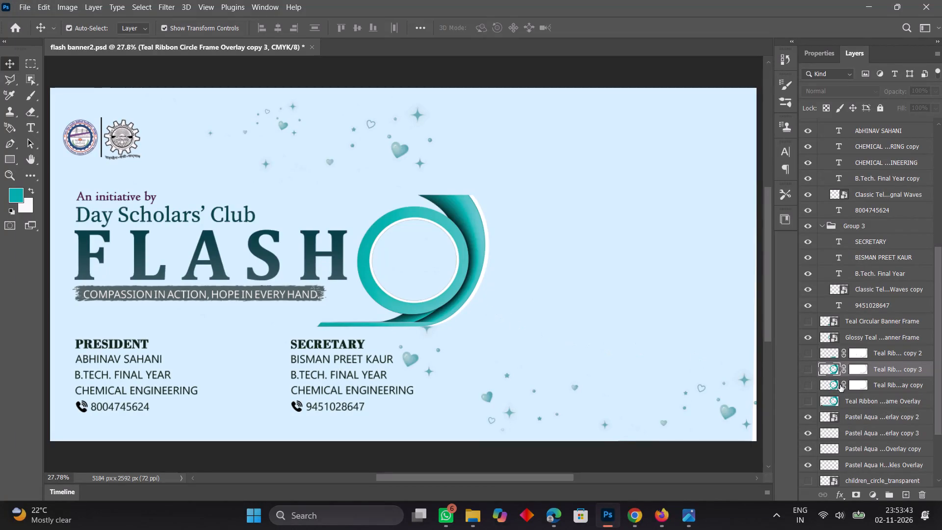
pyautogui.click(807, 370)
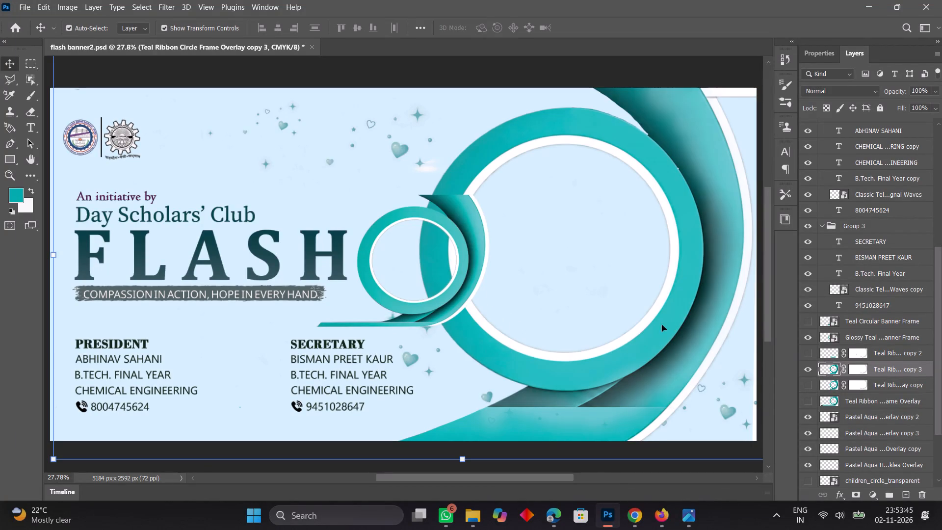
# Move the new teal frame over the old circular ring and enlarge it to about 224%.
pyautogui.click(458, 291)
pyautogui.moveTo(458, 291); pyautogui.dragTo(535, 287)
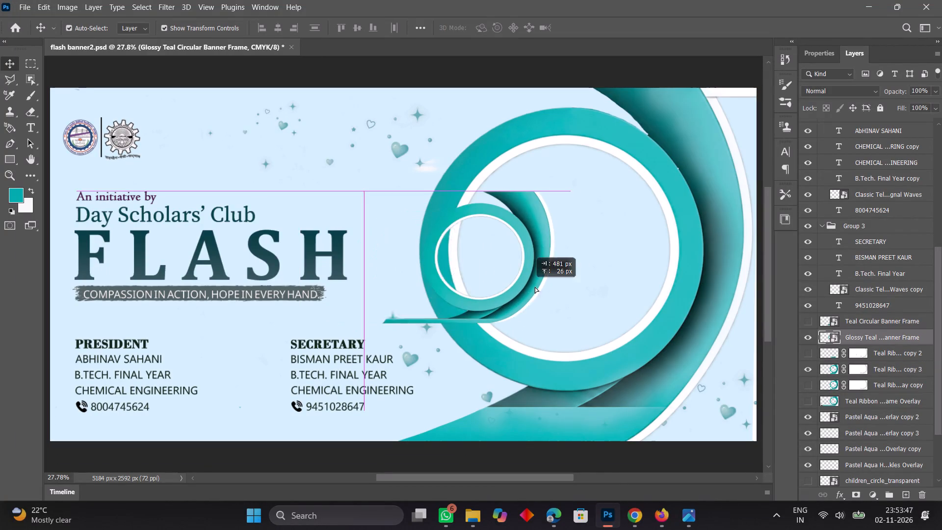
pyautogui.moveTo(535, 287); pyautogui.dragTo(608, 283)
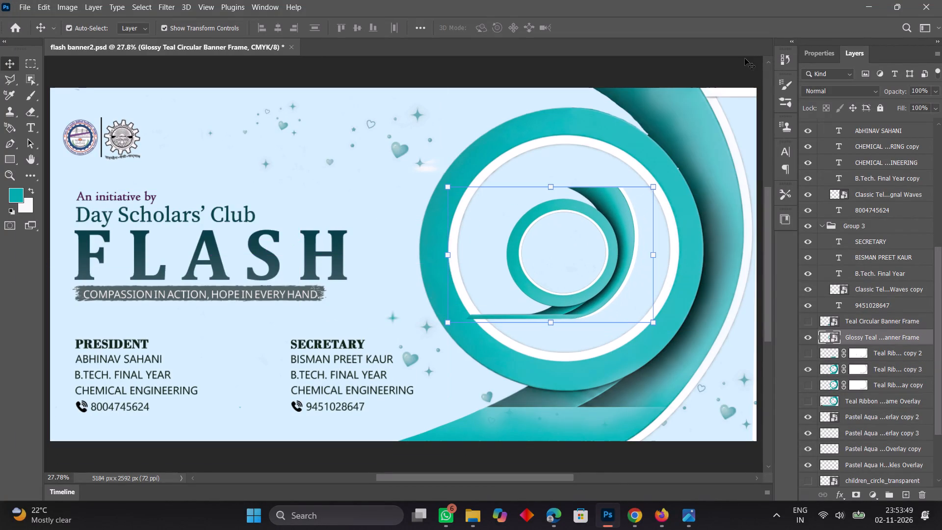
pyautogui.moveTo(654, 185); pyautogui.dragTo(672, 86)
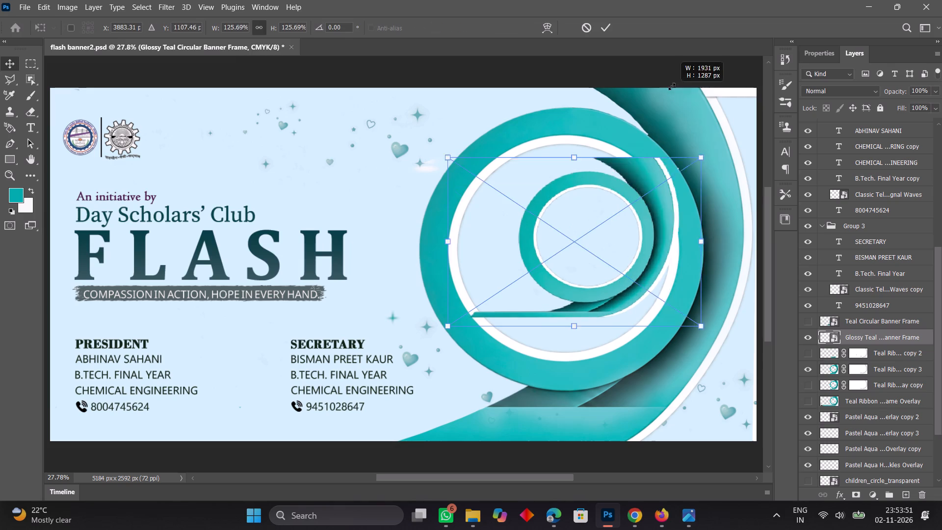
pyautogui.moveTo(672, 86); pyautogui.dragTo(714, 37)
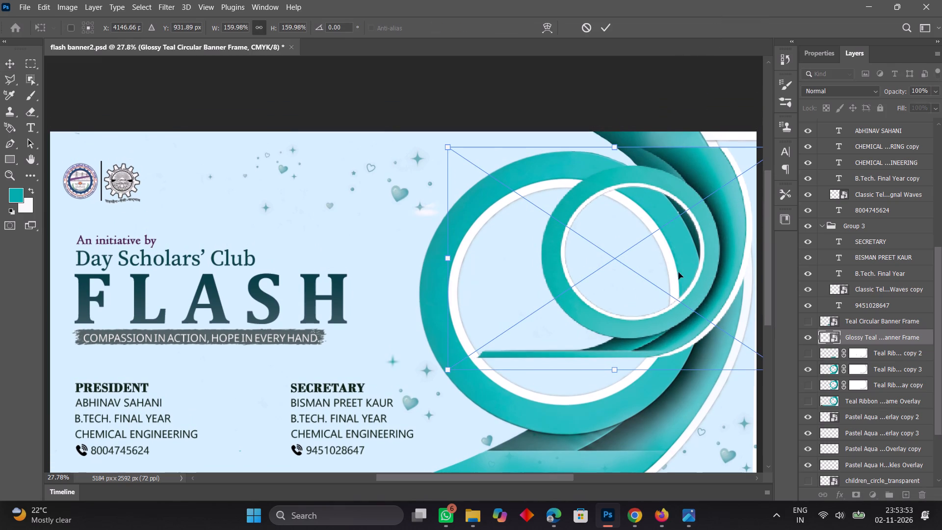
pyautogui.moveTo(662, 279); pyautogui.dragTo(594, 317)
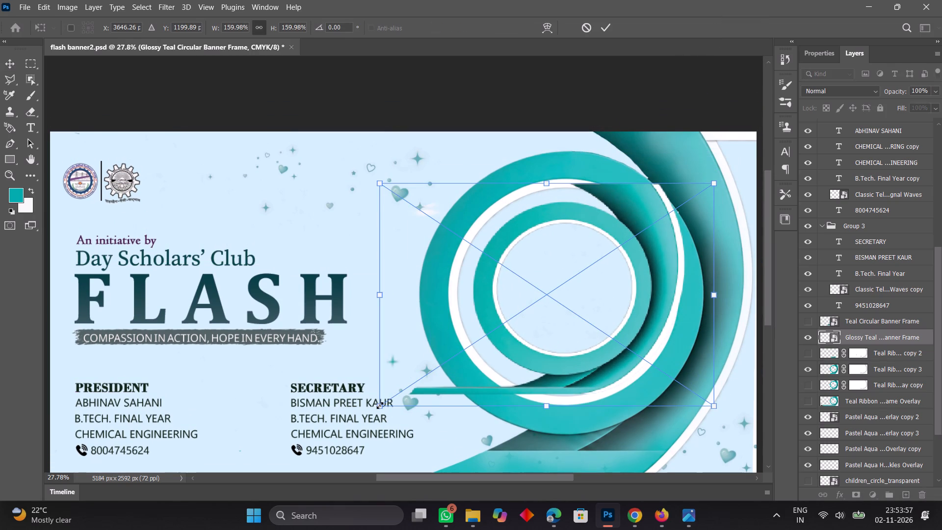
pyautogui.moveTo(380, 405); pyautogui.dragTo(330, 529)
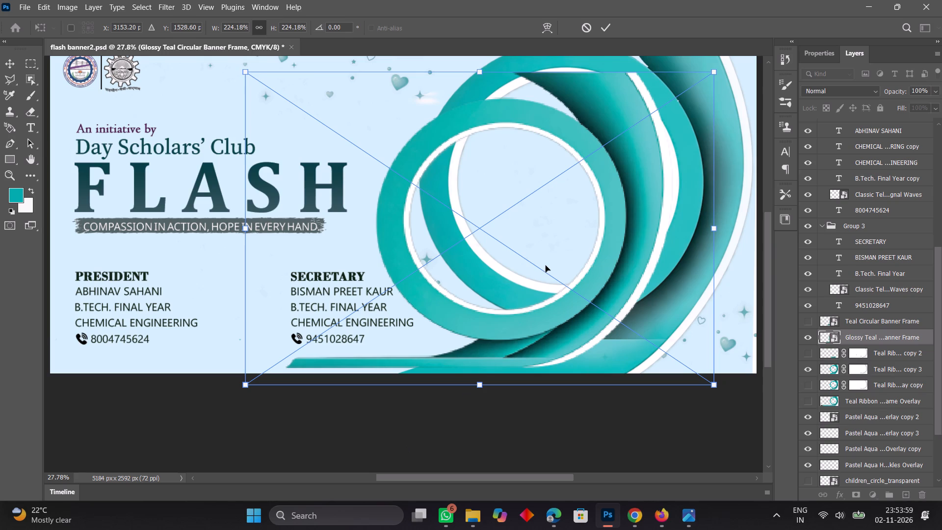
pyautogui.moveTo(556, 258); pyautogui.dragTo(624, 210)
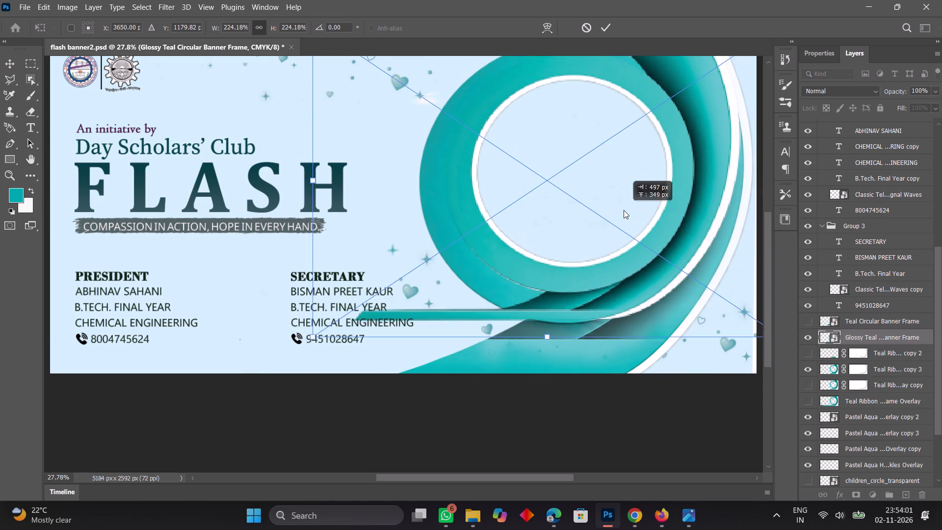
pyautogui.moveTo(624, 210); pyautogui.dragTo(621, 219)
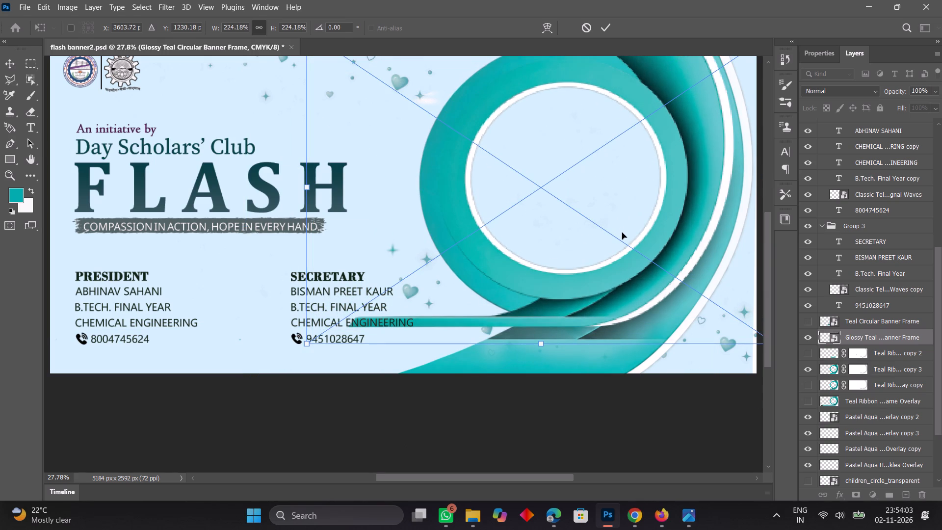
# Enlarge the new frame to about 271% and reposition it over the old ring with its strip along the banner's bottom edge.
pyautogui.hotkey('ctrl', '0')
pyautogui.hotkey('ctrl', '-')
pyautogui.hotkey('ctrl', '-')
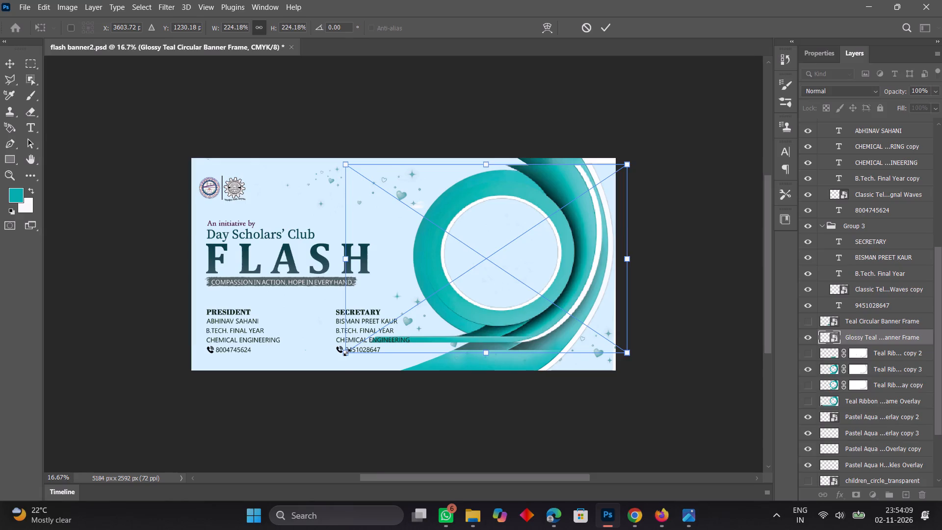
pyautogui.moveTo(347, 352); pyautogui.dragTo(312, 419)
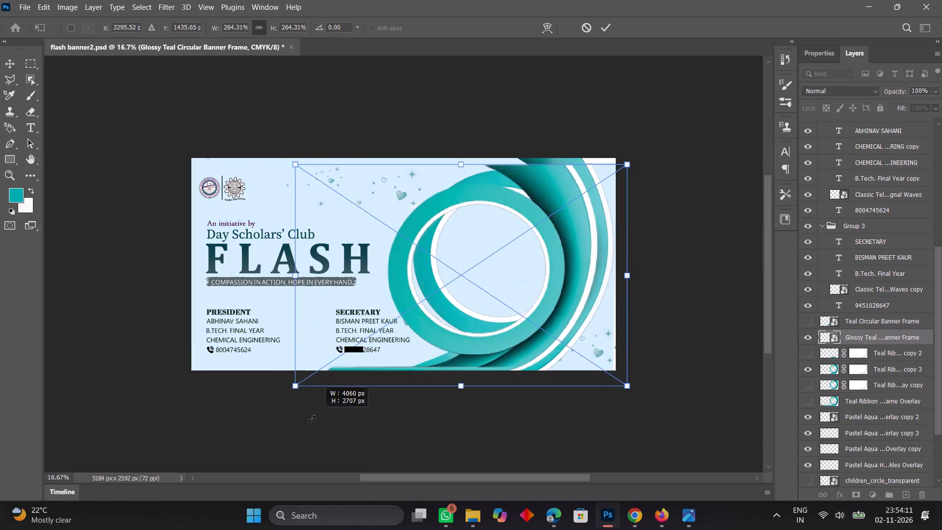
pyautogui.moveTo(312, 419); pyautogui.dragTo(307, 421)
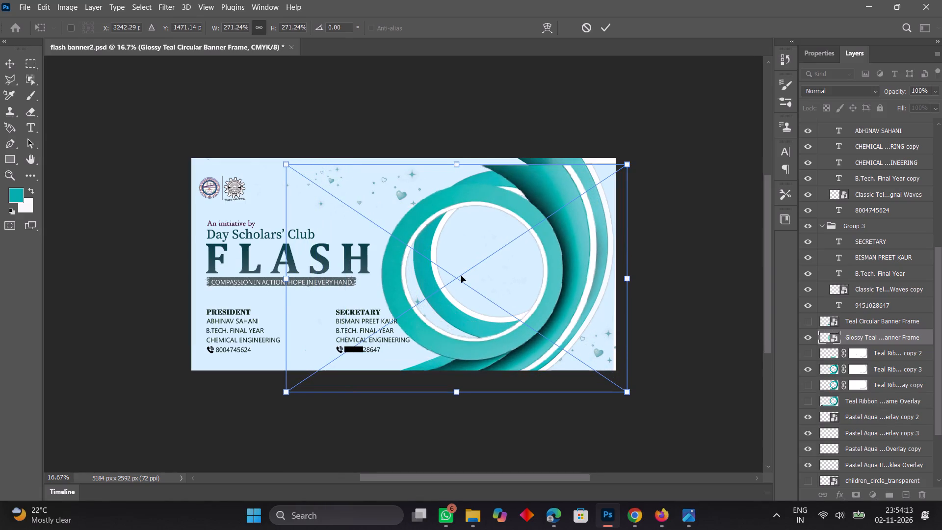
pyautogui.moveTo(461, 276); pyautogui.dragTo(485, 262)
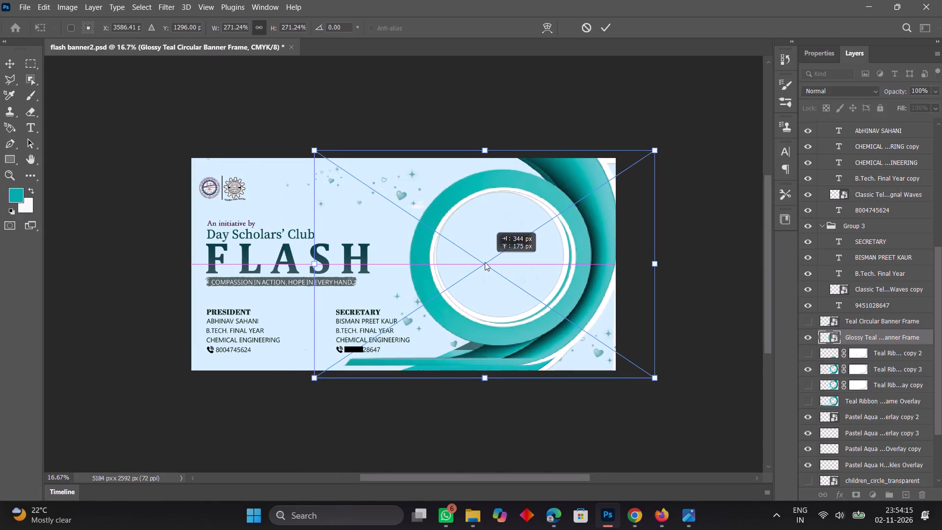
pyautogui.moveTo(485, 262); pyautogui.dragTo(485, 260)
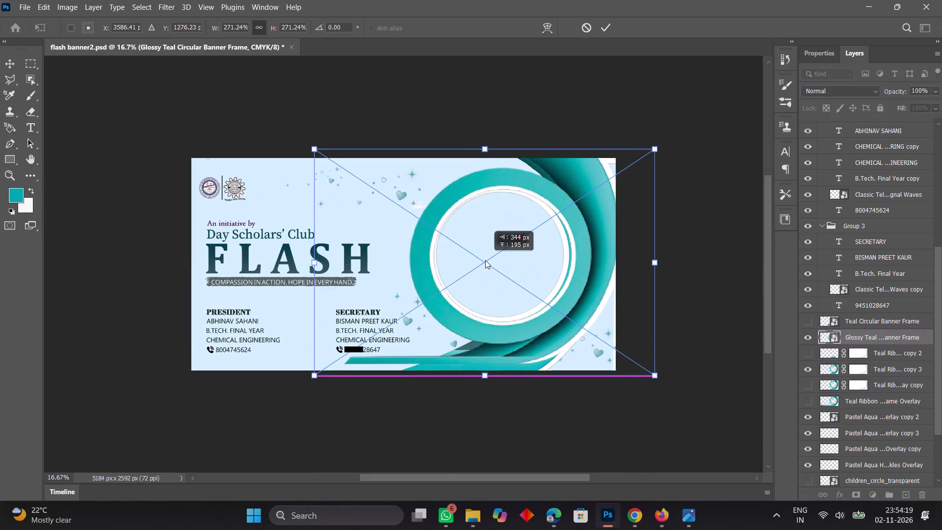
pyautogui.moveTo(485, 260); pyautogui.dragTo(482, 264)
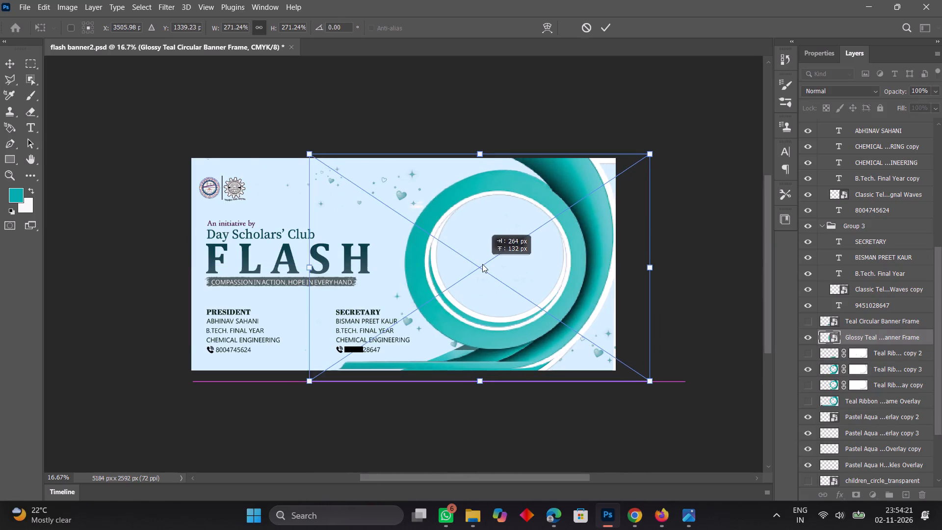
pyautogui.moveTo(482, 264); pyautogui.dragTo(473, 278)
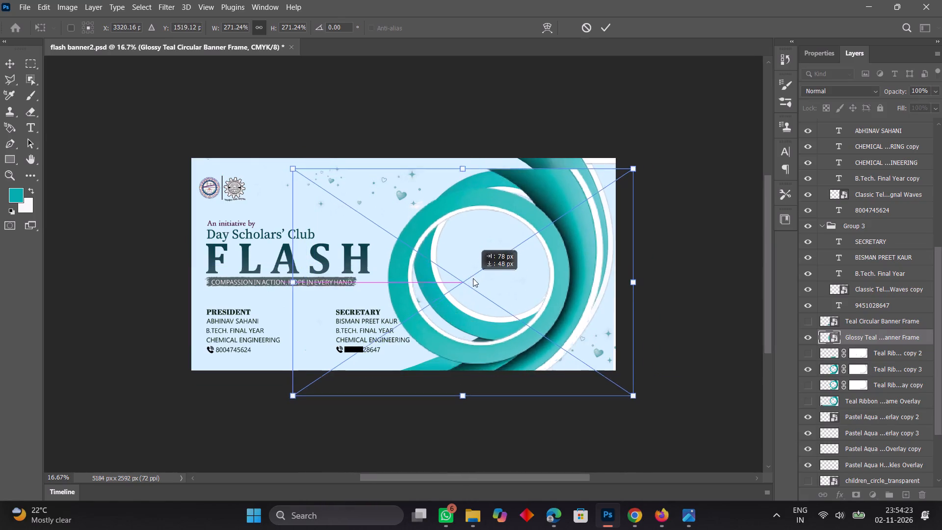
pyautogui.moveTo(473, 278); pyautogui.dragTo(483, 272)
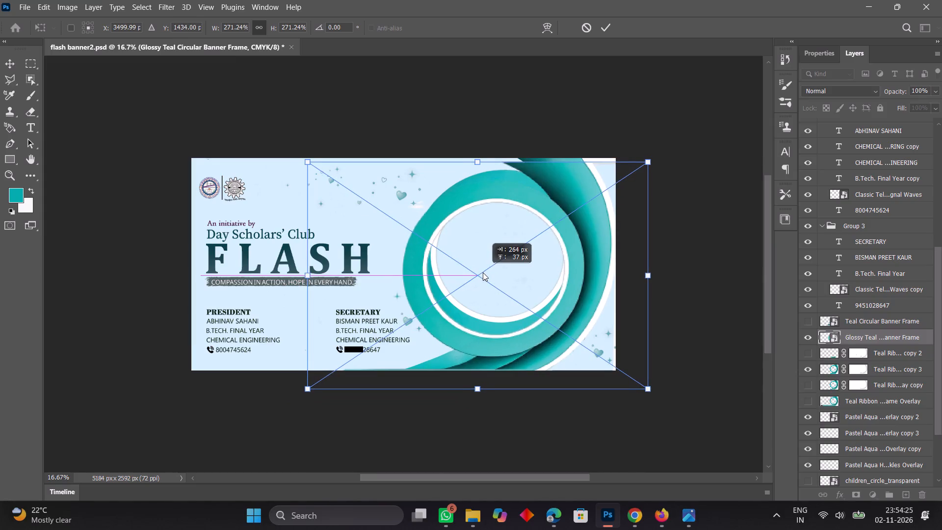
pyautogui.moveTo(483, 272); pyautogui.dragTo(478, 269)
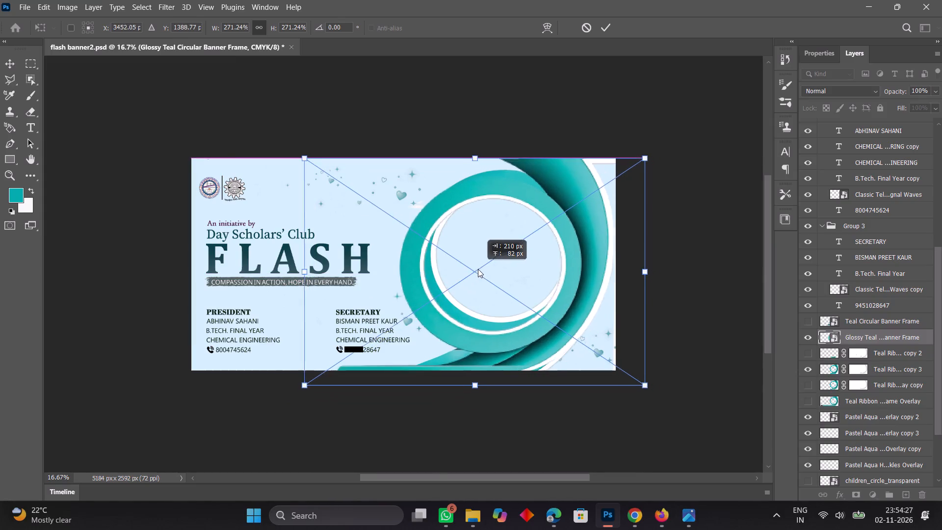
pyautogui.moveTo(478, 269); pyautogui.dragTo(479, 270)
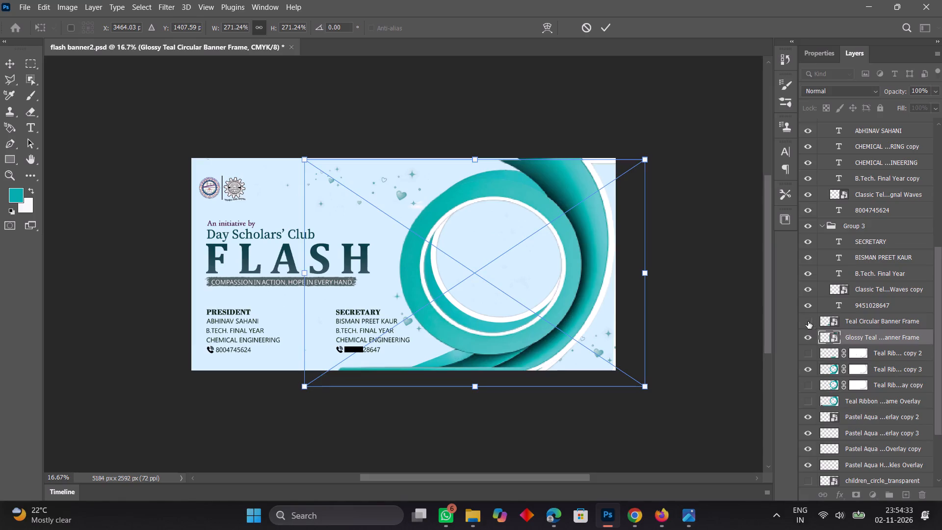
# Apply the frame's transform and hide the old Teal Ribbon frame copy 3 layer.
pyautogui.click(808, 367)
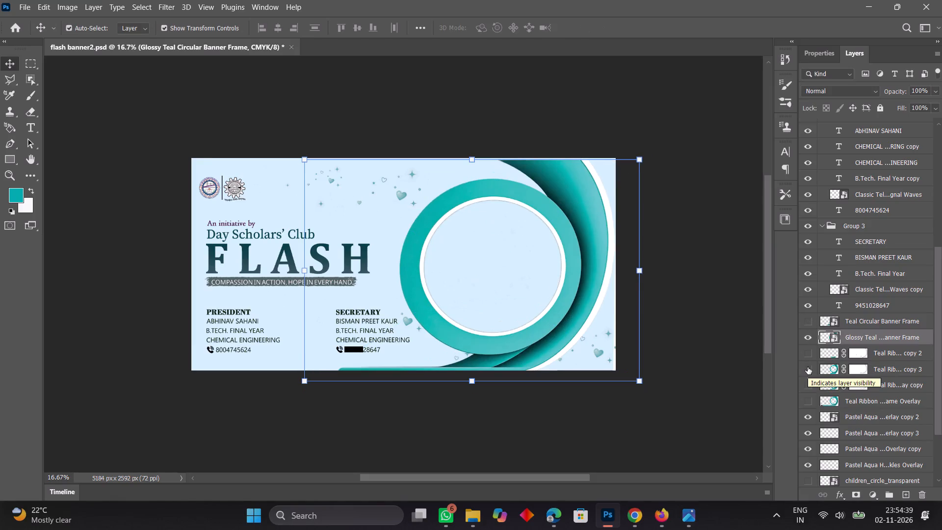
# Nudge the new frame slightly up and to the right on the banner.
pyautogui.press('Up')
pyautogui.press('Up')
pyautogui.press('Up')
pyautogui.press('Up')
pyautogui.press('Up')
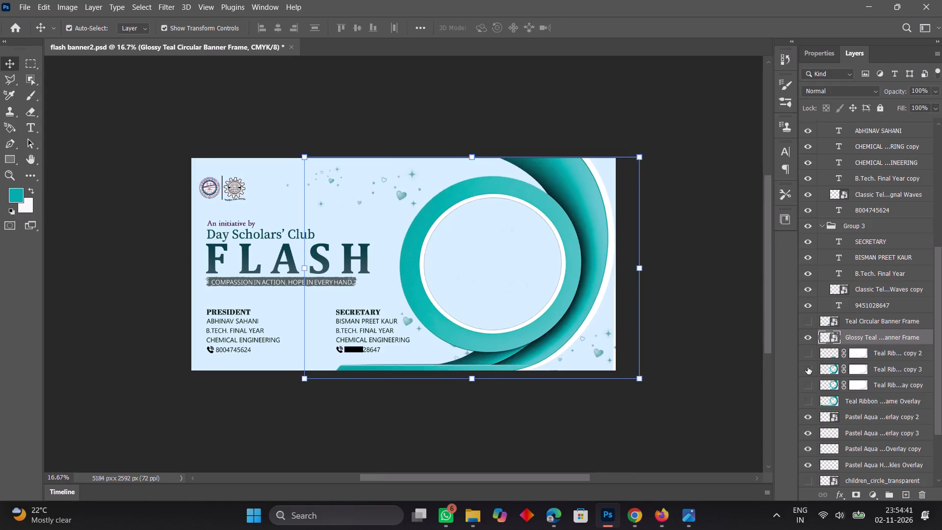
pyautogui.press('Right')
pyautogui.press('Right')
pyautogui.press('Right')
pyautogui.press('Right')
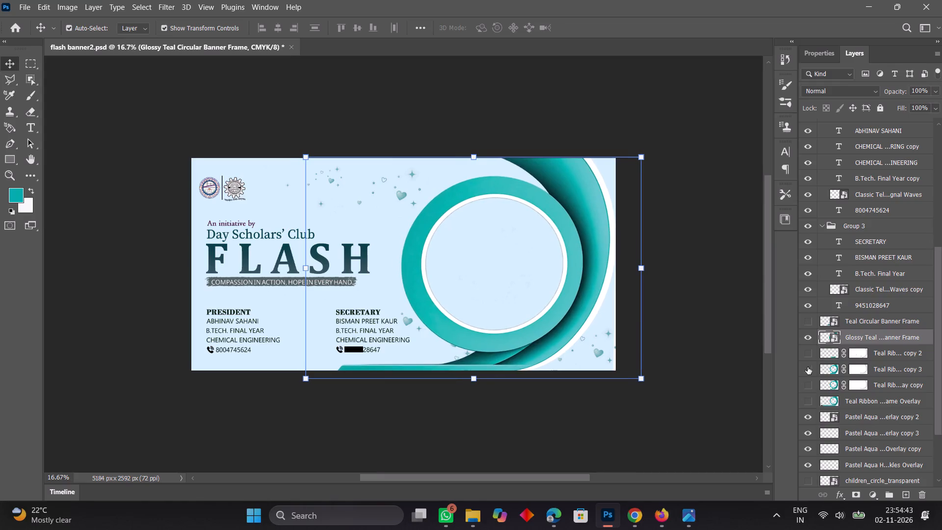
# Show the children_circle_transparent photo layer inside the new frame, leaving the Joyful Gift layer hidden.
pyautogui.scroll(-1, 799, 447)
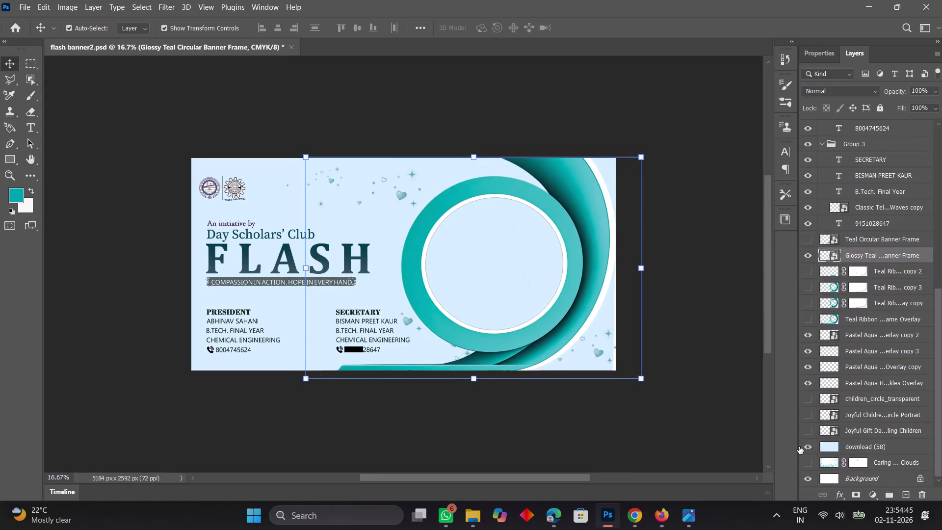
pyautogui.click(809, 429)
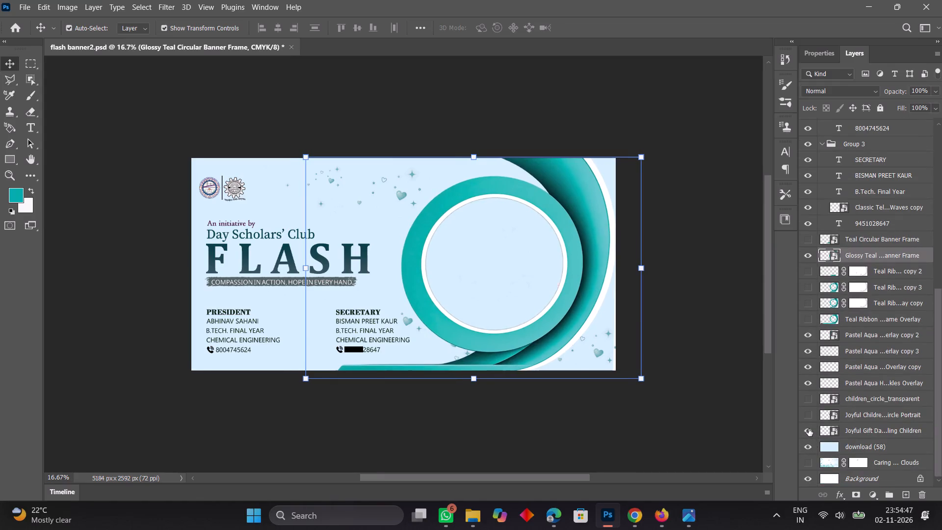
pyautogui.click(809, 429)
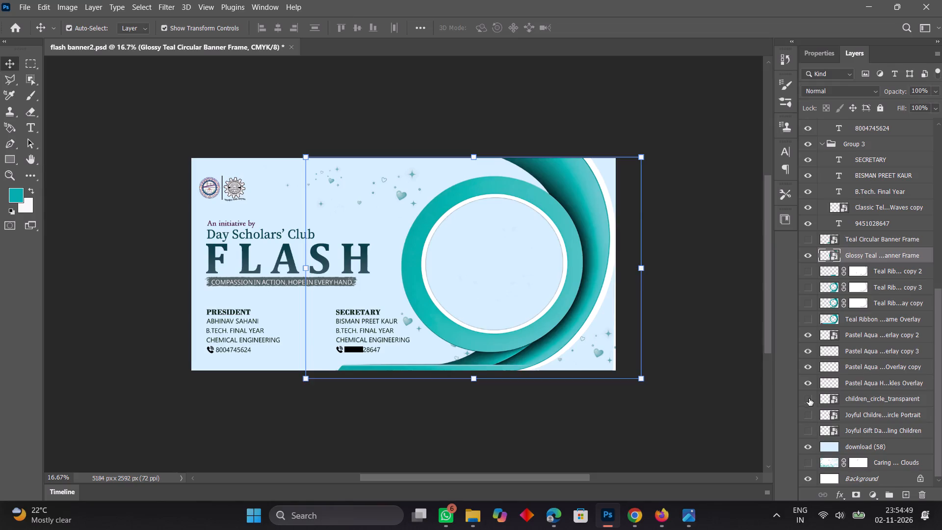
pyautogui.click(808, 397)
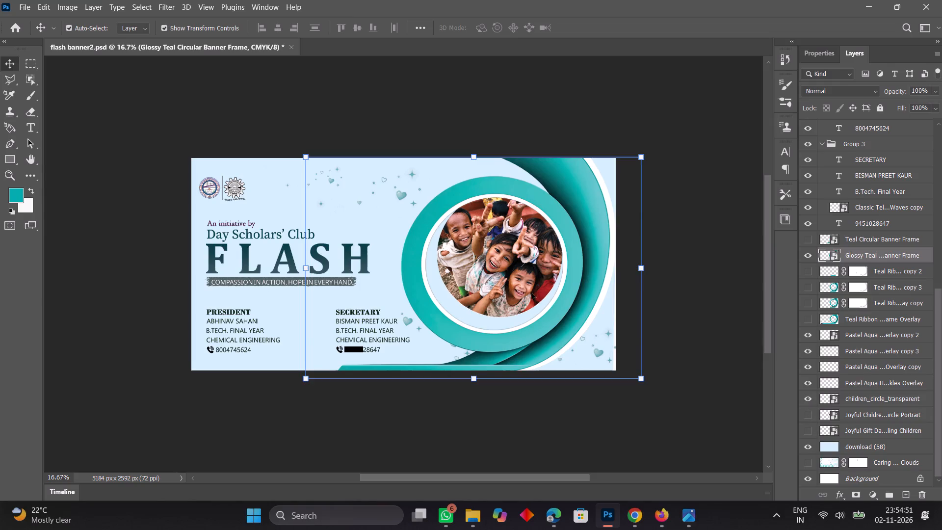
# Nudge the round children's photo down and to the left to centre it inside the white ring of the new frame.
pyautogui.click(505, 286)
pyautogui.press('Down')
pyautogui.press('Down')
pyautogui.press('Down')
pyautogui.press('Down')
pyautogui.press('Down')
pyautogui.press('Down')
pyautogui.press('Down')
pyautogui.press('Down')
pyautogui.press('Down')
pyautogui.press('Down')
pyautogui.press('Down')
pyautogui.press('Down')
pyautogui.press('Down')
pyautogui.press('Down')
pyautogui.press('Down')
pyautogui.press('Down')
pyautogui.press('Down')
pyautogui.press('Down')
pyautogui.press('Down')
pyautogui.press('Down')
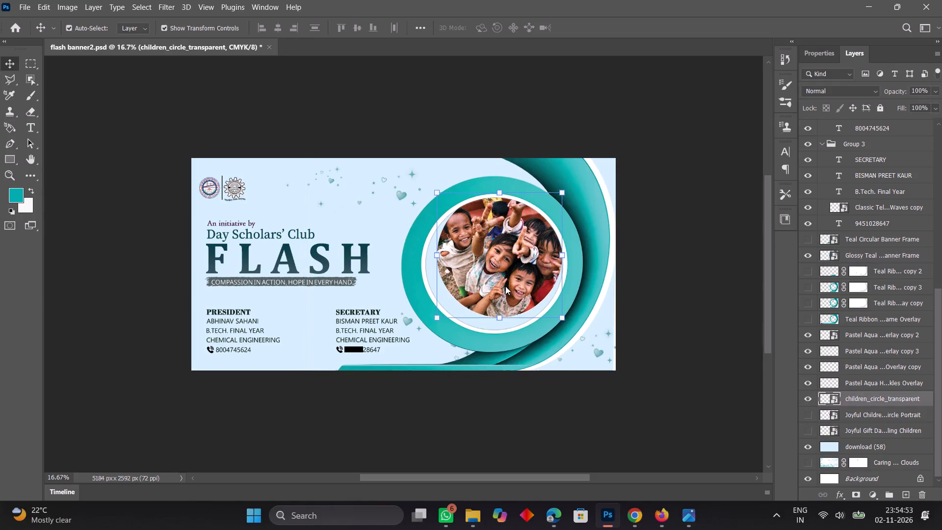
pyautogui.press('Left')
pyautogui.press('Left')
pyautogui.press('Left')
pyautogui.press('Left')
pyautogui.press('Left')
pyautogui.press('Left')
pyautogui.press('Left')
pyautogui.press('Left')
pyautogui.press('Left')
pyautogui.press('Left')
pyautogui.press('Left')
pyautogui.press('Left')
pyautogui.press('Left')
pyautogui.press('Left')
pyautogui.press('Left')
pyautogui.press('Left')
pyautogui.press('Left')
pyautogui.press('Left')
pyautogui.press('Left')
pyautogui.press('Left')
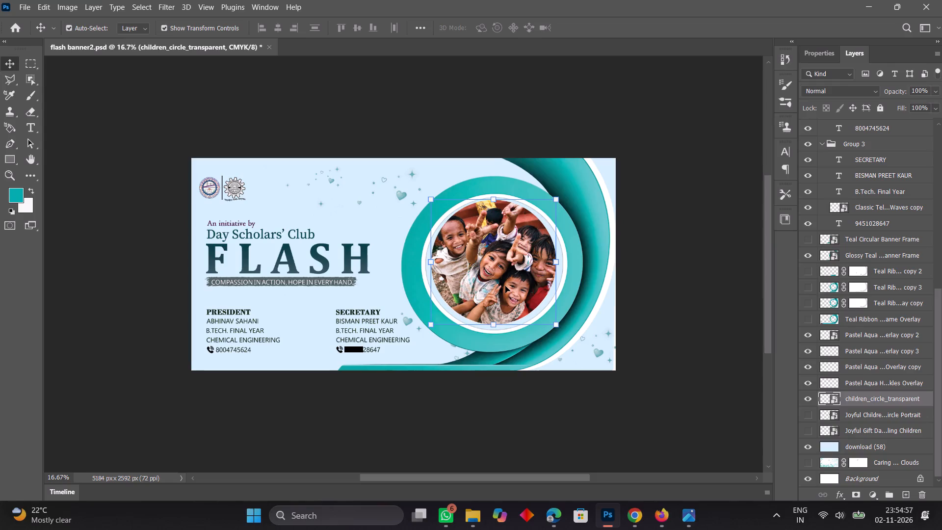
pyautogui.press('Up')
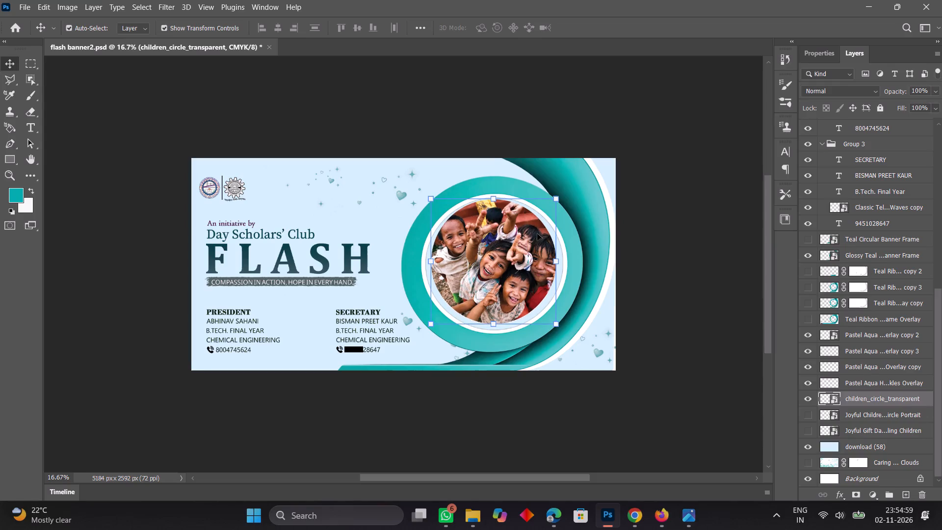
# Scale the Glossy Teal Circular Banner Frame to about 269.5%, nudge it slightly up and to the right, and apply the transform.
pyautogui.click(593, 197)
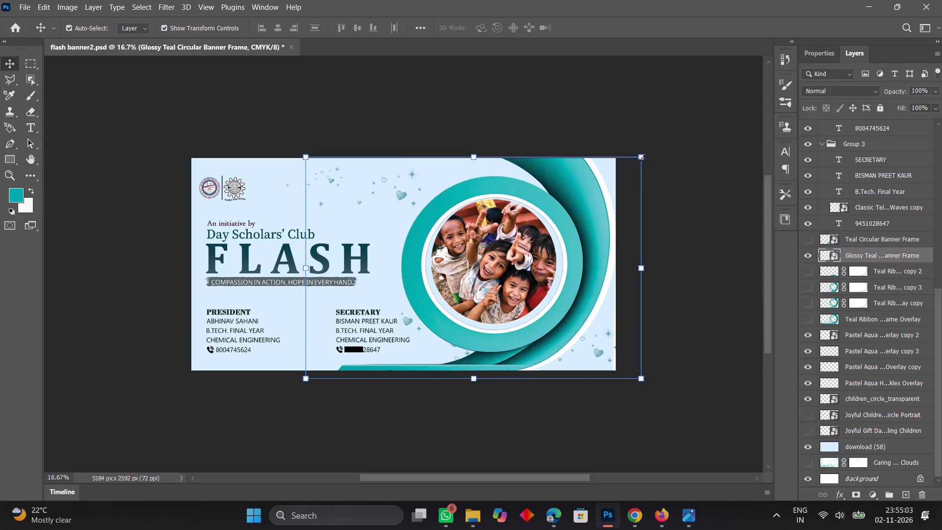
pyautogui.click(642, 158)
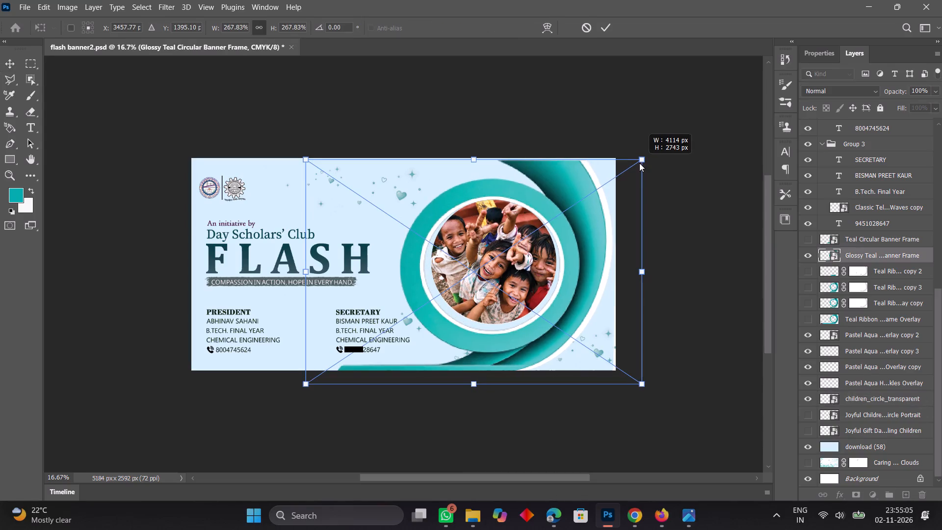
pyautogui.press('Up')
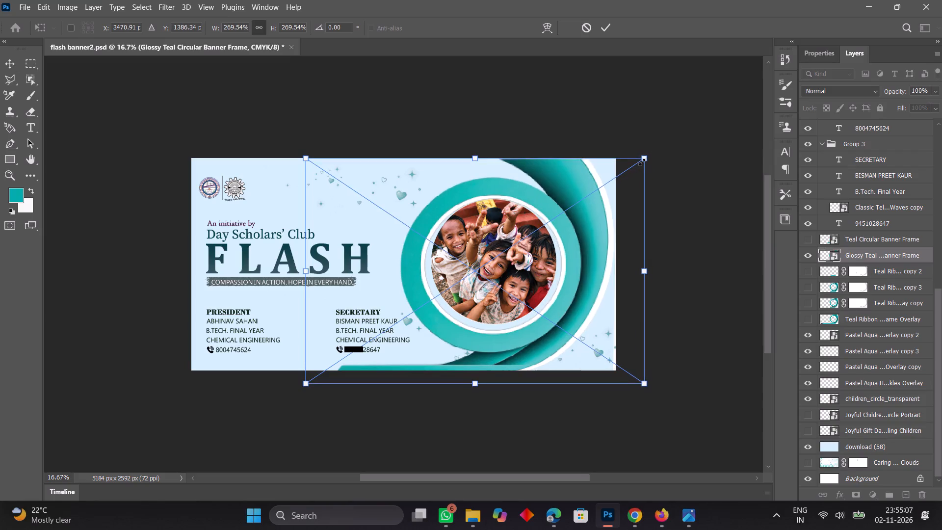
pyautogui.press('Up')
pyautogui.press('Up')
pyautogui.press('Right')
pyautogui.press('Right')
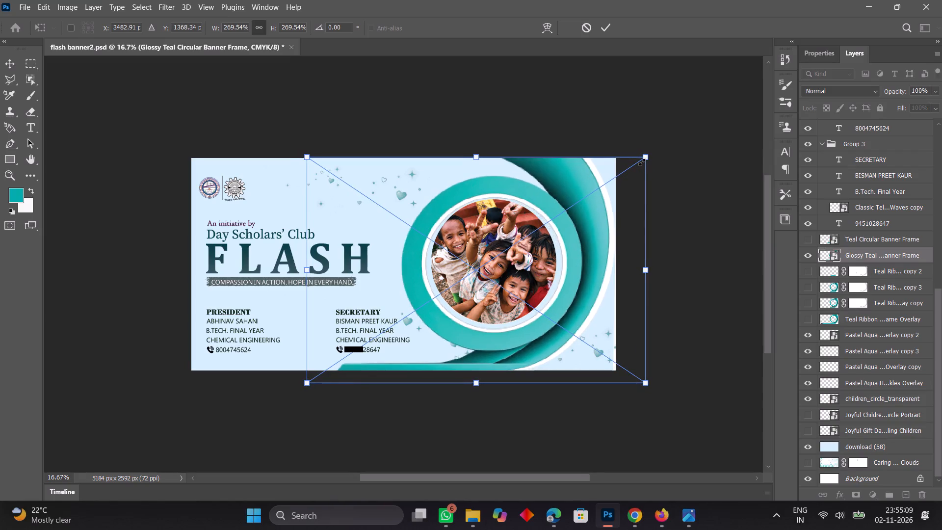
pyautogui.press('Up')
pyautogui.press('Up')
pyautogui.press('Up')
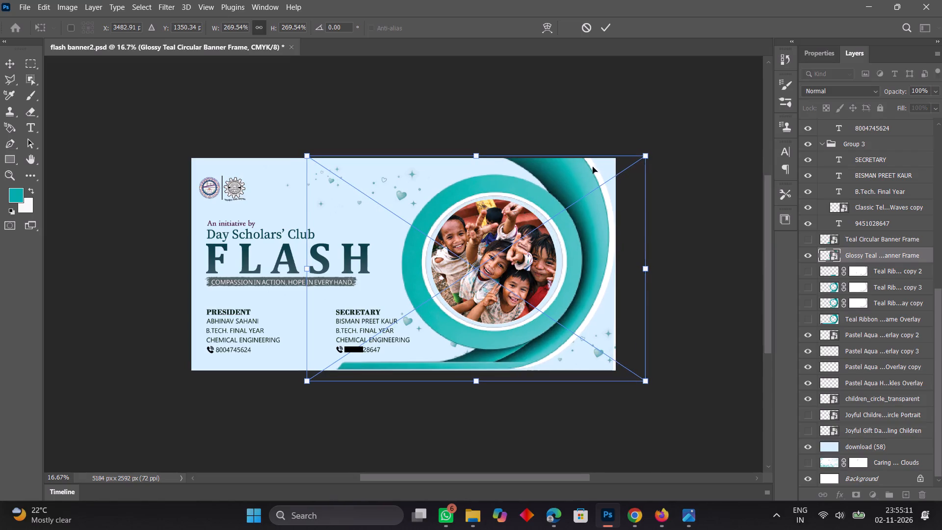
pyautogui.press('Down')
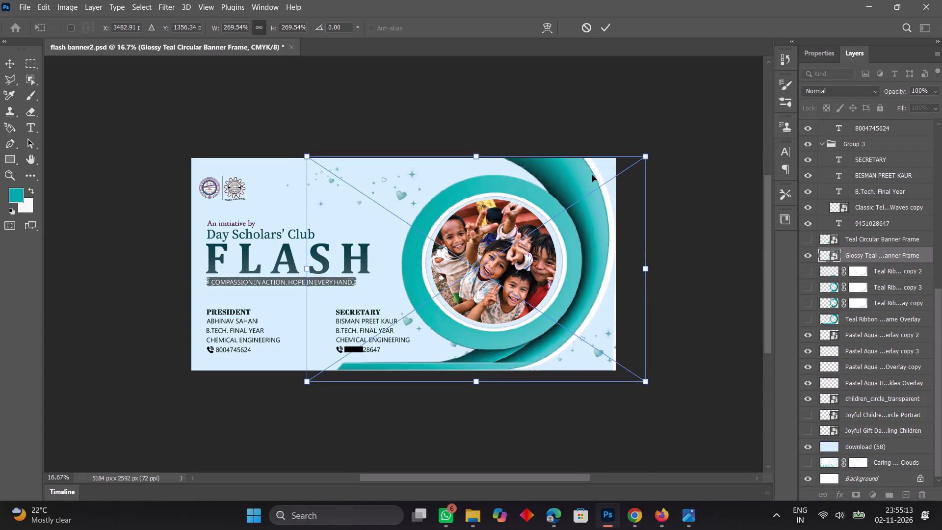
pyautogui.press('Down')
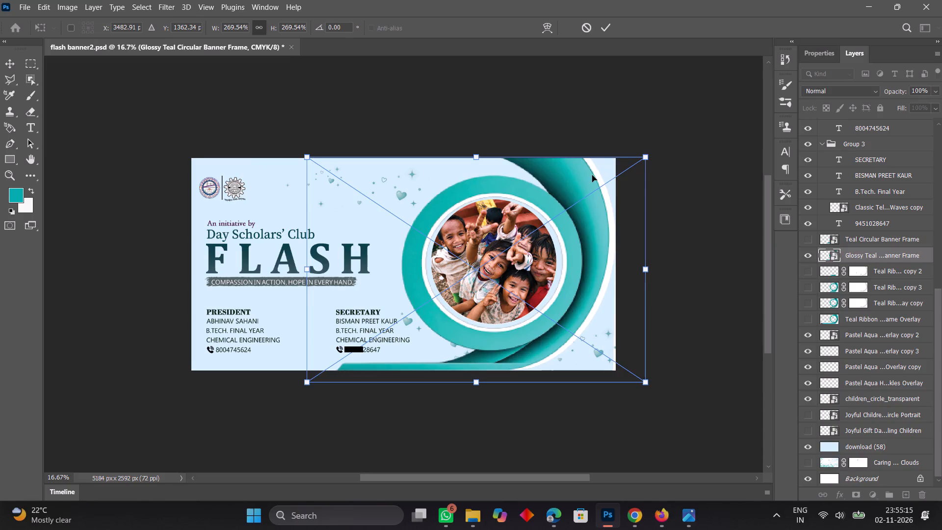
pyautogui.click(10, 63)
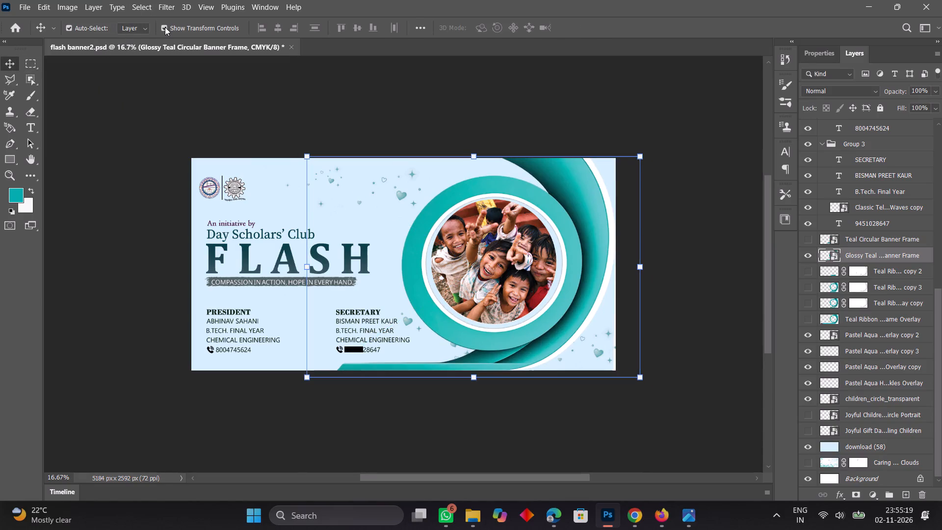
pyautogui.click(165, 27)
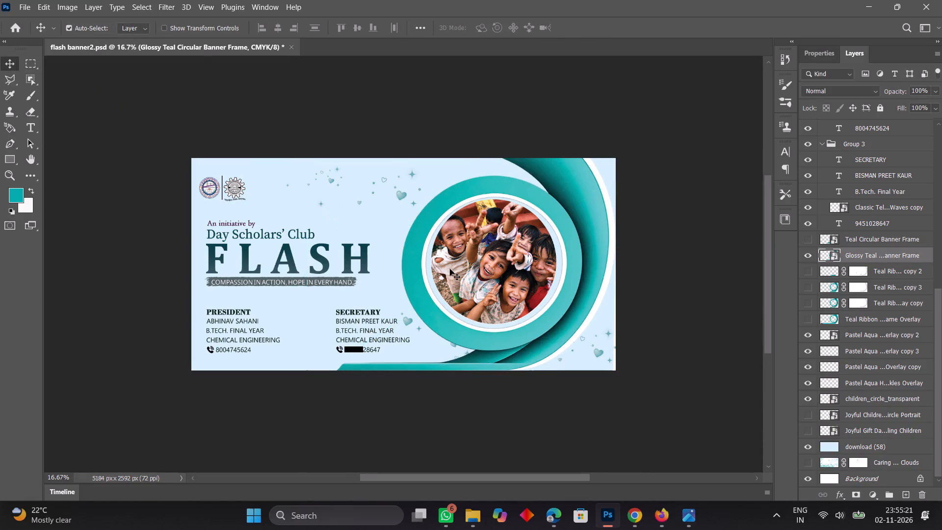
# Enlarge the round children's photo to about 131% from its lower-left and upper-right corners to fill the frame's white ring.
pyautogui.click(450, 269)
pyautogui.click(450, 269)
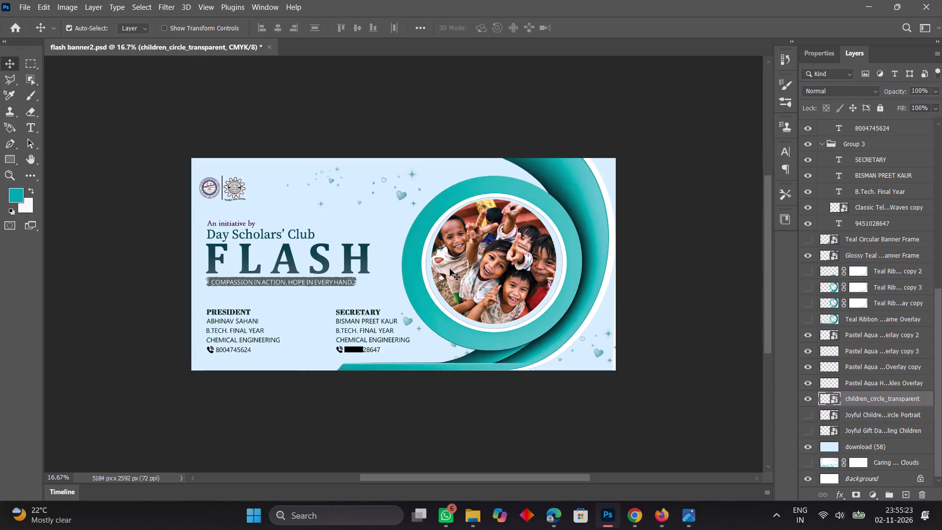
pyautogui.click(163, 26)
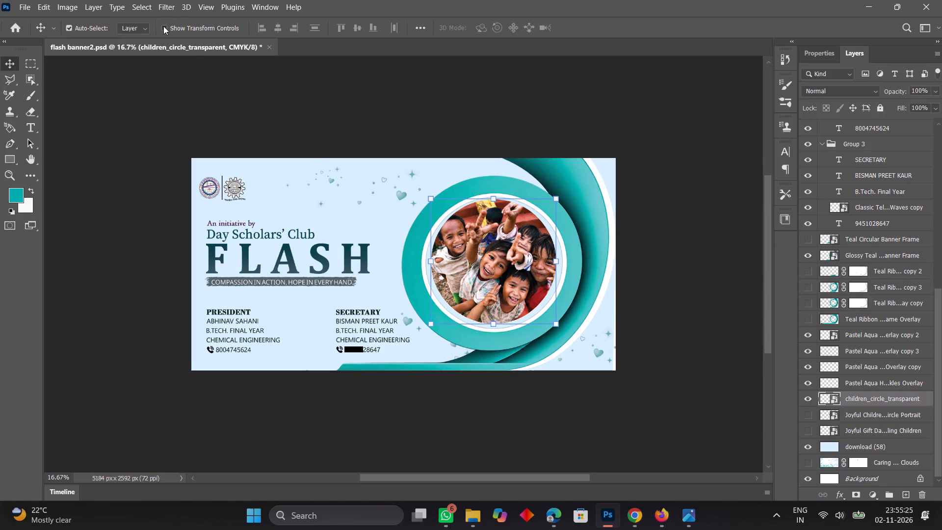
pyautogui.click(432, 322)
pyautogui.moveTo(432, 322); pyautogui.dragTo(428, 329)
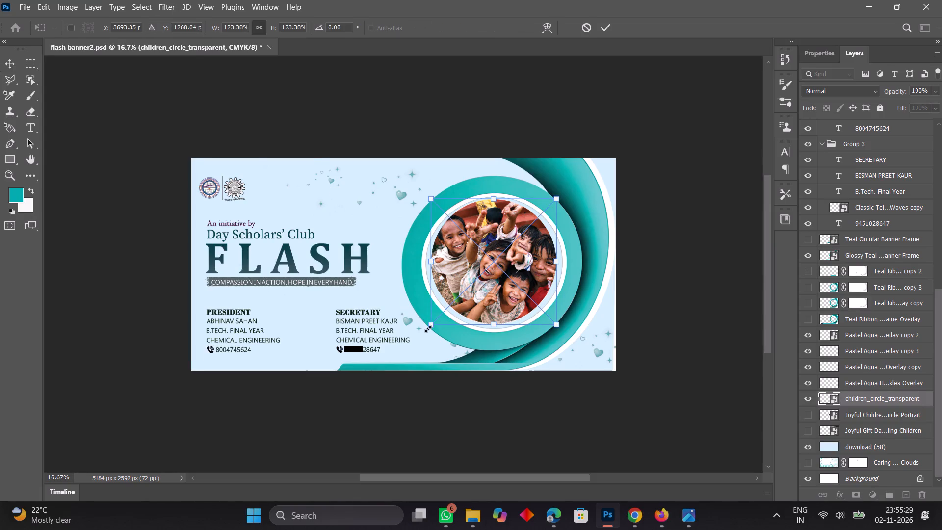
pyautogui.moveTo(428, 329); pyautogui.dragTo(421, 337)
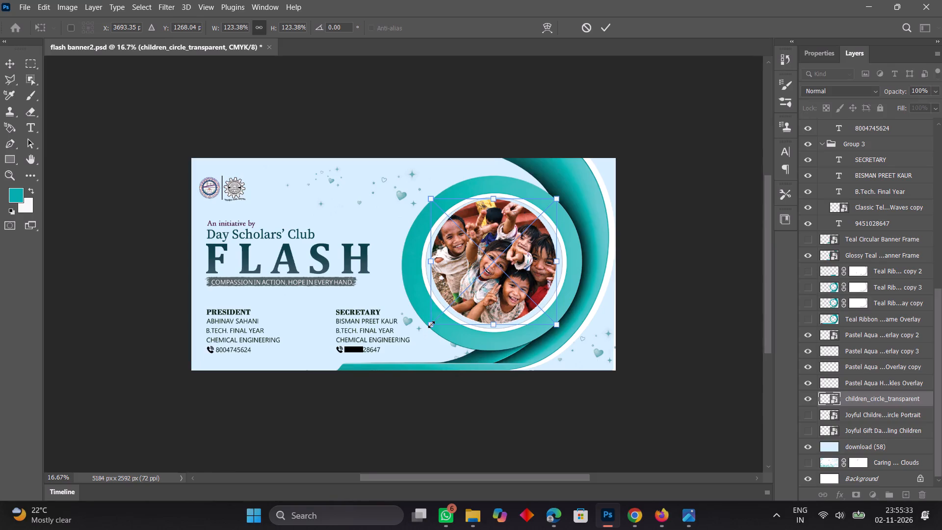
pyautogui.moveTo(431, 324); pyautogui.dragTo(427, 329)
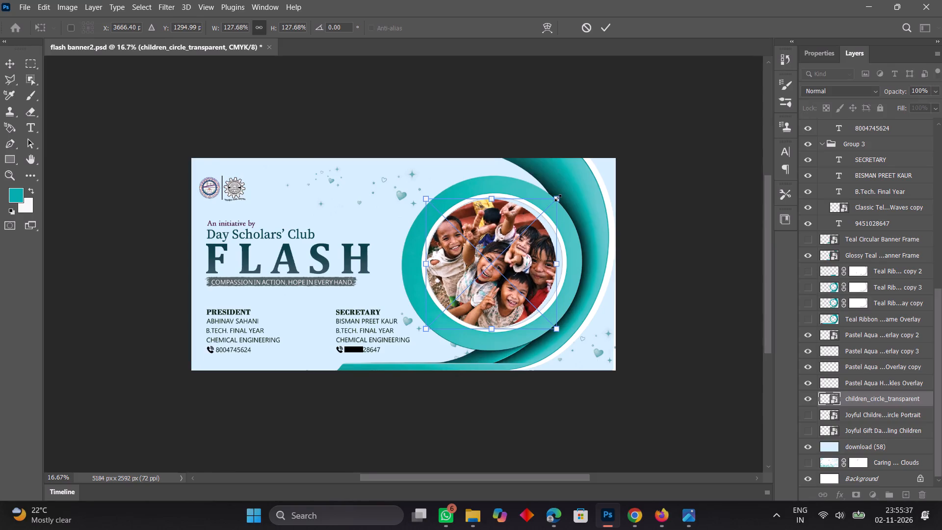
pyautogui.moveTo(558, 198); pyautogui.dragTo(564, 197)
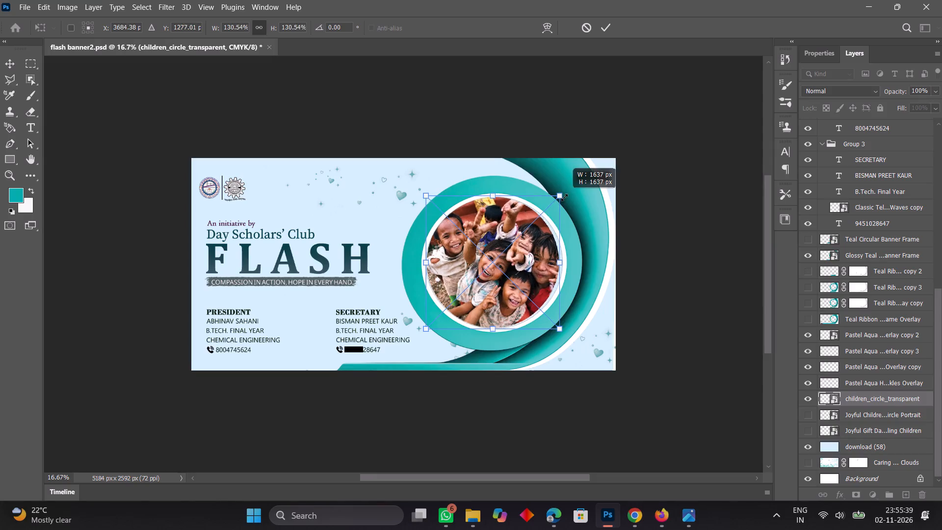
pyautogui.moveTo(564, 197); pyautogui.dragTo(565, 197)
# Nudge the children's photo right, enlarge it to about 133%, apply the transform and hide the transform controls.
pyautogui.press('Right')
pyautogui.press('Right')
pyautogui.press('Right')
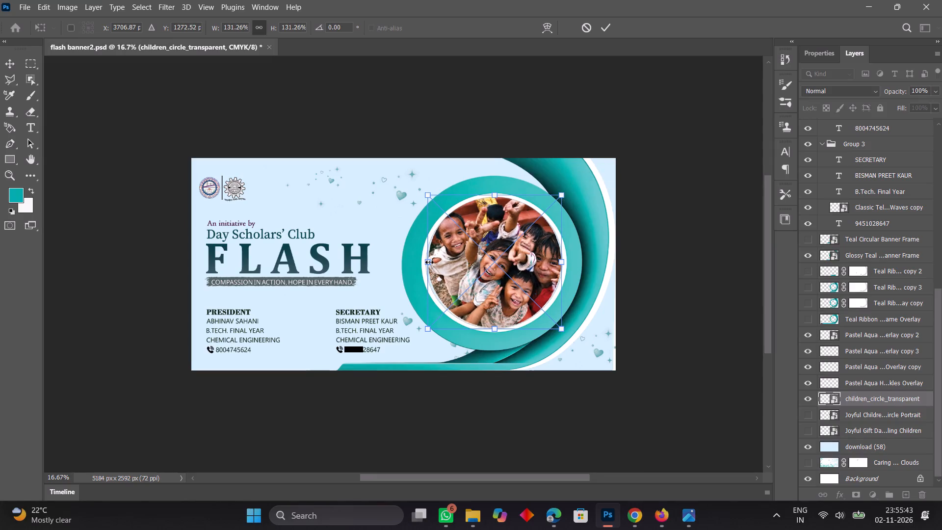
pyautogui.moveTo(429, 262); pyautogui.dragTo(424, 263)
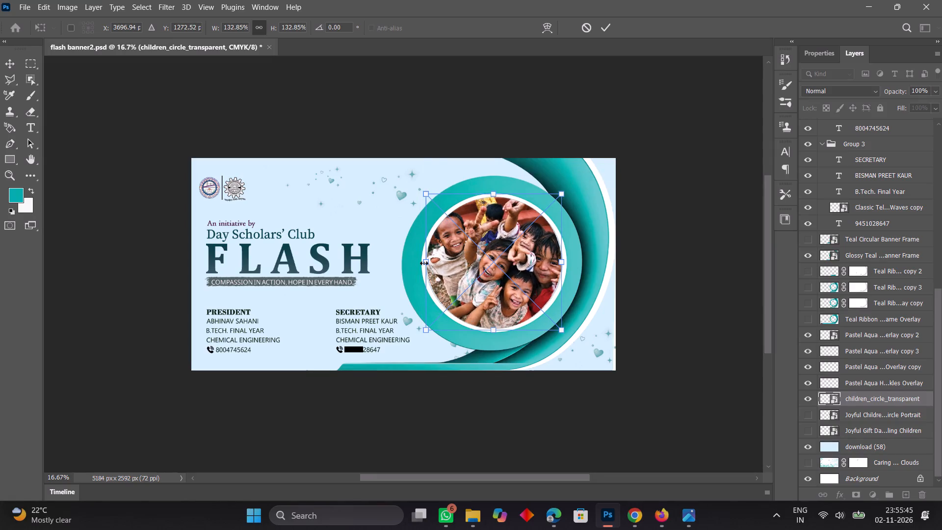
pyautogui.press('Right')
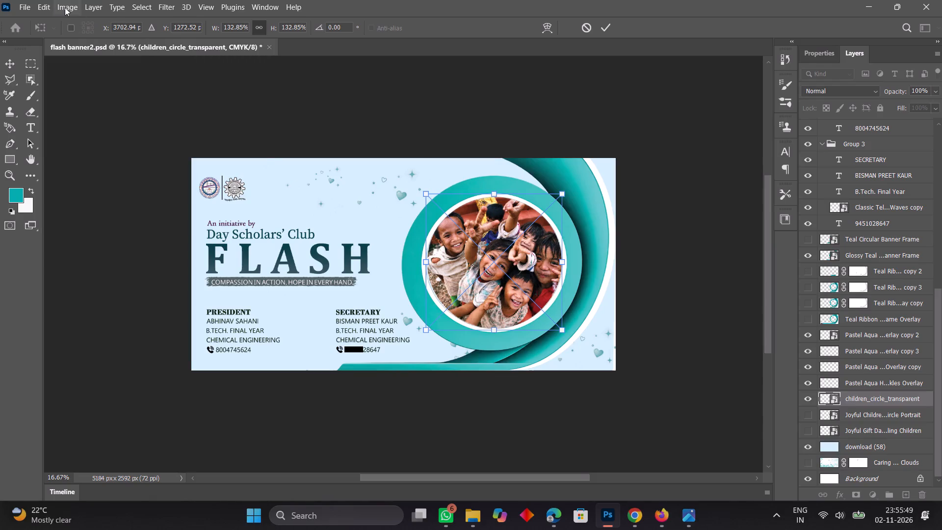
pyautogui.click(29, 6)
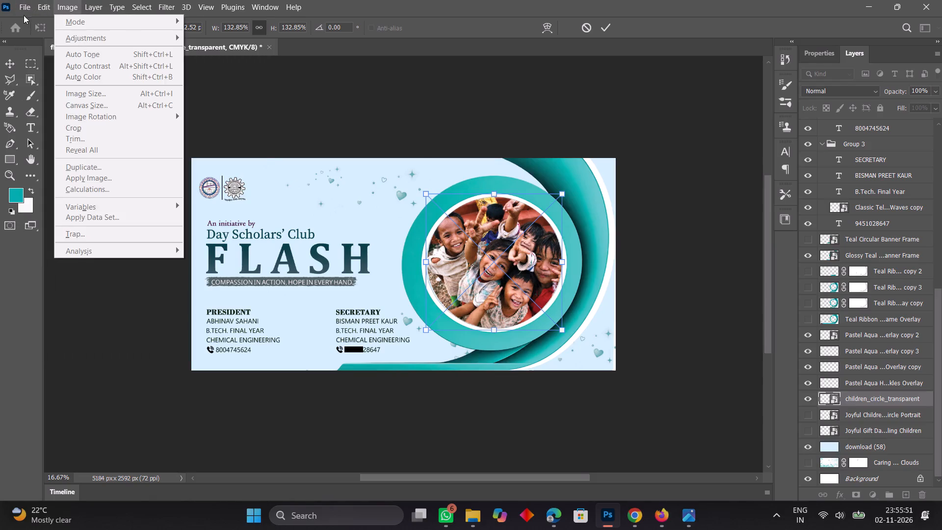
pyautogui.click(6, 65)
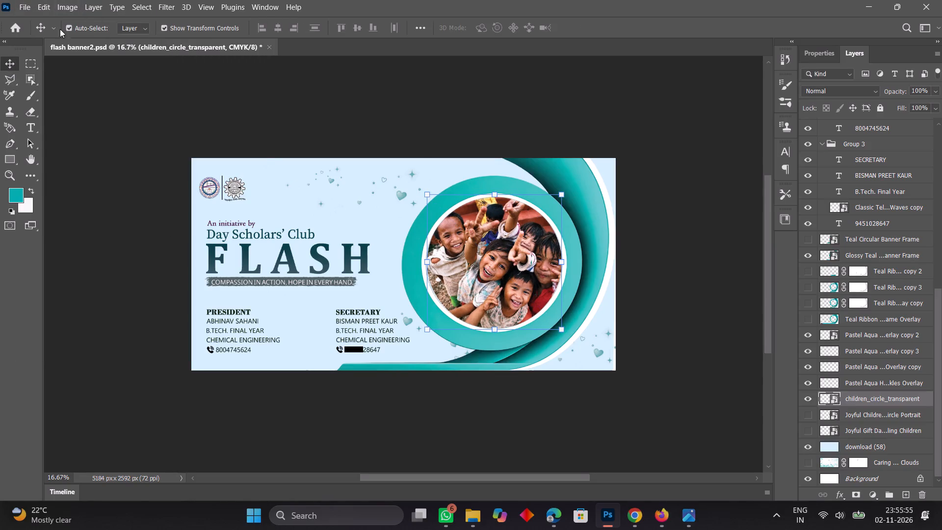
pyautogui.click(164, 28)
# Enlarge the children's photo slightly to 133.32% to close the gap at the ring's left edge, and apply the transform.
pyautogui.hotkey('ctrl', '+')
pyautogui.hotkey('ctrl', '+')
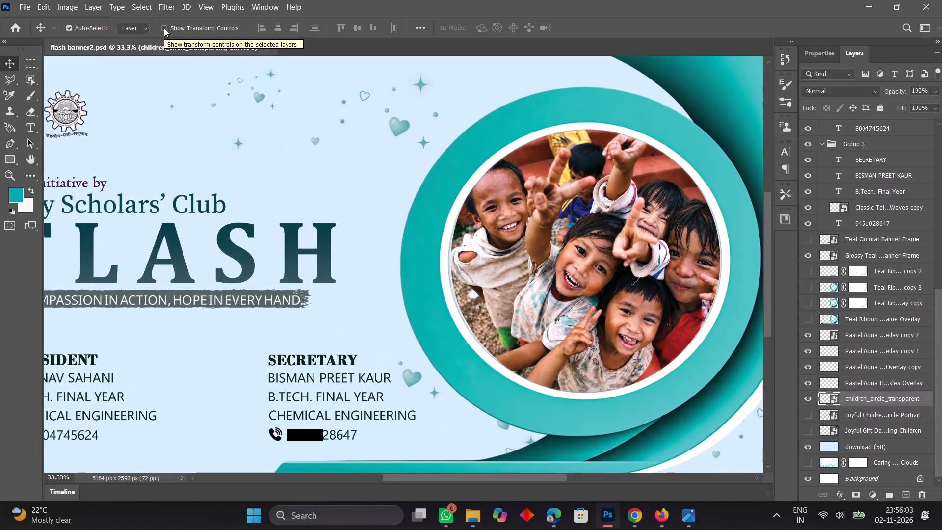
pyautogui.click(162, 27)
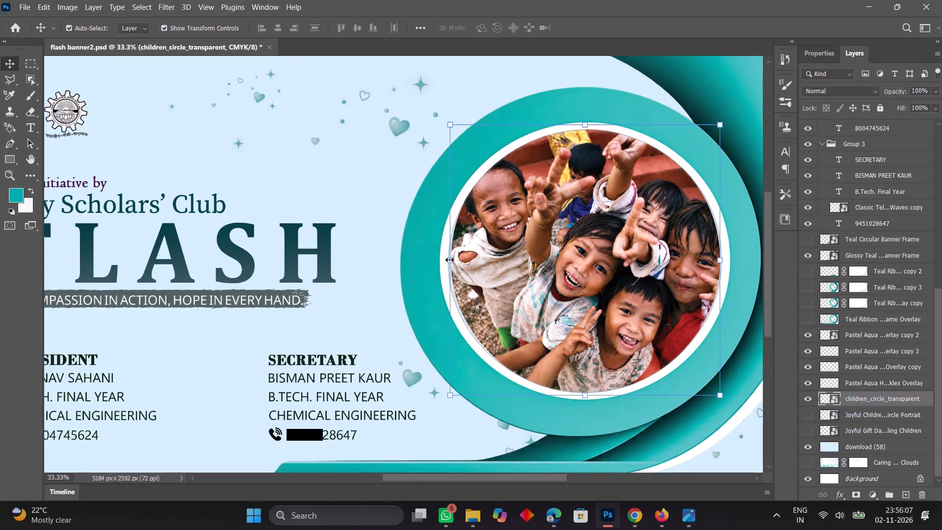
pyautogui.moveTo(449, 260); pyautogui.dragTo(445, 260)
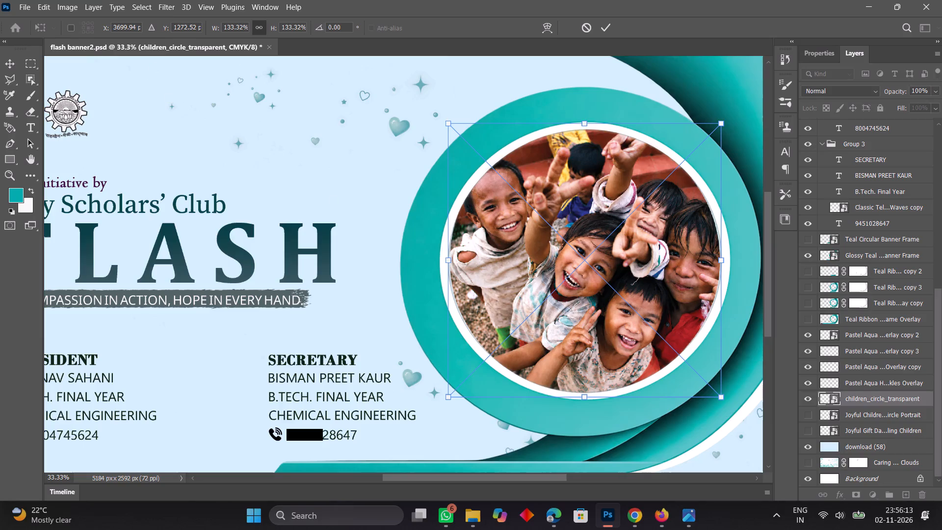
pyautogui.click(12, 62)
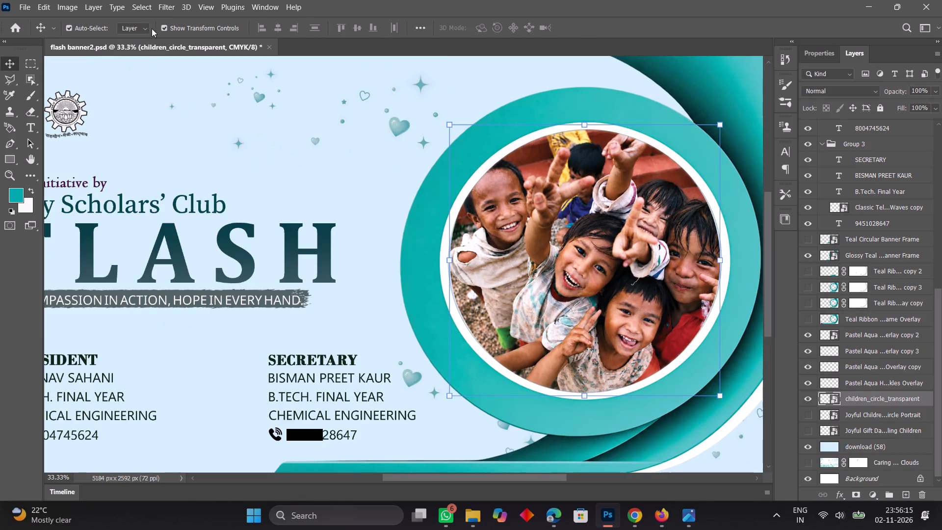
pyautogui.click(163, 28)
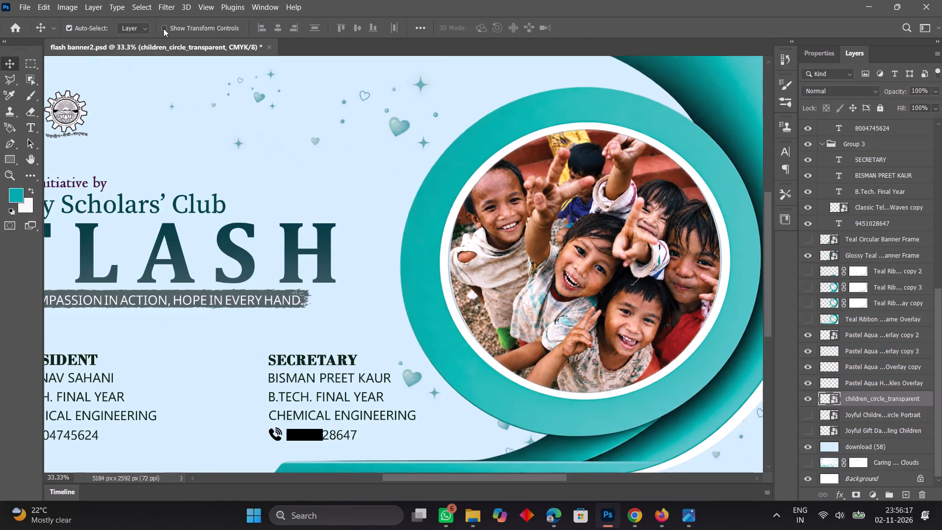
# Duplicate the Glossy Teal Circular Banner Frame layer and hide the original.
pyautogui.scroll(-1, 163, 28)
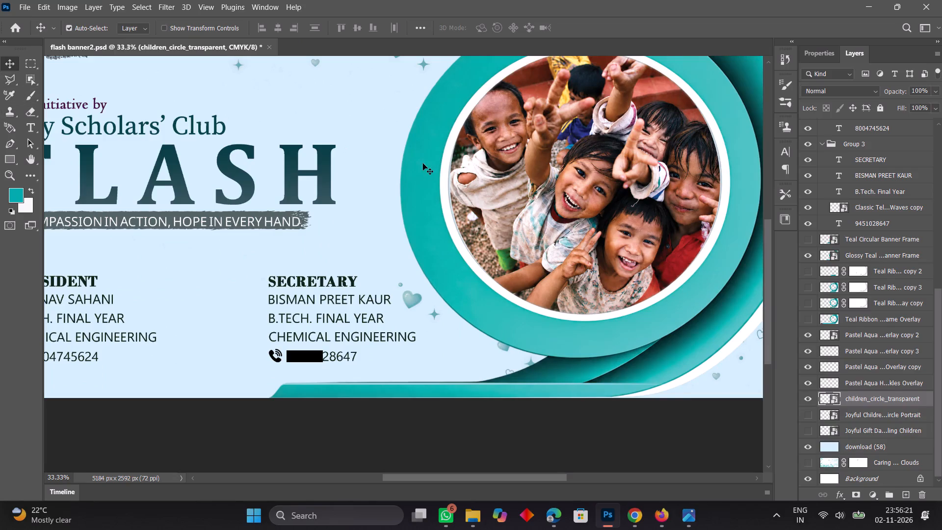
pyautogui.click(707, 309)
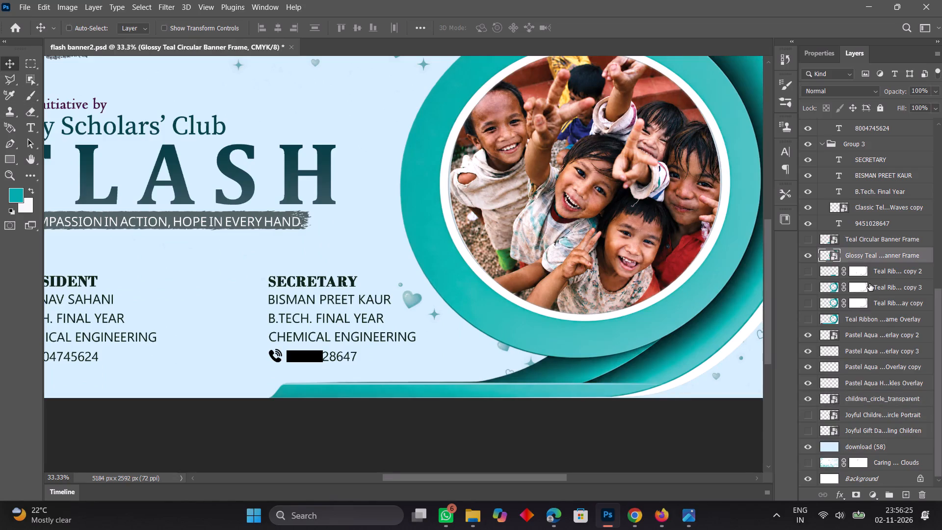
pyautogui.hotkey('ctrl', 'j')
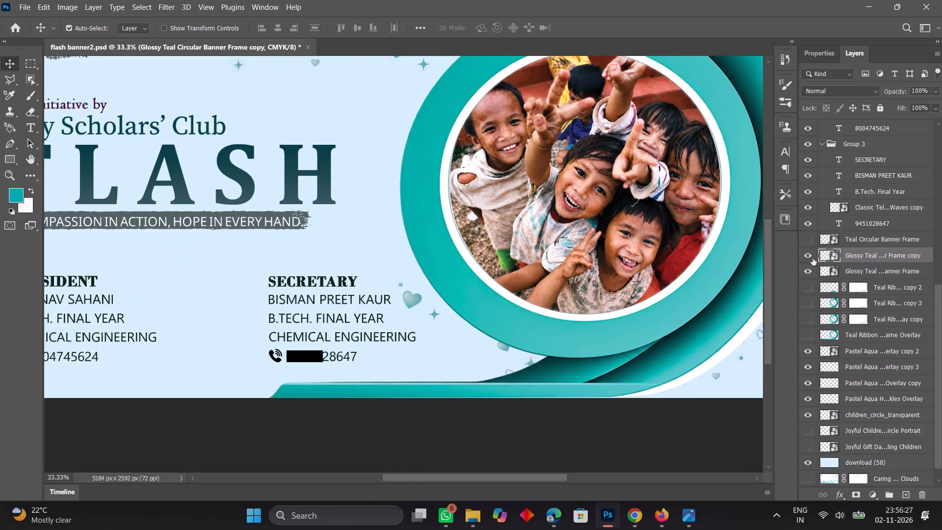
pyautogui.click(809, 272)
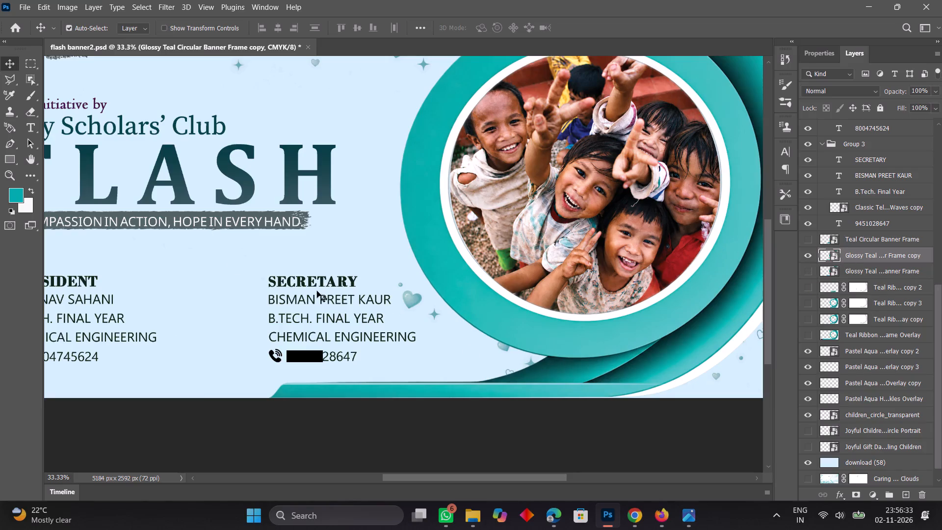
# Rasterize the Glossy Teal frame copy for editing with the Eraser tool.
pyautogui.click(29, 112)
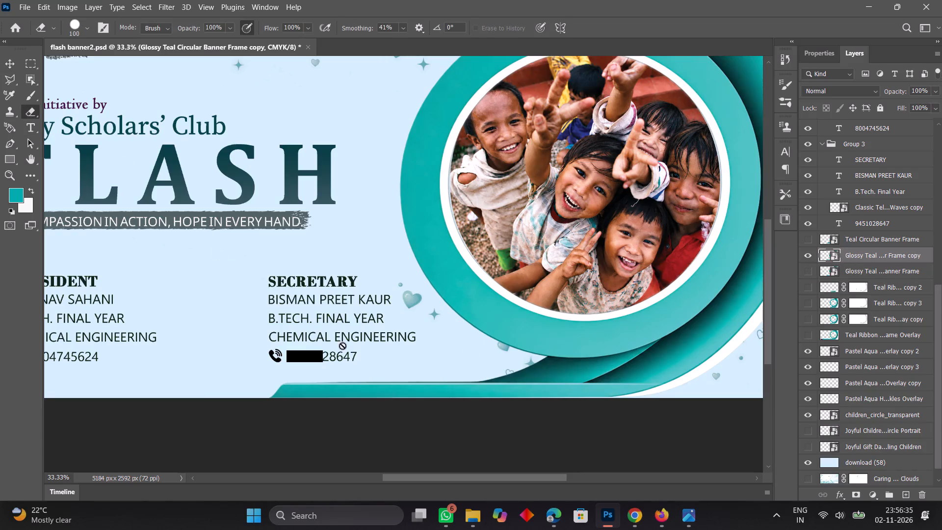
pyautogui.click(468, 387)
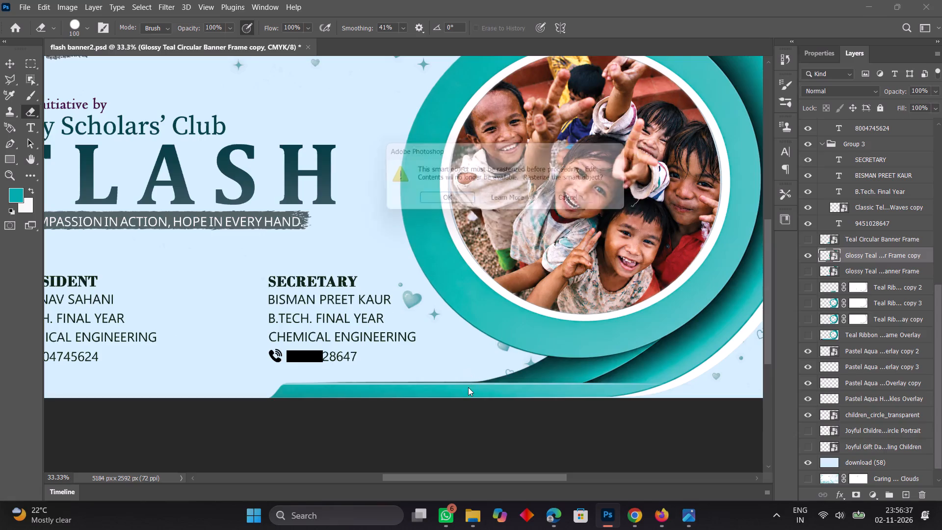
pyautogui.click(452, 203)
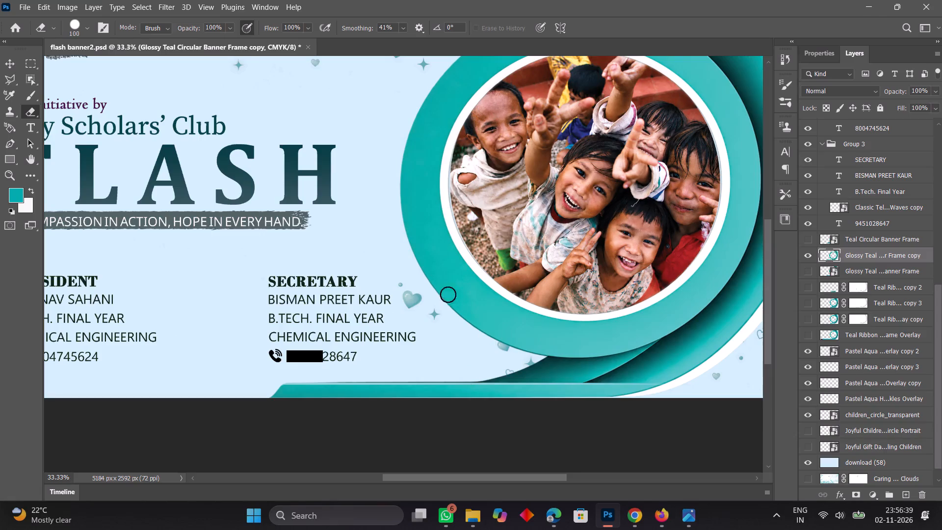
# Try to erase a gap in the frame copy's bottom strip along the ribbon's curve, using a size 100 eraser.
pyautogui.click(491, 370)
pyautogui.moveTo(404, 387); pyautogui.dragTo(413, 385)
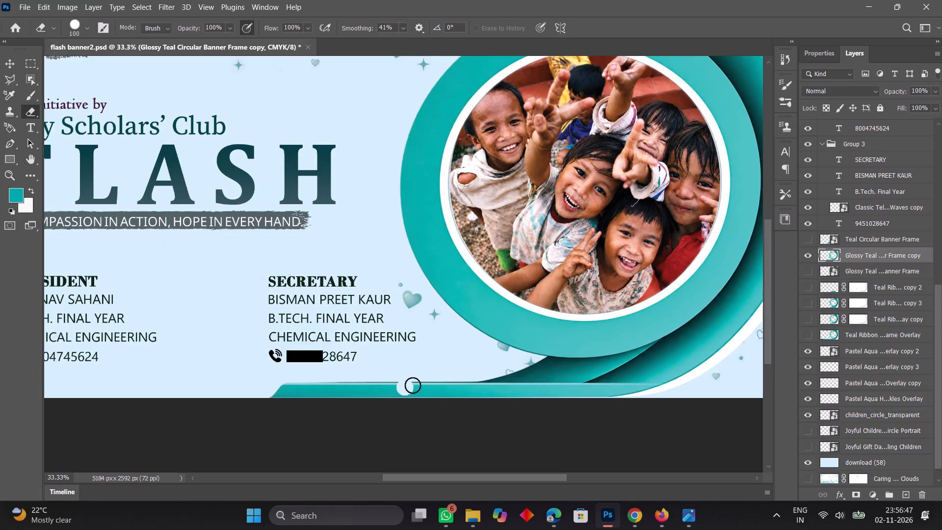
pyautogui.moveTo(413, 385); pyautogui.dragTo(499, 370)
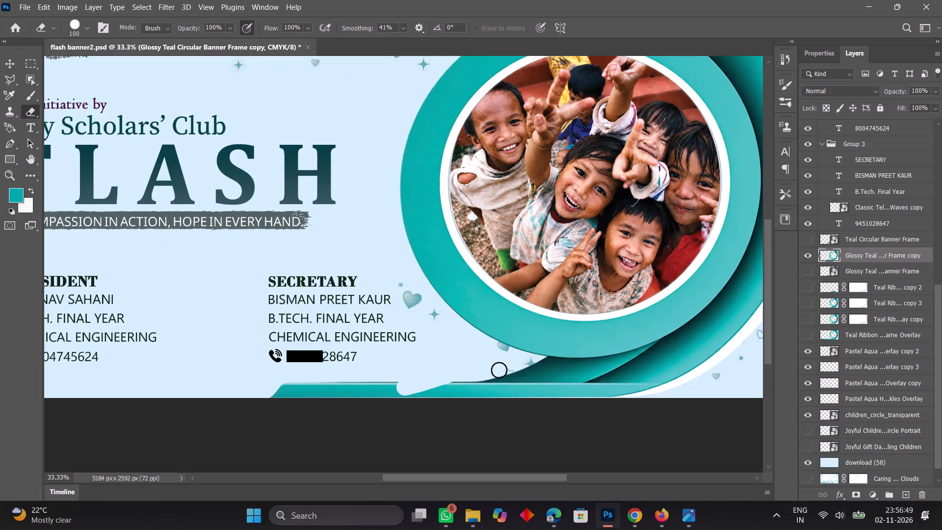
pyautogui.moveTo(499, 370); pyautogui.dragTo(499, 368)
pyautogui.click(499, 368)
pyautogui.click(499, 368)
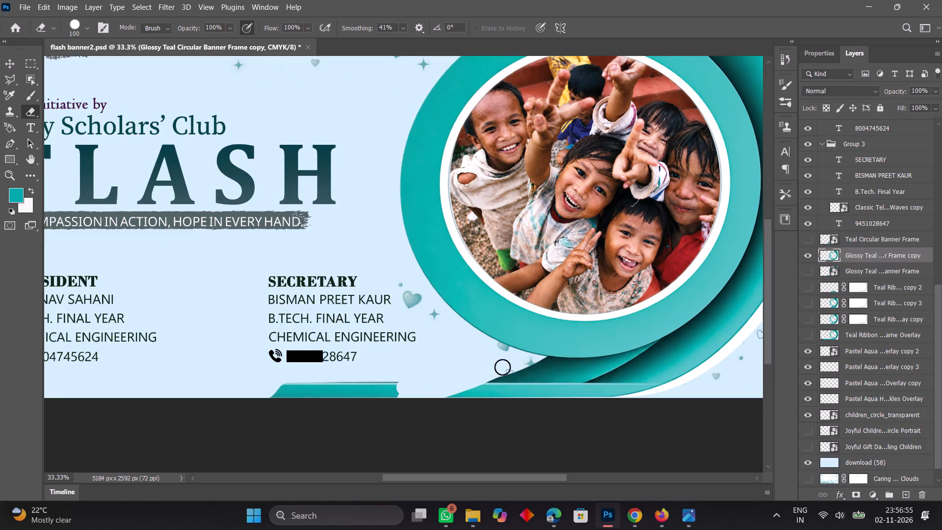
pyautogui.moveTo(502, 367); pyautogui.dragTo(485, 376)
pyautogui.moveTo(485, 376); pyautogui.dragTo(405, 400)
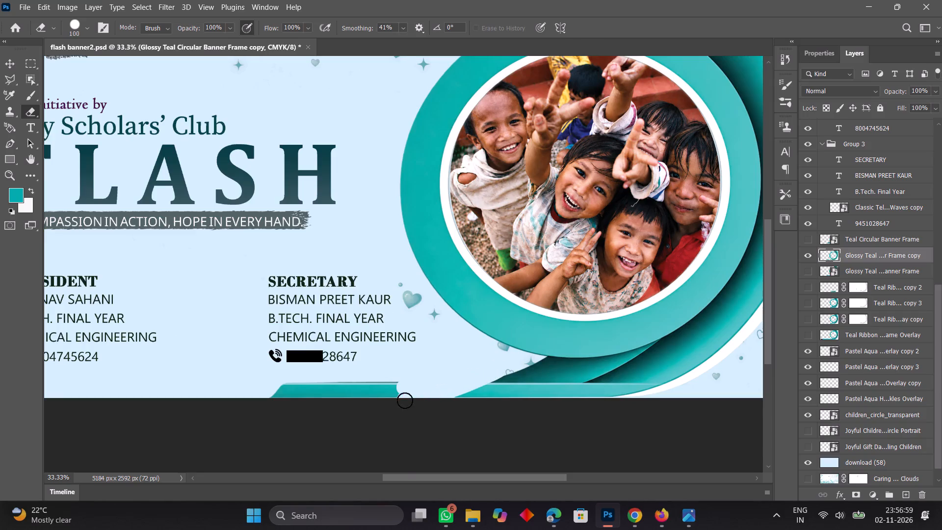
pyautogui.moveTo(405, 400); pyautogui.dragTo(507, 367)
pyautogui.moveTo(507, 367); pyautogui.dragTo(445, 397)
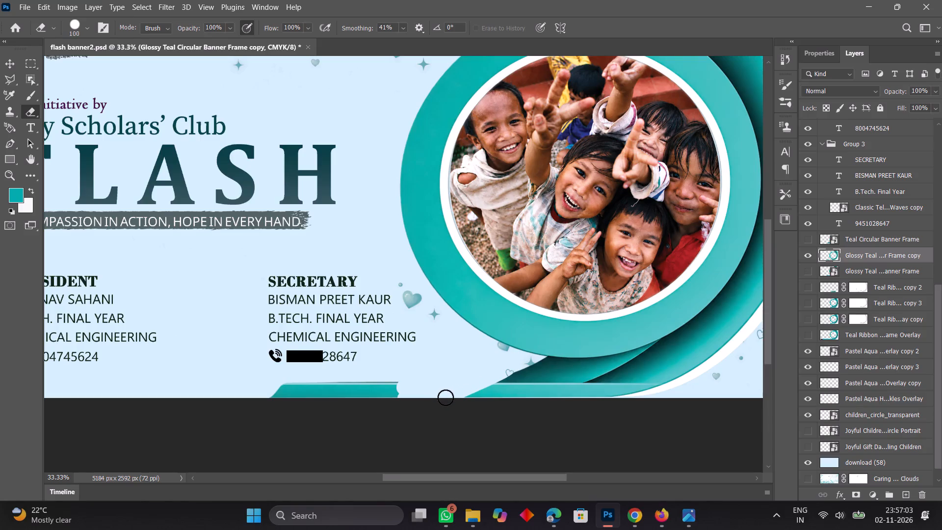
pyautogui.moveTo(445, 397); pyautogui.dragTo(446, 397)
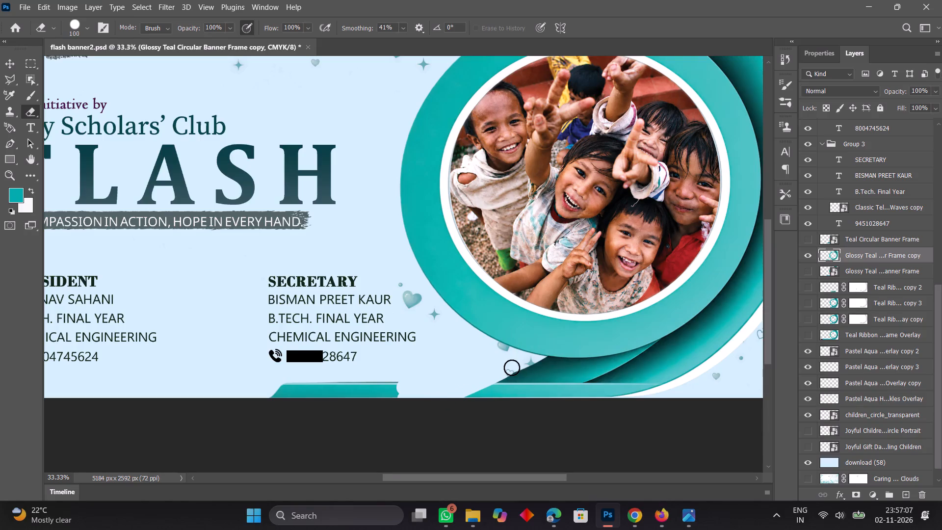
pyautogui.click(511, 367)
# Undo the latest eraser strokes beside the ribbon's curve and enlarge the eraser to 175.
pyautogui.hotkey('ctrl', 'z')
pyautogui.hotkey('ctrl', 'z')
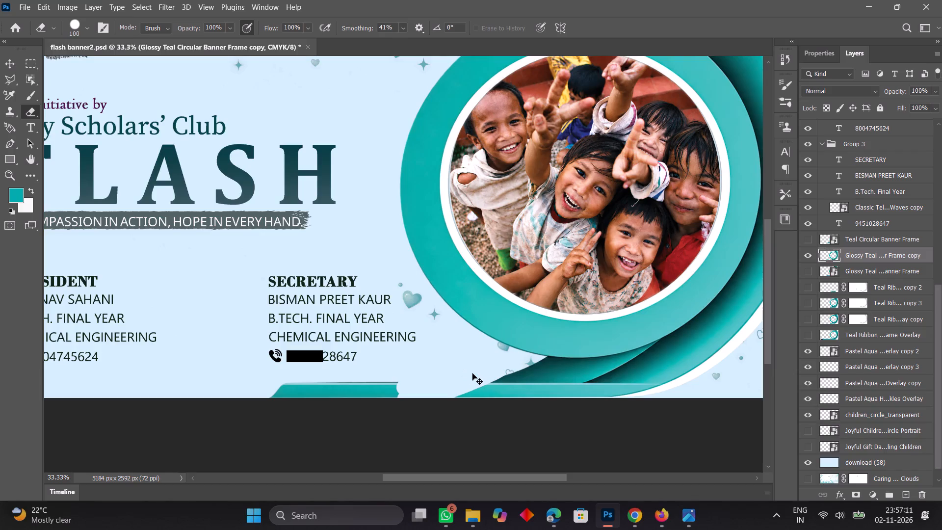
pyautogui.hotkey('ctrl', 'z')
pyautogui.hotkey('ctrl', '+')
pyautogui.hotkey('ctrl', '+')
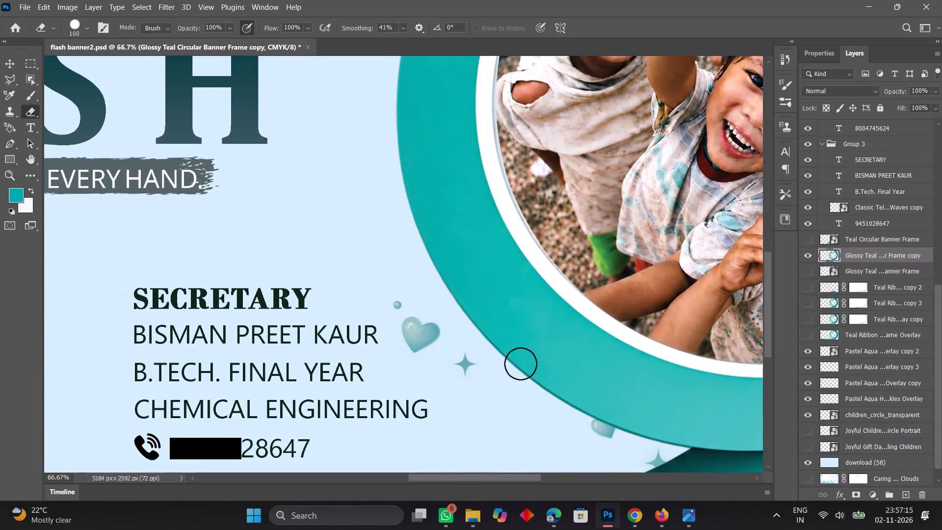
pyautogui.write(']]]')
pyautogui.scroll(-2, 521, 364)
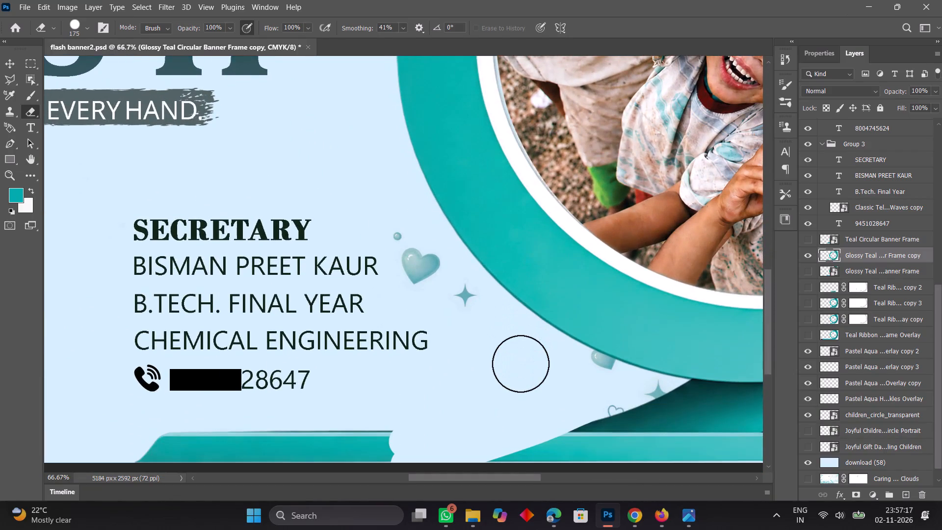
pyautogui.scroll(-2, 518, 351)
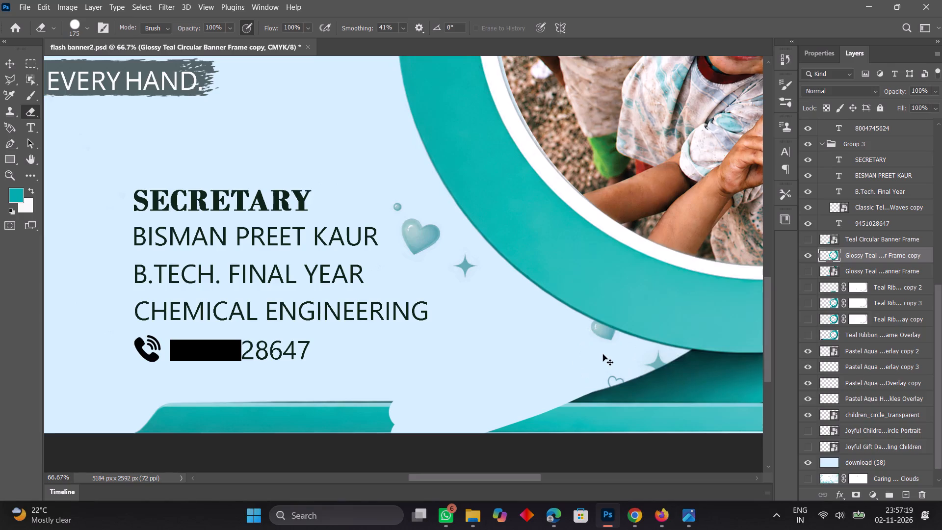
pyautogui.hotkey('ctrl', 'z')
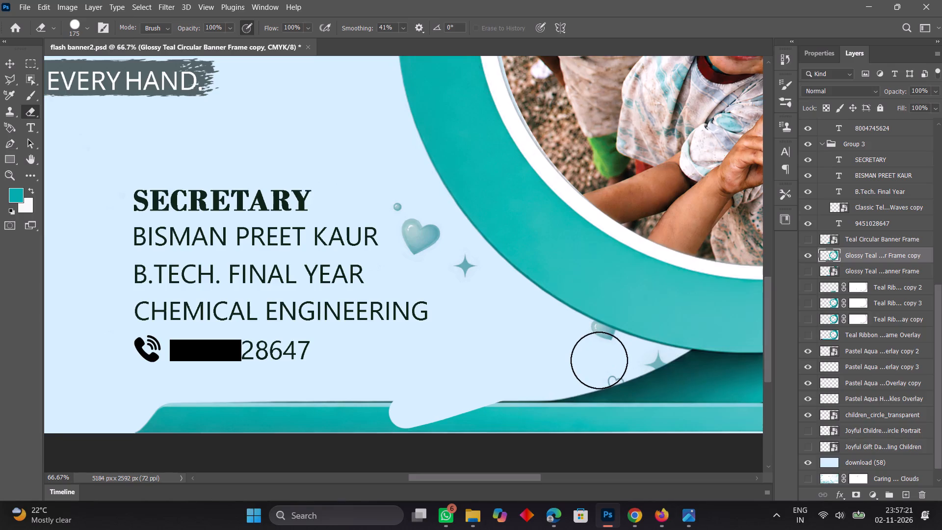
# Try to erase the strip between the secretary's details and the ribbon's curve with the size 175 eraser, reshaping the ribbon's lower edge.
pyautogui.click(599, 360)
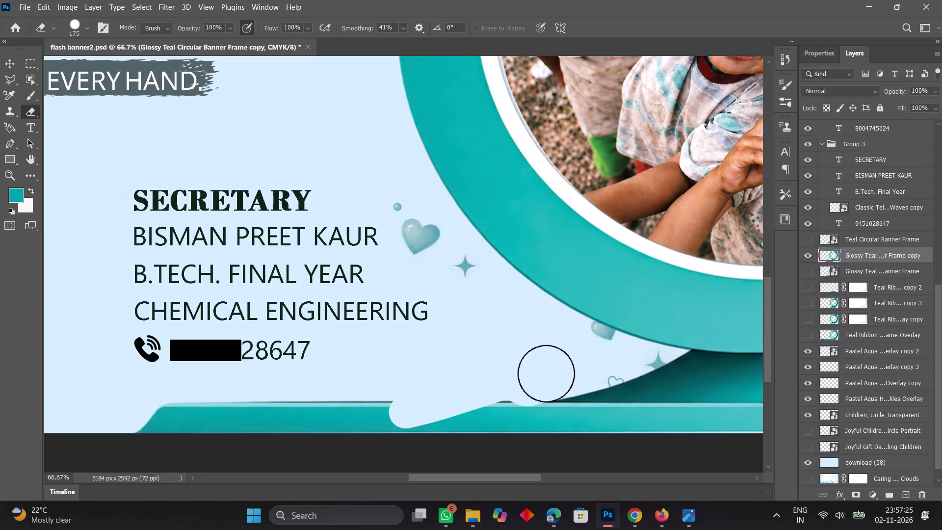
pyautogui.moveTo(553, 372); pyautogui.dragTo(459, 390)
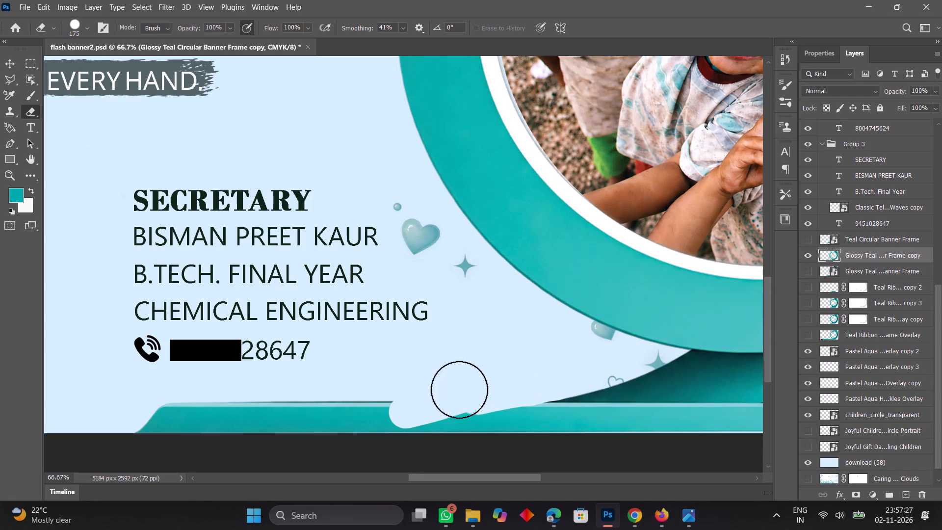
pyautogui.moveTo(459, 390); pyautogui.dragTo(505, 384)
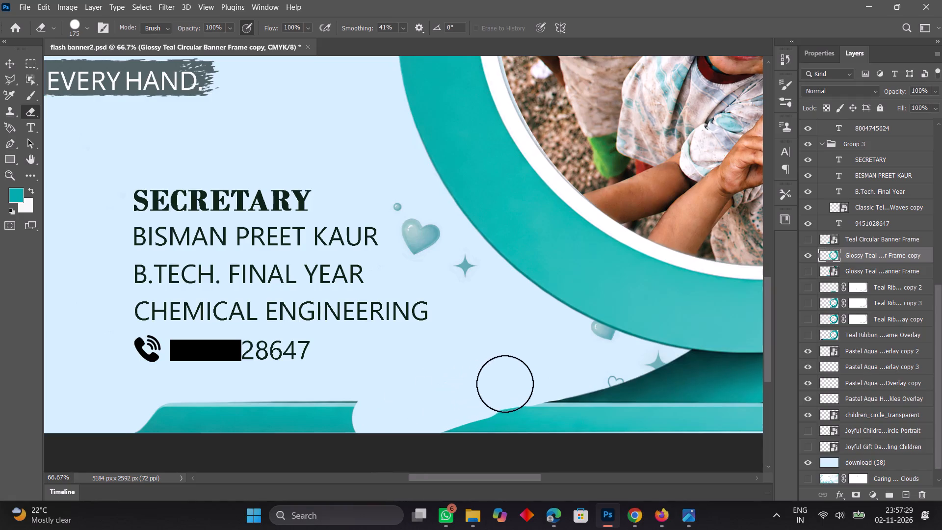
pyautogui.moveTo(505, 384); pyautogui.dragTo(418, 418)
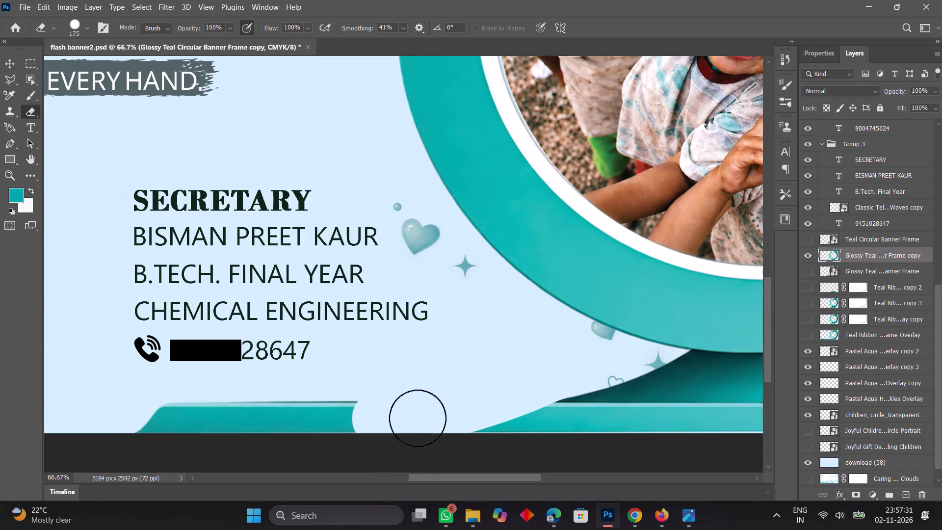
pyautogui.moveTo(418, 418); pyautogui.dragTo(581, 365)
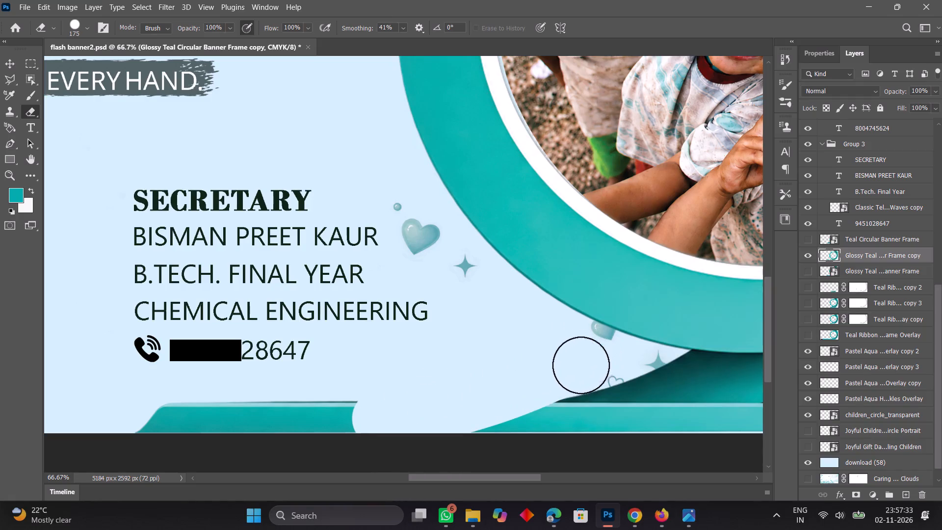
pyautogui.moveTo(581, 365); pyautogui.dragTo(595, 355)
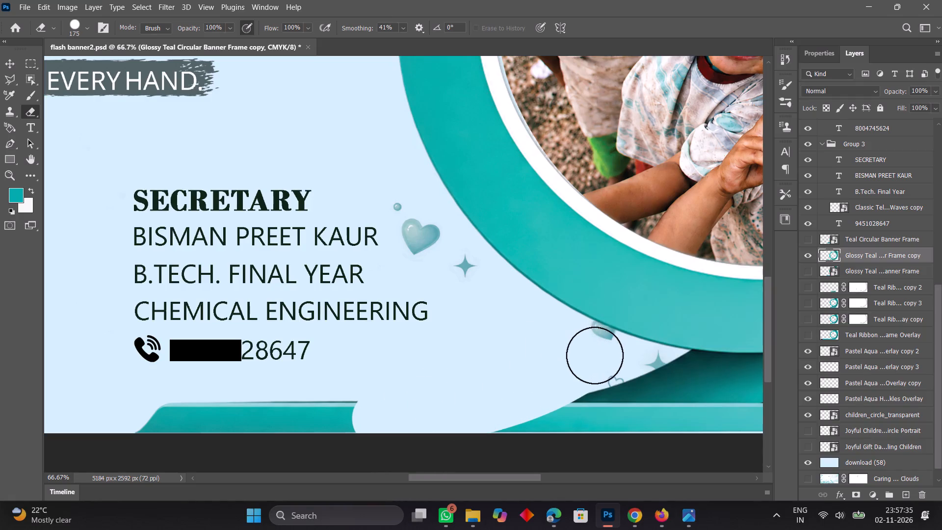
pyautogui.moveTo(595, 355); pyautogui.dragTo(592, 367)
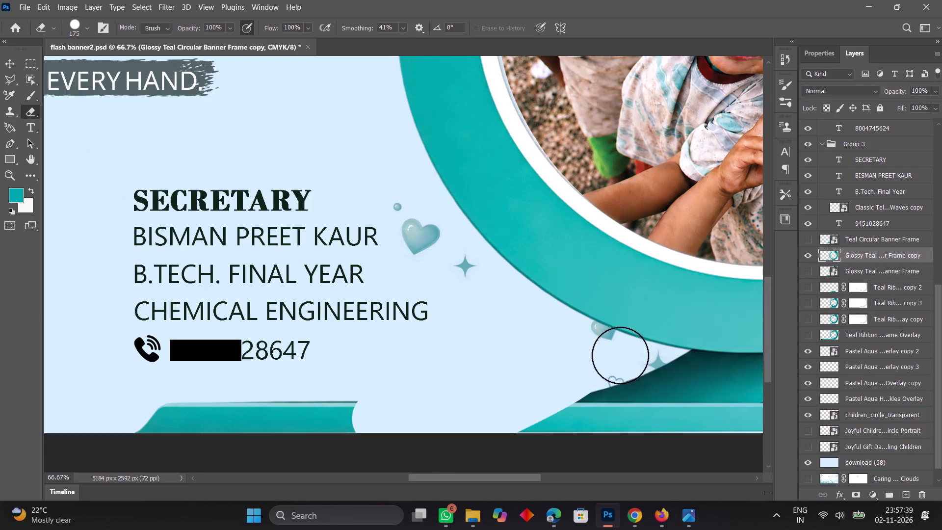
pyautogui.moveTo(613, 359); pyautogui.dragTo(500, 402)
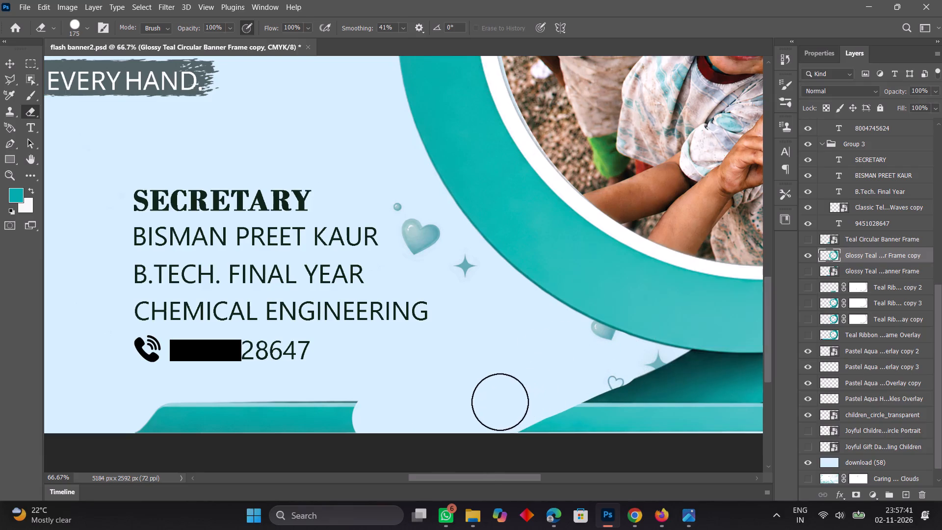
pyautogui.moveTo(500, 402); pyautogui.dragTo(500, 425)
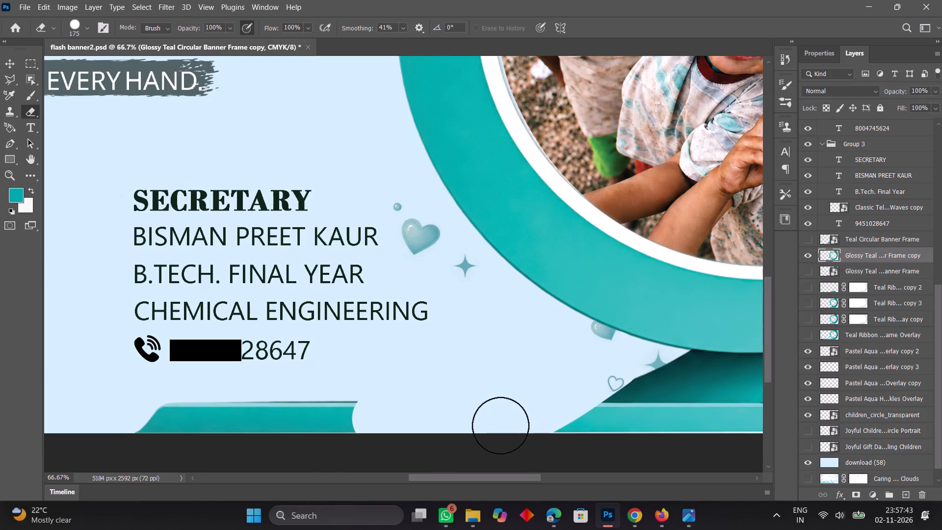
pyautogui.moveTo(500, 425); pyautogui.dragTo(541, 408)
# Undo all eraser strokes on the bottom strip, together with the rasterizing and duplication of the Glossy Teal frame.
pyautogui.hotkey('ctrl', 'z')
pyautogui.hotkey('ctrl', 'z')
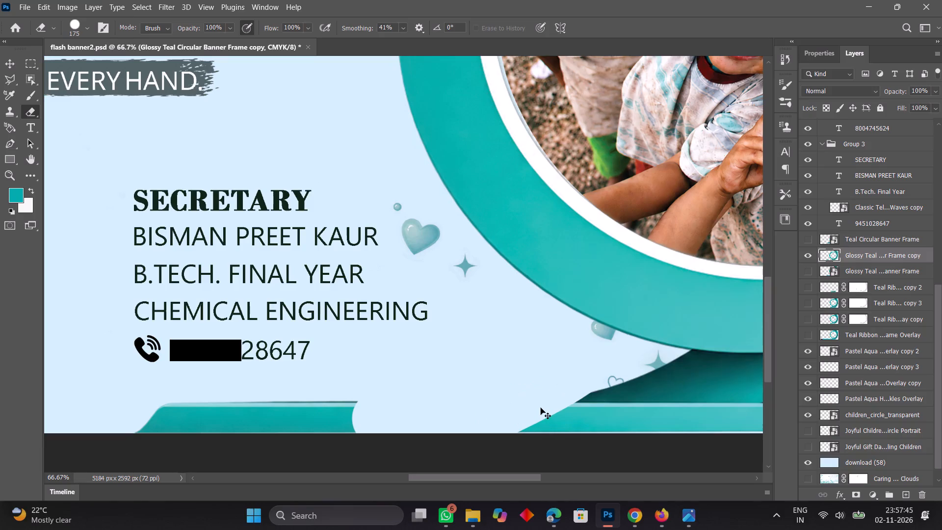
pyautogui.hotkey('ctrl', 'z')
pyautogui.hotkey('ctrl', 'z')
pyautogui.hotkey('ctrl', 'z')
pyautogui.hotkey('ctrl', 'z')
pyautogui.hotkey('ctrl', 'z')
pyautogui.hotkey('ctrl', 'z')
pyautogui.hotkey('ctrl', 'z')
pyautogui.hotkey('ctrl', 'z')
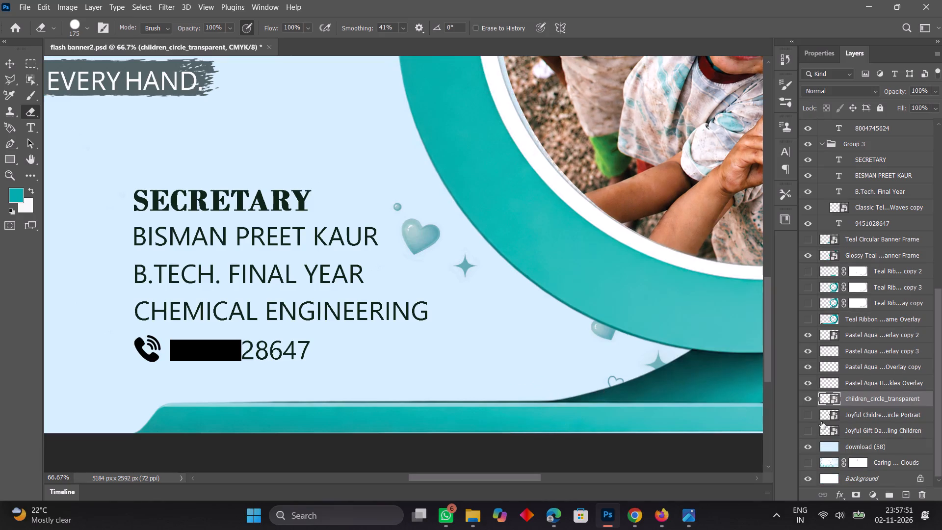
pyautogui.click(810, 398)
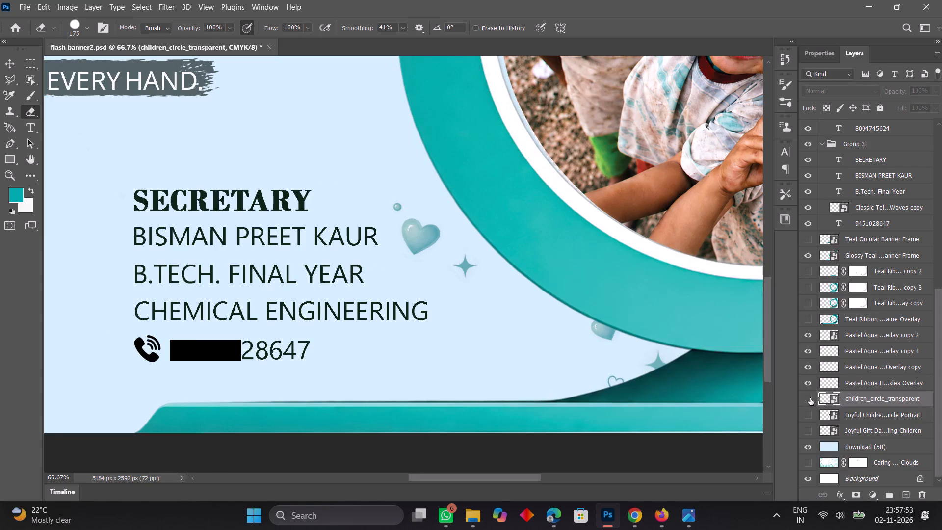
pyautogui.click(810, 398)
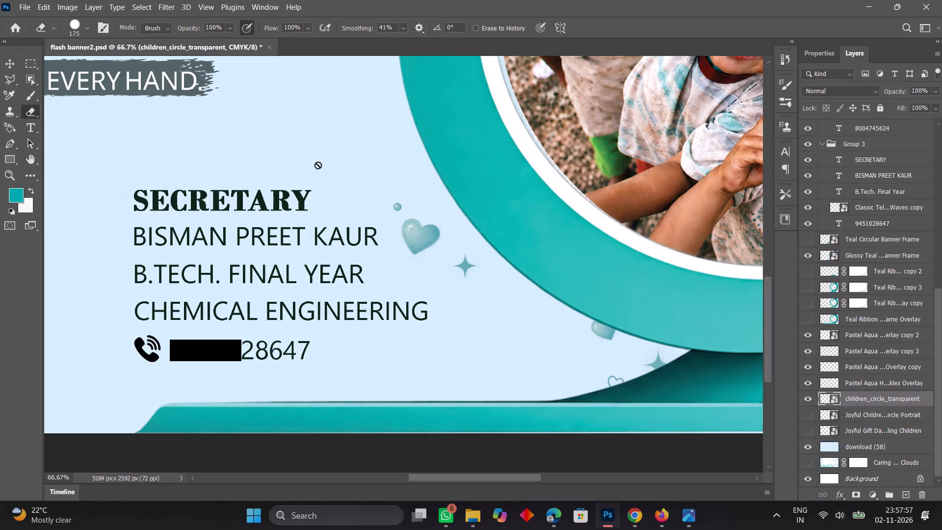
# Duplicate the Glossy Teal Circular Banner Frame layer and hide the original.
pyautogui.click(9, 67)
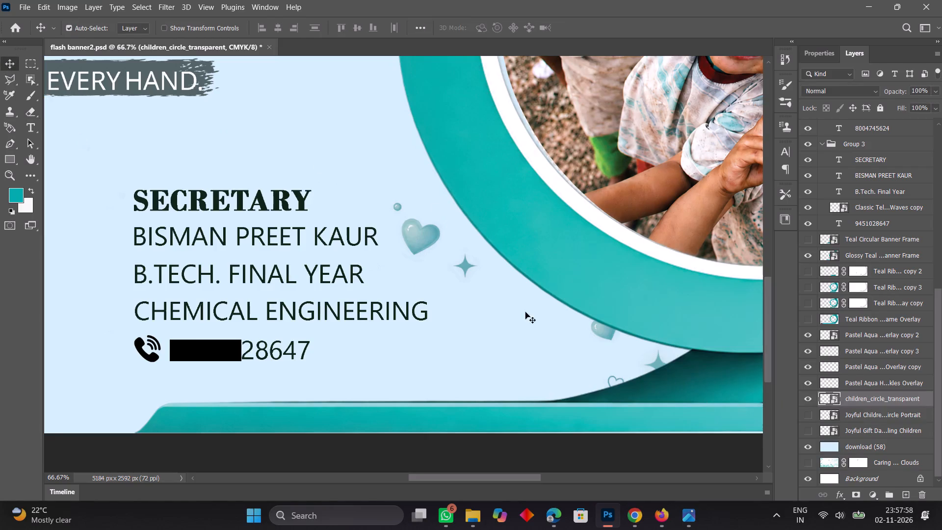
pyautogui.click(585, 295)
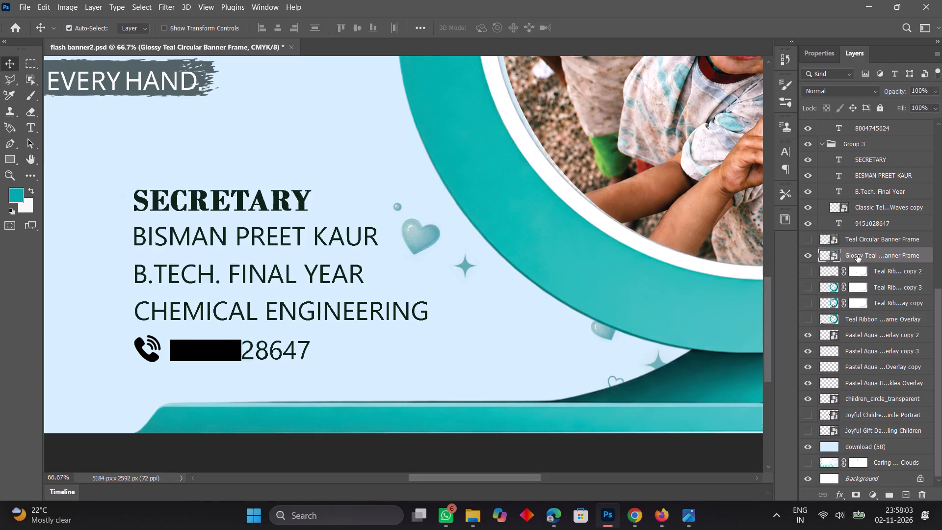
pyautogui.hotkey('ctrl', 'j')
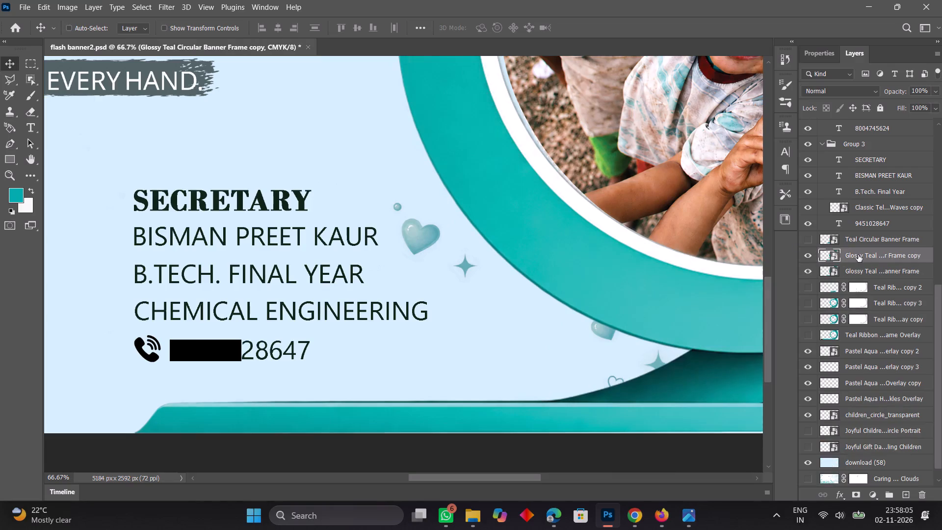
pyautogui.click(807, 269)
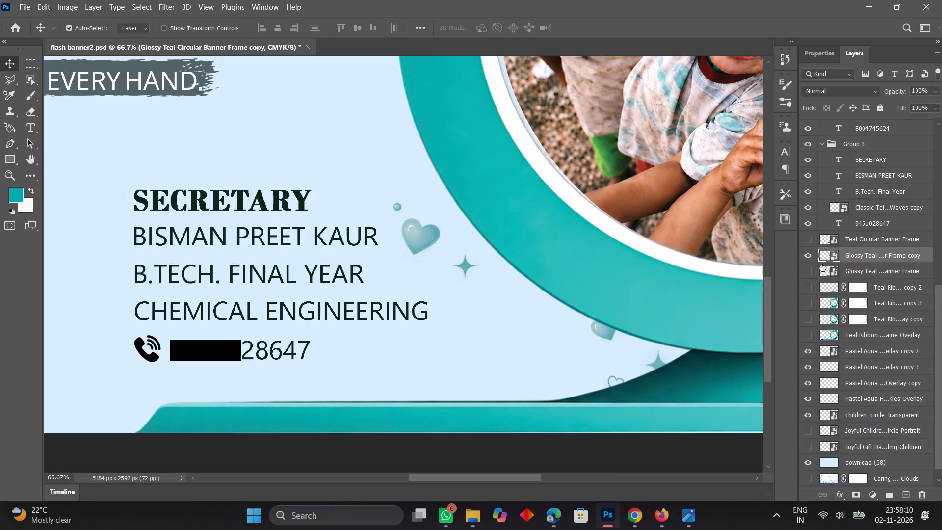
# Rasterize the Glossy Teal frame copy for editing with the Eraser tool.
pyautogui.click(33, 111)
pyautogui.click(541, 422)
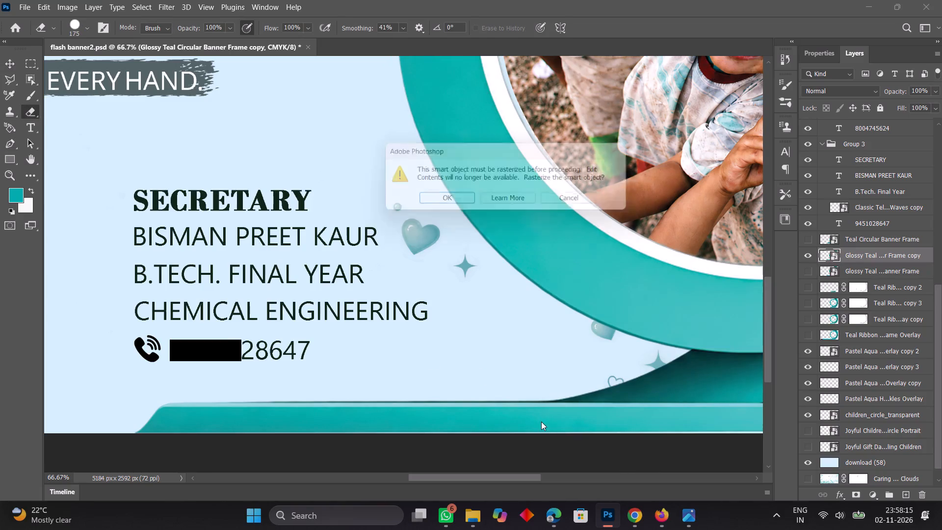
pyautogui.click(443, 198)
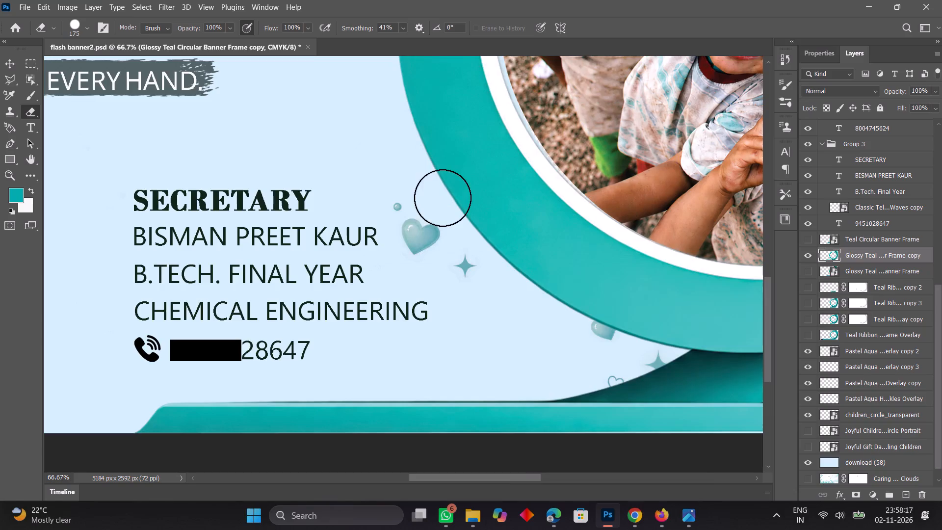
# Erase the bottom strip beneath the secretary's details with the size 175 eraser, continuing the ribbon's curve down to the banner's lower edge.
pyautogui.hotkey('ctrl', '0')
pyautogui.hotkey('ctrl', '+')
pyautogui.hotkey('ctrl', '+')
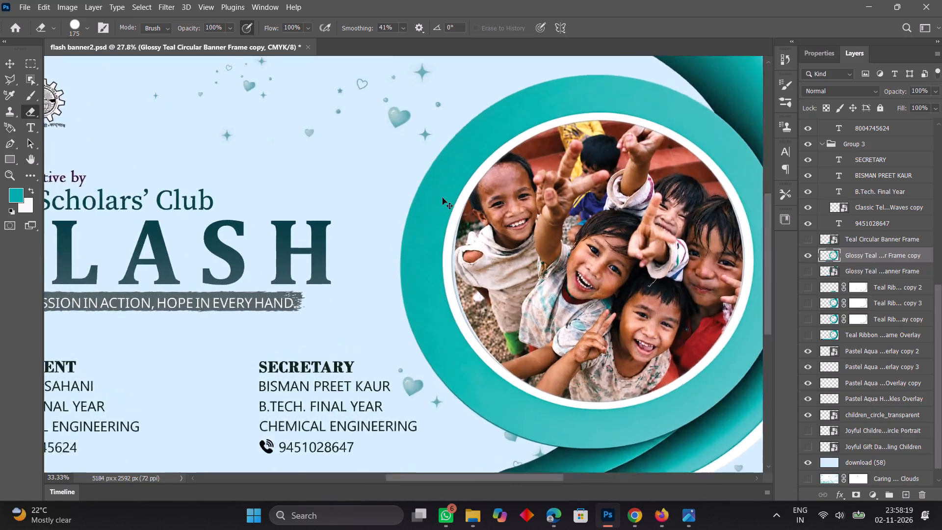
pyautogui.scroll(-4, 443, 198)
pyautogui.hscroll(1, 443, 198)
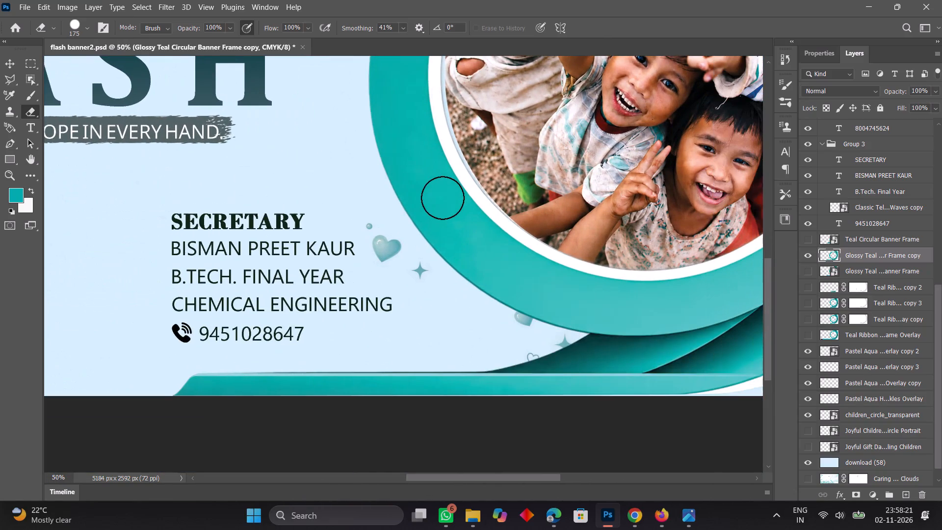
pyautogui.hscroll(1, 443, 198)
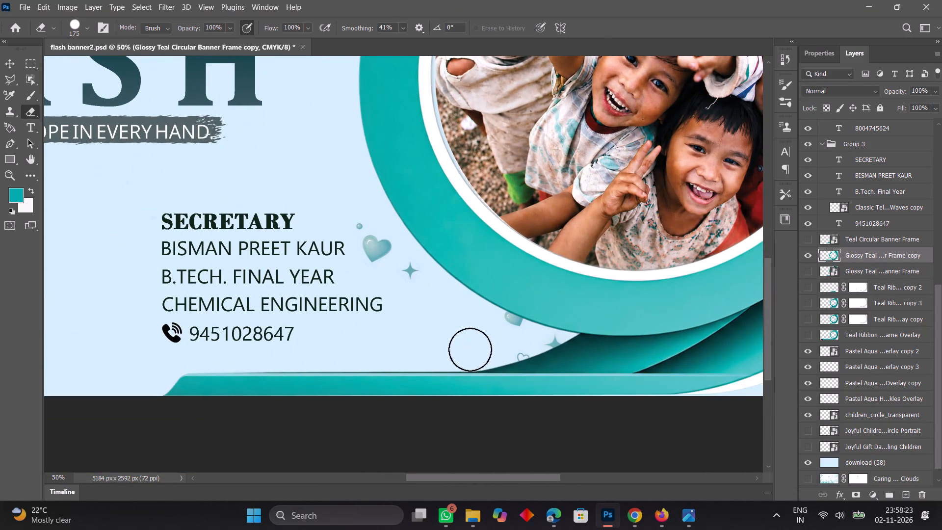
pyautogui.moveTo(470, 349); pyautogui.dragTo(170, 397)
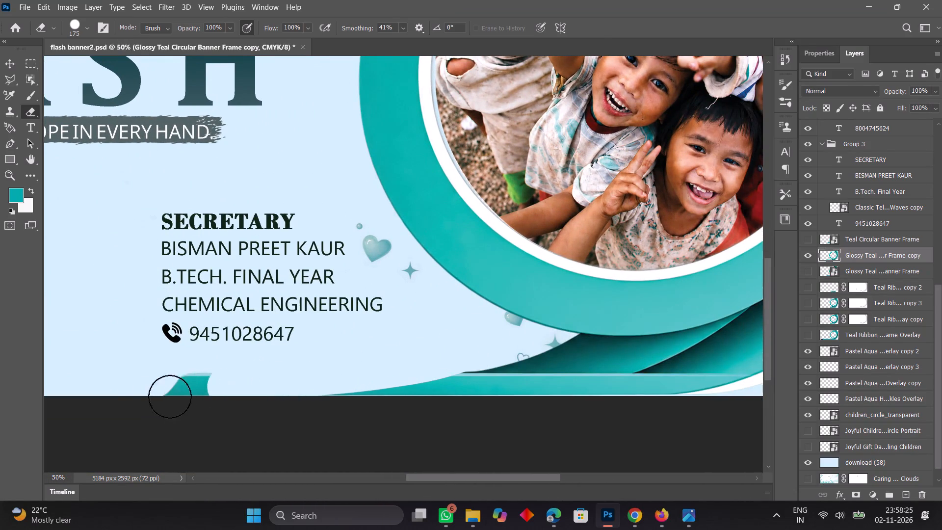
pyautogui.moveTo(170, 397); pyautogui.dragTo(461, 346)
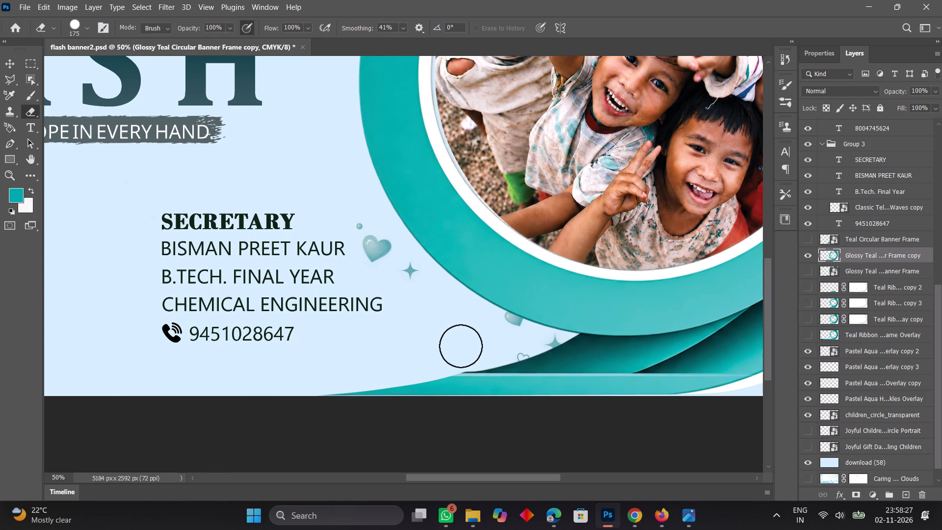
pyautogui.moveTo(461, 346); pyautogui.dragTo(461, 347)
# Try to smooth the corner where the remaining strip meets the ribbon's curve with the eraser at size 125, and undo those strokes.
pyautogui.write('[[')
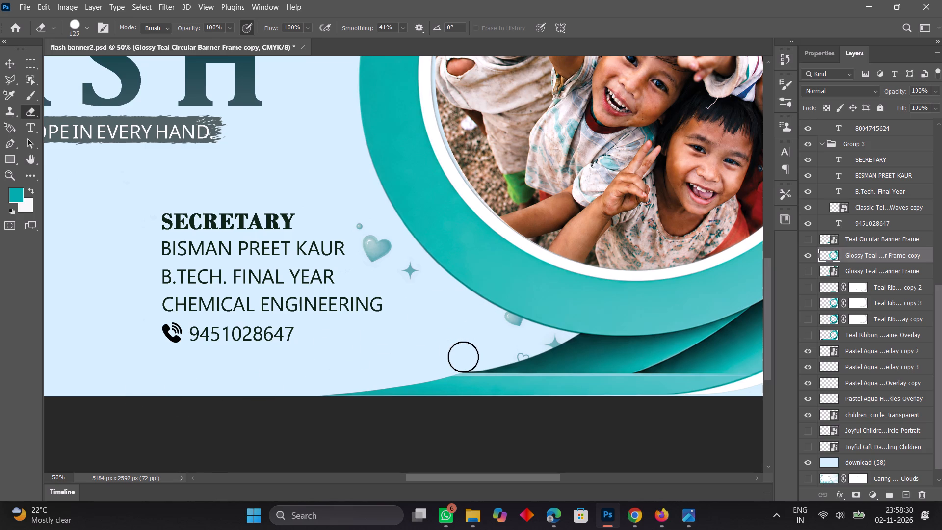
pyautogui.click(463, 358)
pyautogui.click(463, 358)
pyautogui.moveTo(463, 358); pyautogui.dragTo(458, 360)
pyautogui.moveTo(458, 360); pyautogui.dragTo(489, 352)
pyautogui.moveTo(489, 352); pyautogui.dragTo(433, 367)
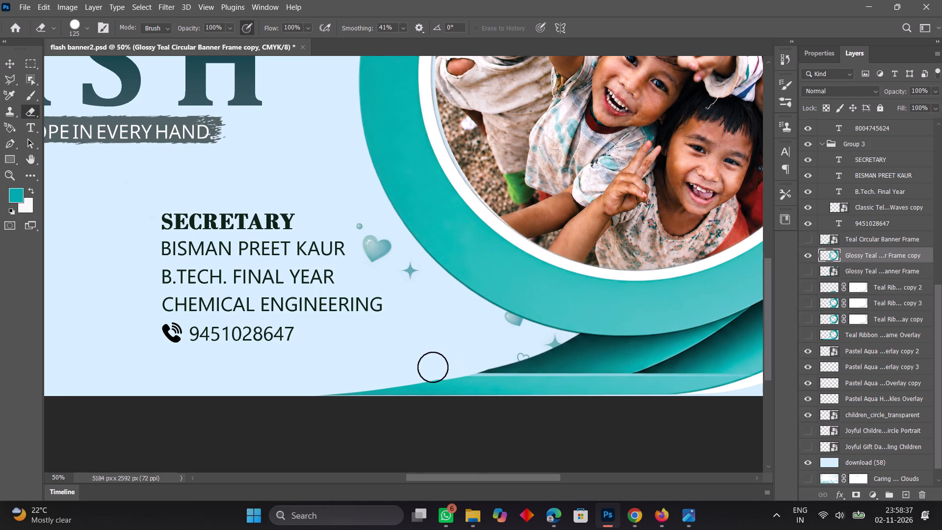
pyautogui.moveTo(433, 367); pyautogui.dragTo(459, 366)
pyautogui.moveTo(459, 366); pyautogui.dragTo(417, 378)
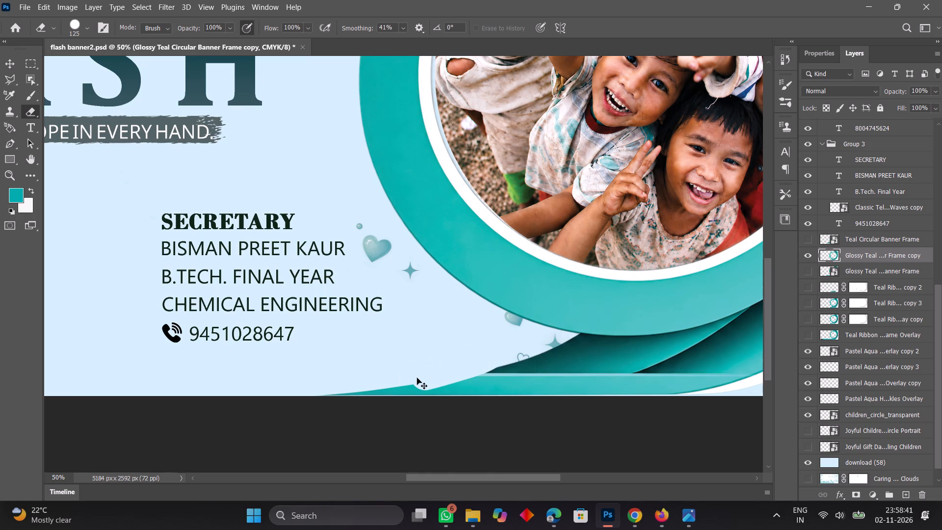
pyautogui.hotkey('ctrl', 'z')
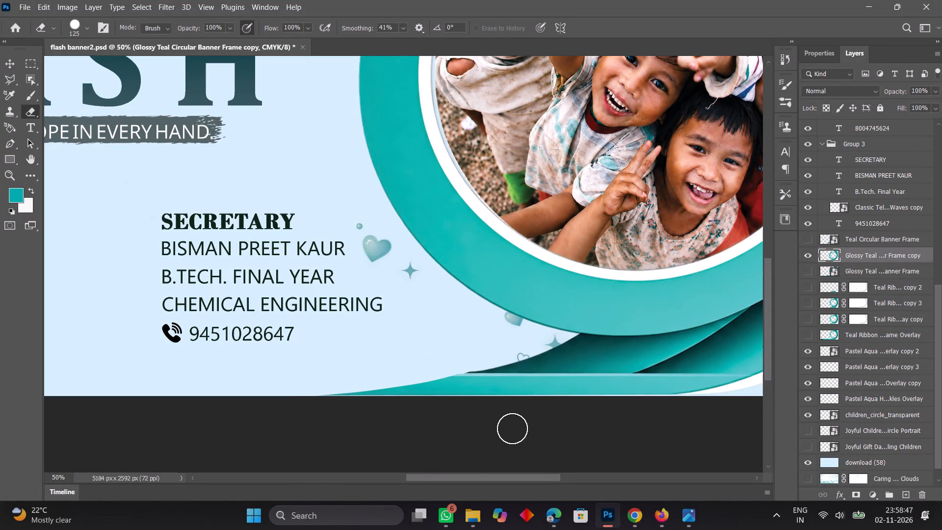
# Touch up the ribbon's edge at the end of the remaining strip with single dabs of the size 125 eraser.
pyautogui.click(470, 358)
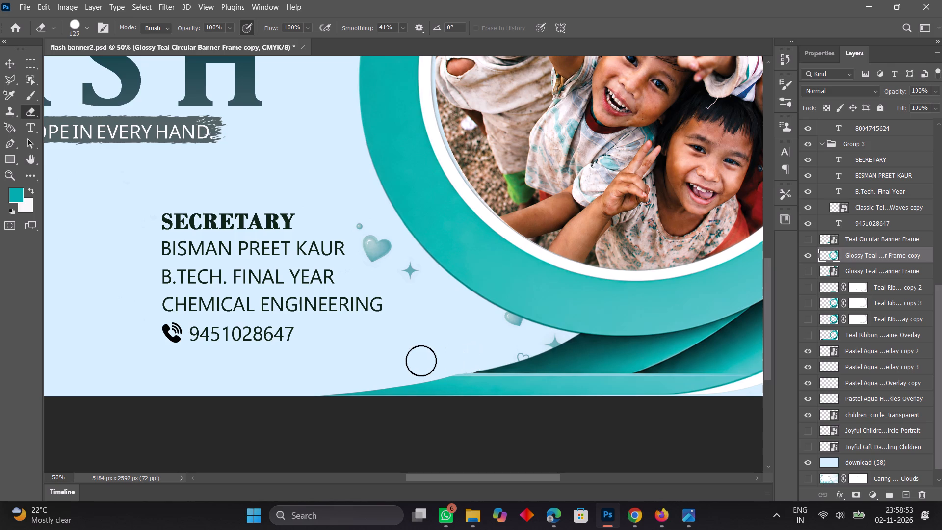
pyautogui.click(462, 359)
# Save the edited banner in its existing PSD file.
pyautogui.hotkey('ctrl', '0')
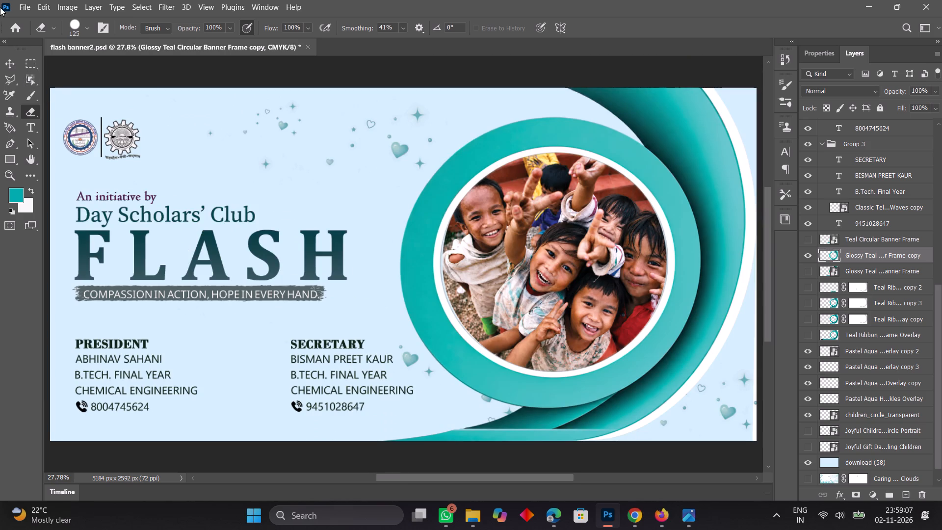
pyautogui.click(21, 9)
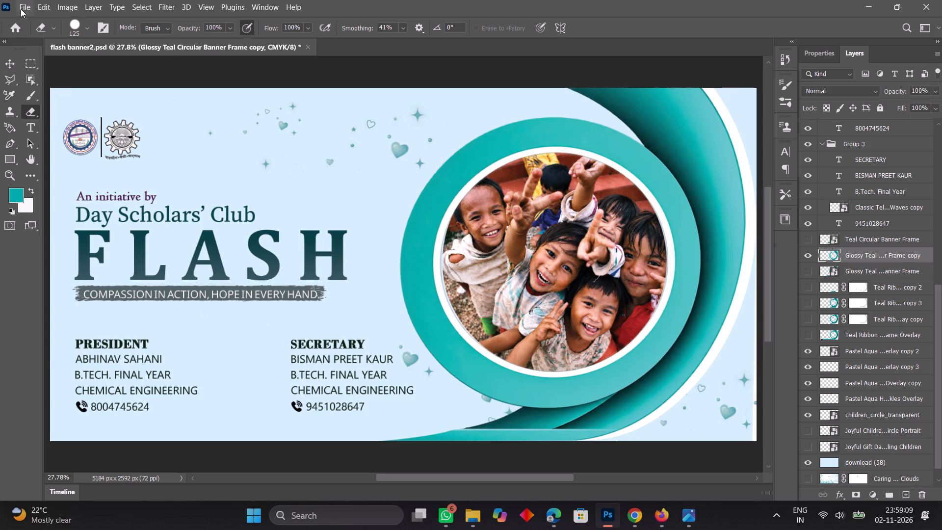
pyautogui.click(40, 139)
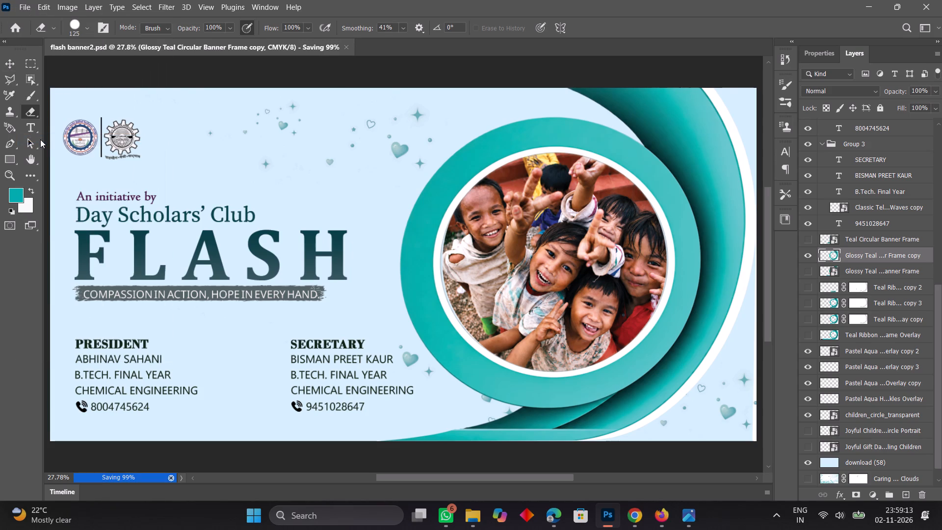
# Export the banner as a JPG named flash banner3 to the Desktop.
pyautogui.click(22, 8)
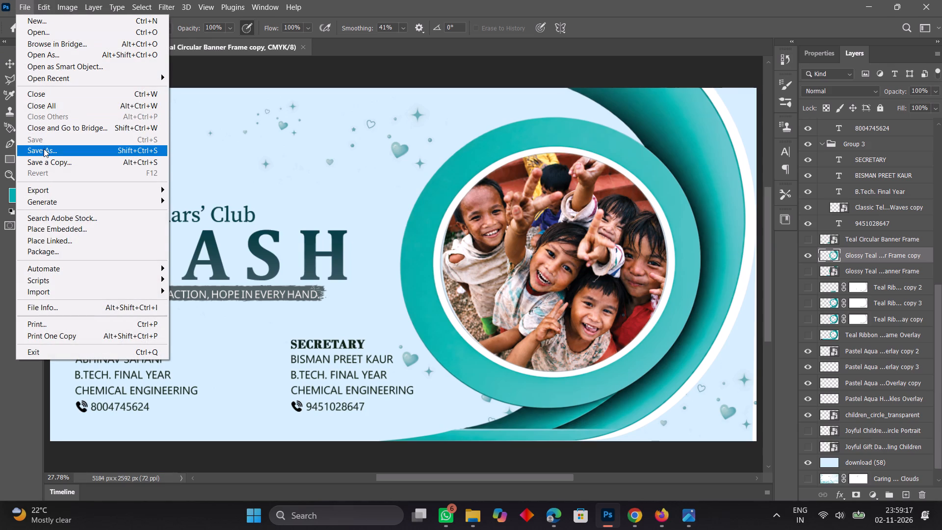
pyautogui.click(24, 6)
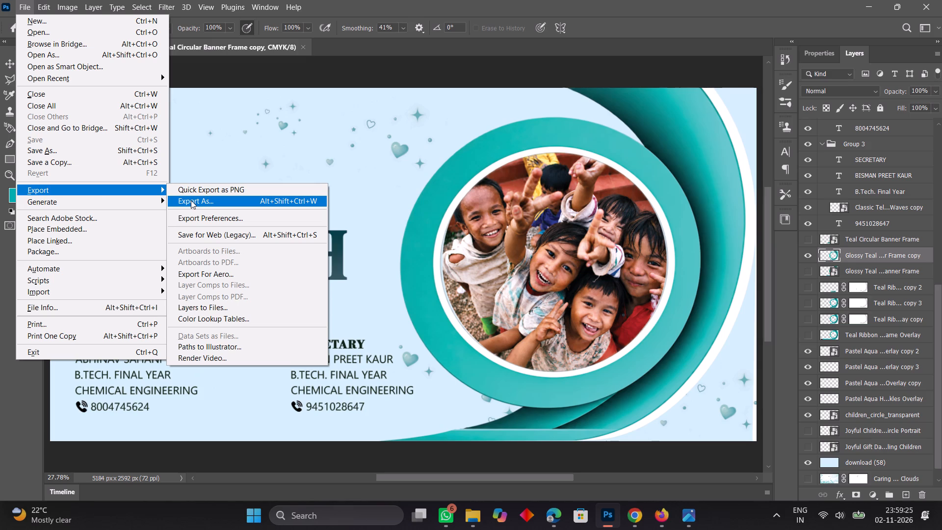
pyautogui.click(191, 200)
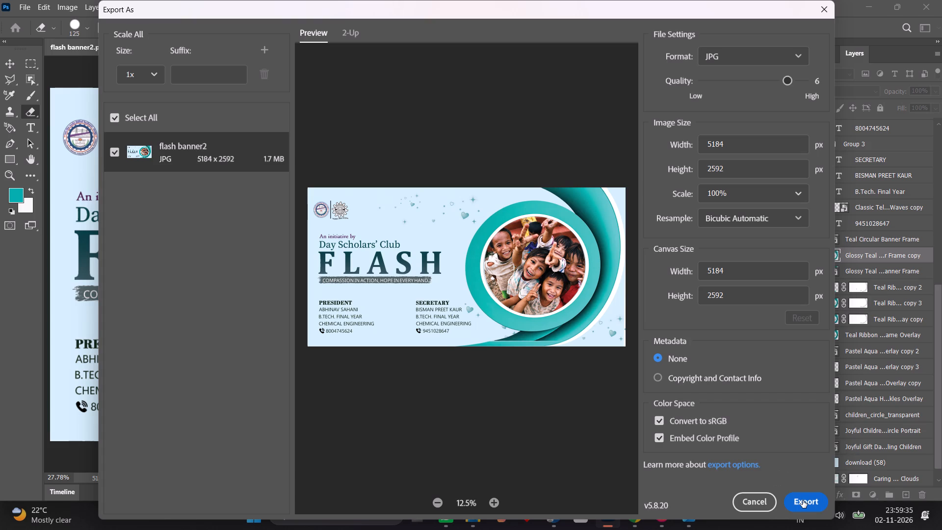
pyautogui.click(803, 501)
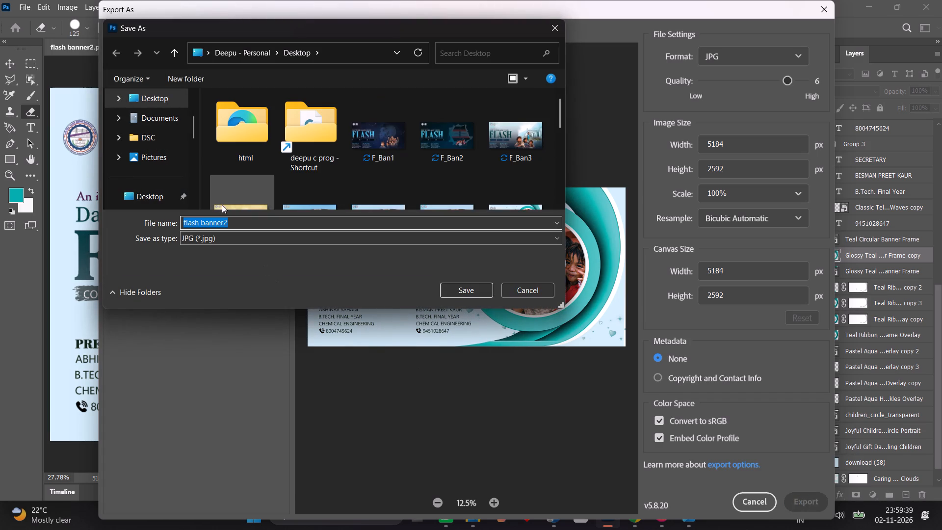
pyautogui.click(227, 220)
pyautogui.press('BackSpace')
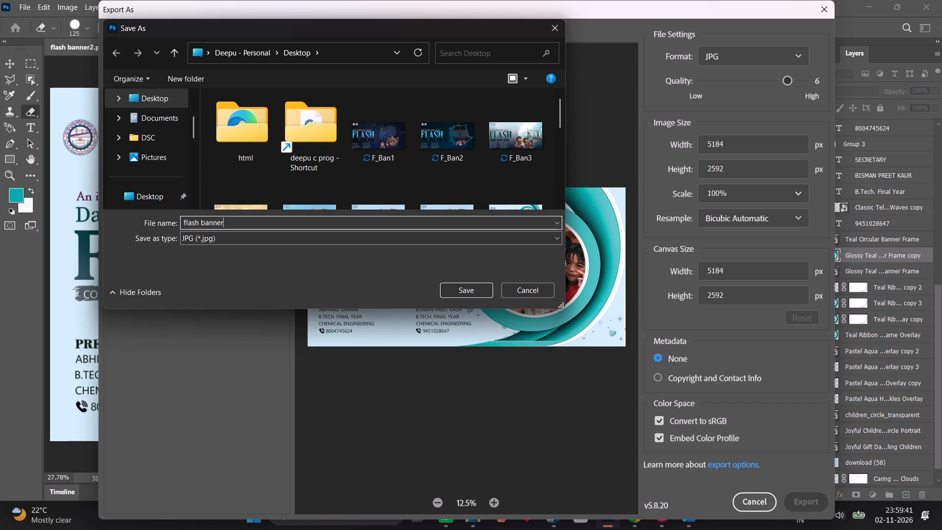
pyautogui.press('3')
pyautogui.press('Return')
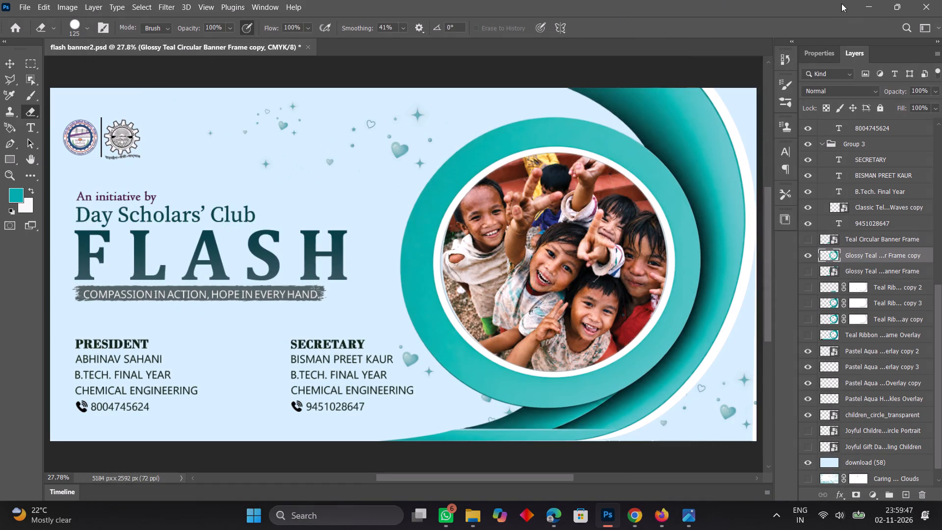
# Minimize the Photoshop, Firefox, File Explorer and Chrome windows to reach the exported banner on the desktop.
pyautogui.click(869, 7)
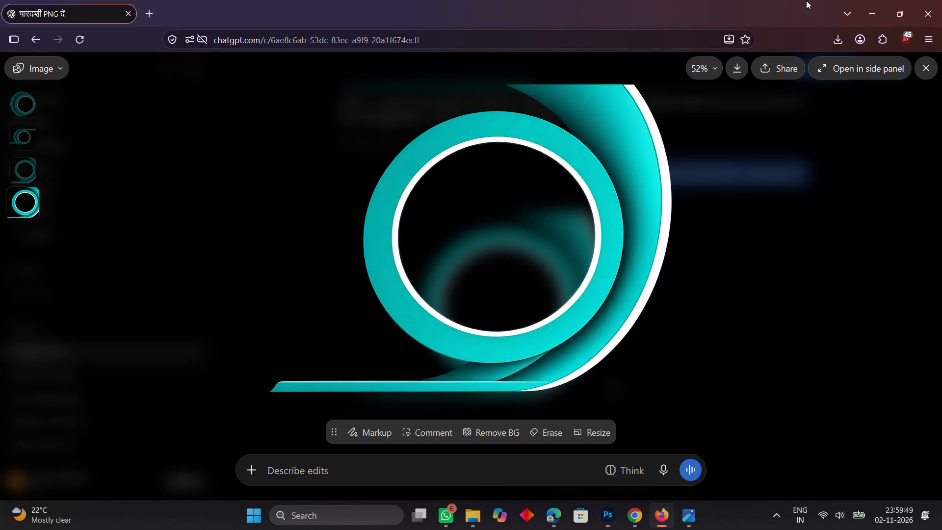
pyautogui.click(878, 14)
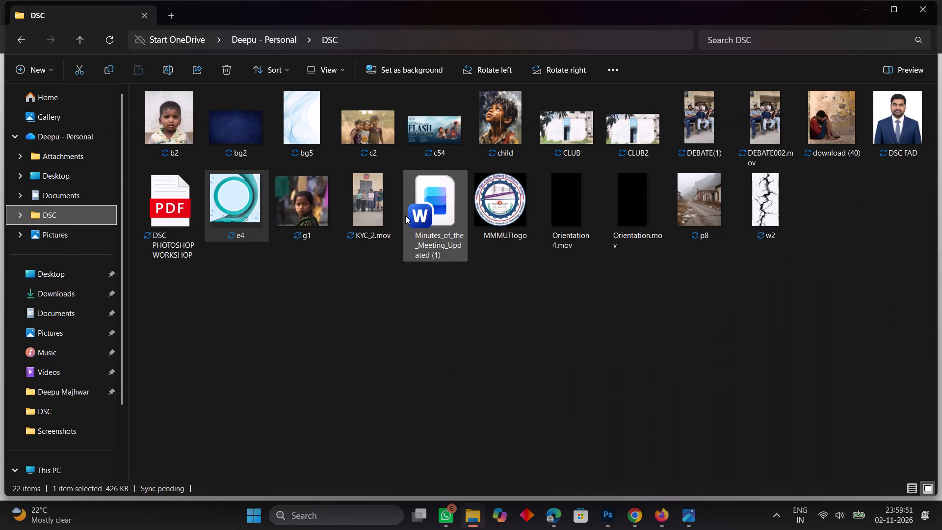
pyautogui.click(867, 4)
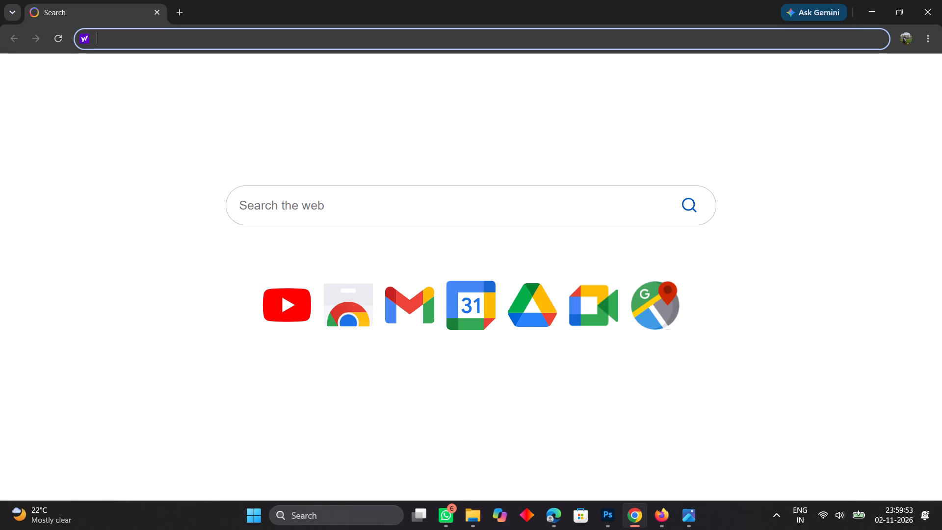
pyautogui.click(872, 9)
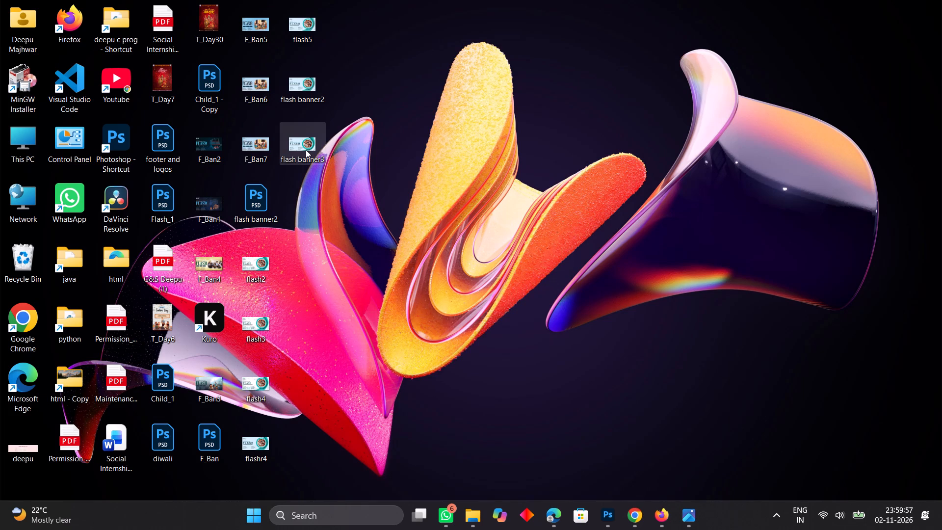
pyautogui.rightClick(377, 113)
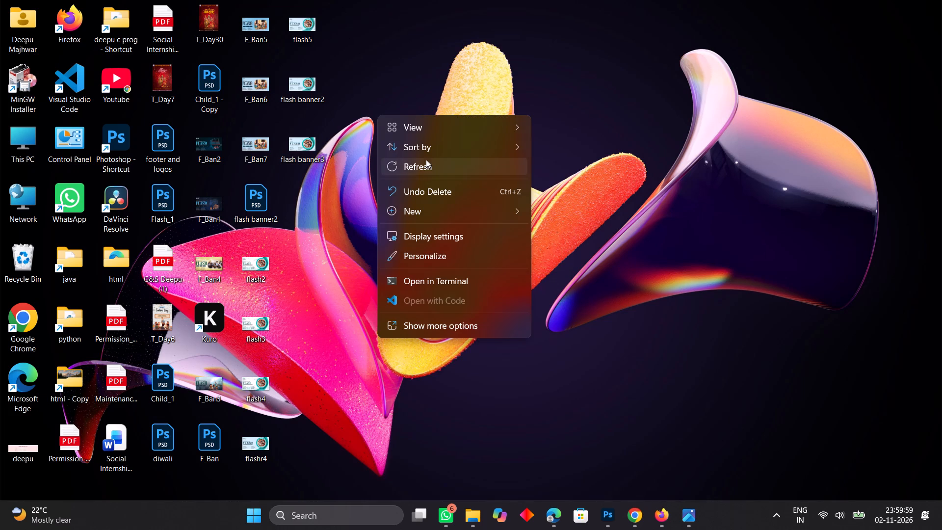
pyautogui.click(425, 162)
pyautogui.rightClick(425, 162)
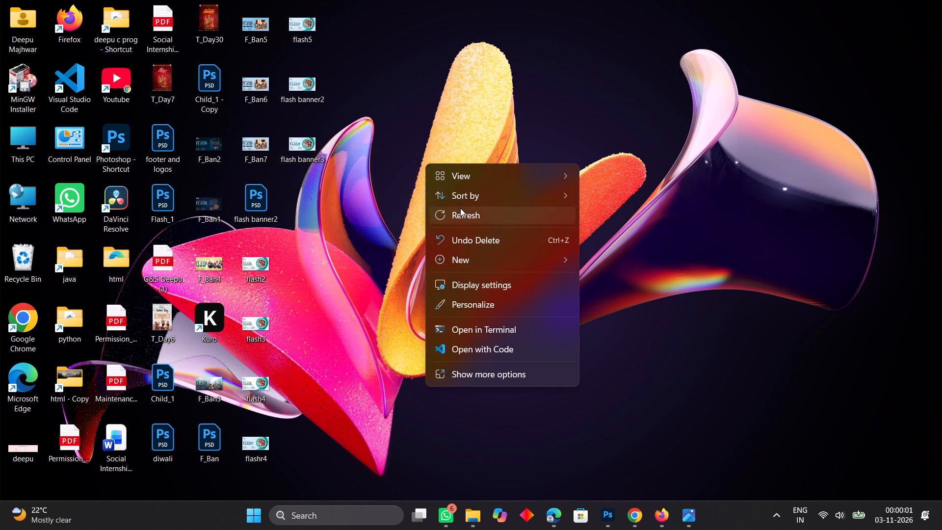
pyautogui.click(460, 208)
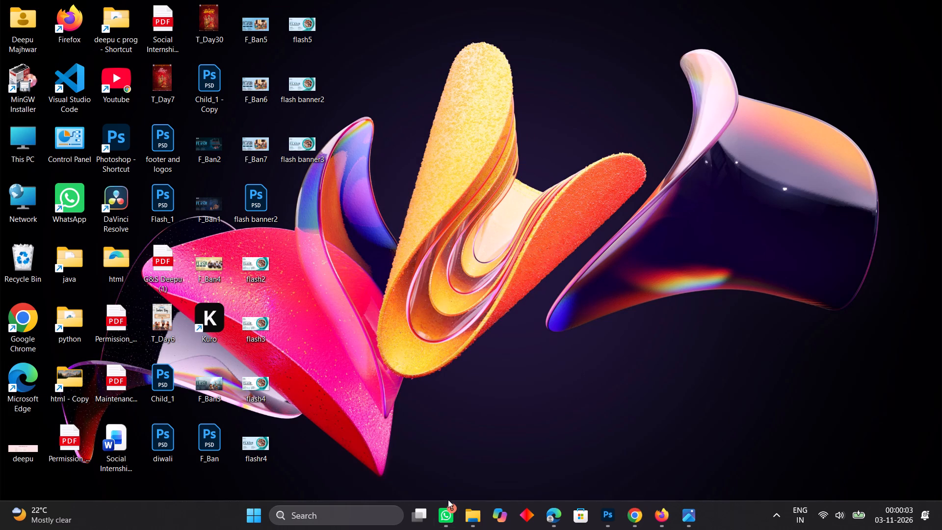
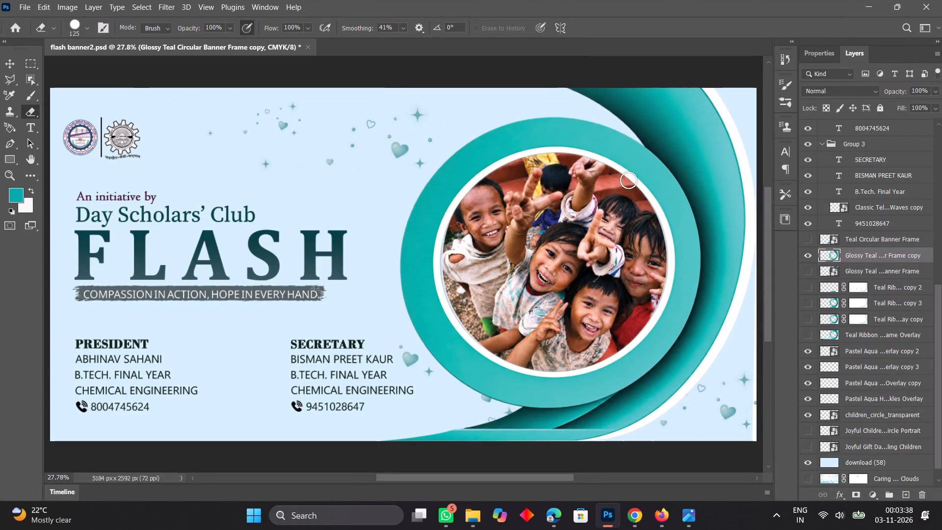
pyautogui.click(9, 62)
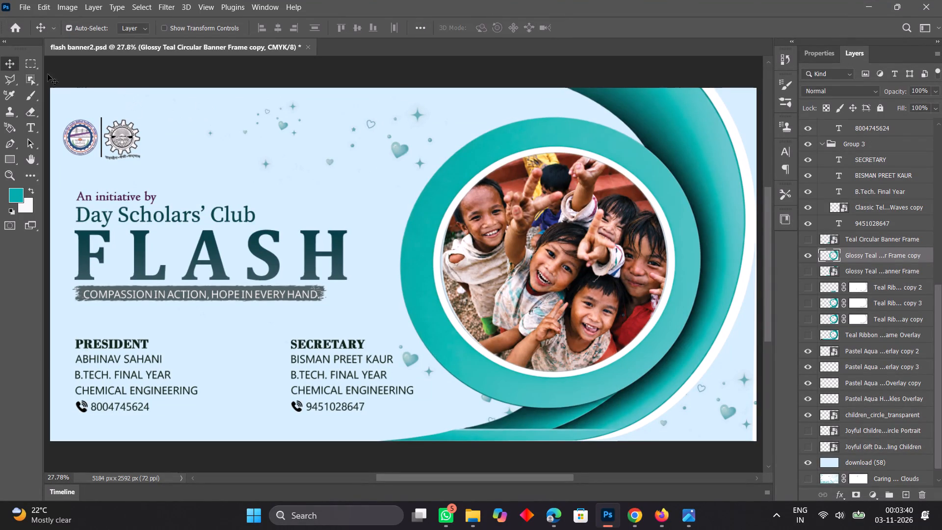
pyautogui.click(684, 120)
# Switch to the Eraser and give it the Soft Round brush from the General Brushes.
pyautogui.click(27, 112)
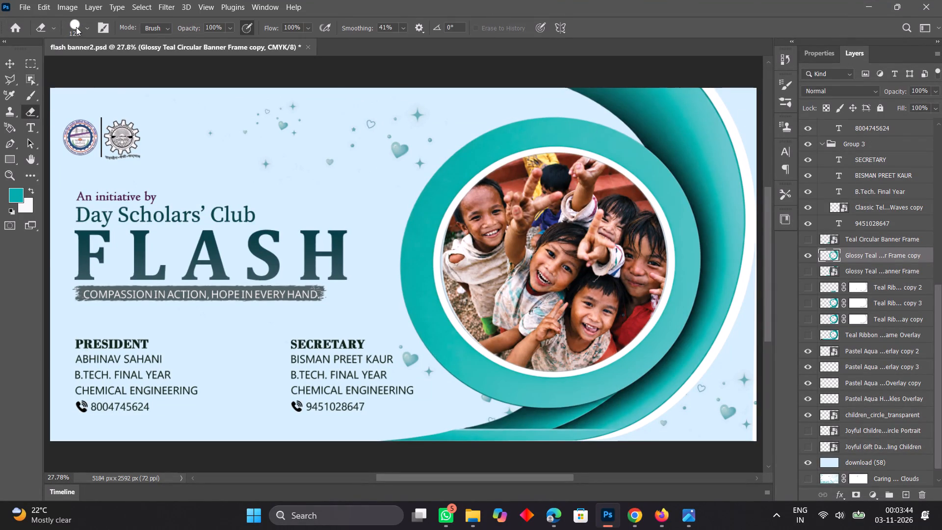
pyautogui.click(87, 27)
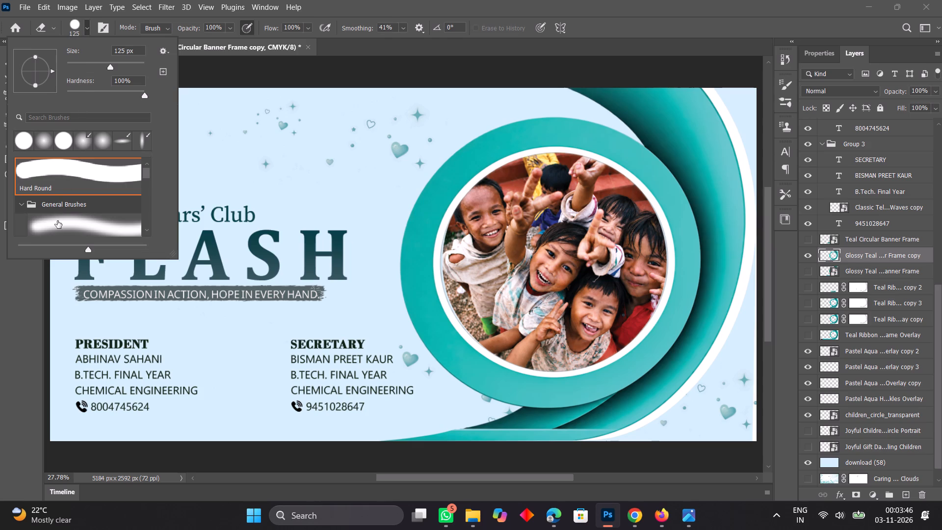
pyautogui.click(57, 221)
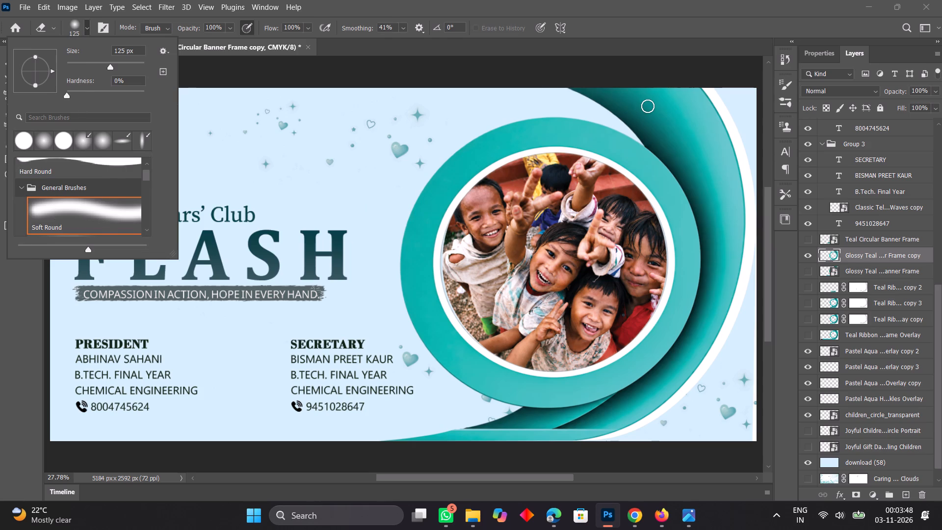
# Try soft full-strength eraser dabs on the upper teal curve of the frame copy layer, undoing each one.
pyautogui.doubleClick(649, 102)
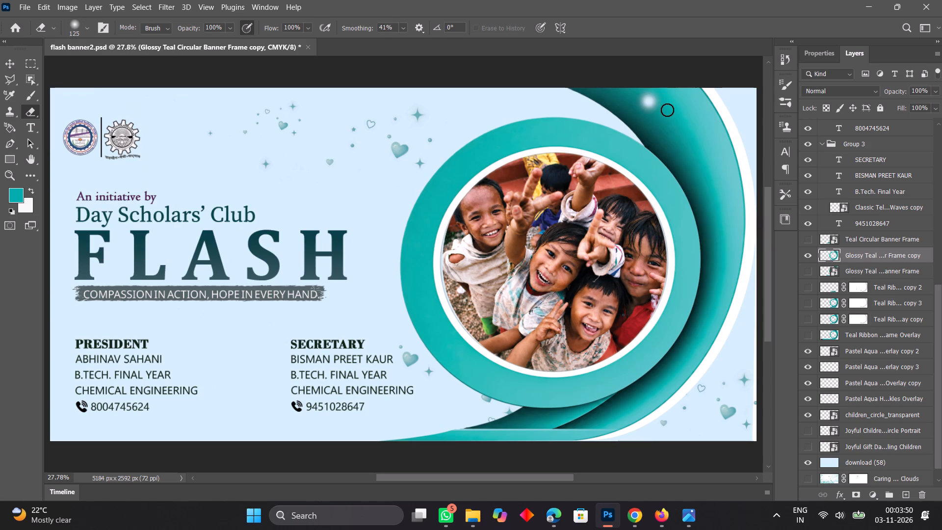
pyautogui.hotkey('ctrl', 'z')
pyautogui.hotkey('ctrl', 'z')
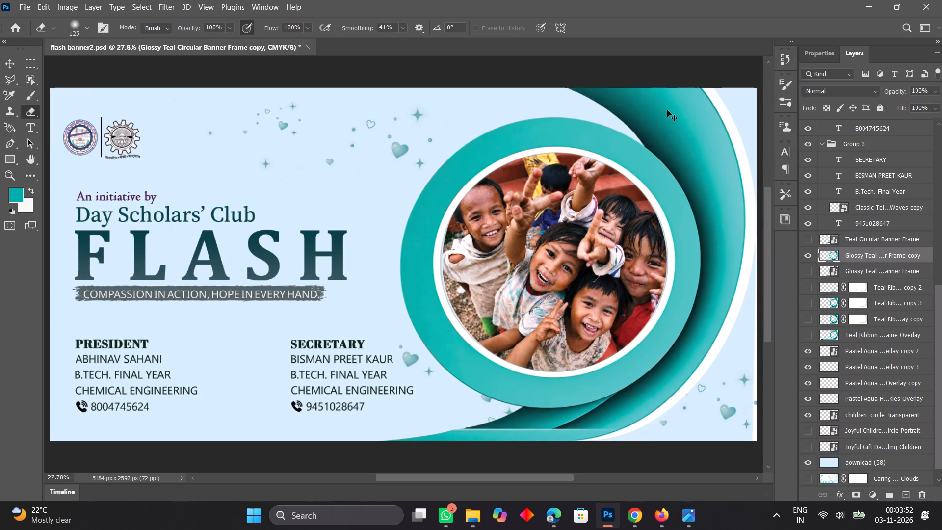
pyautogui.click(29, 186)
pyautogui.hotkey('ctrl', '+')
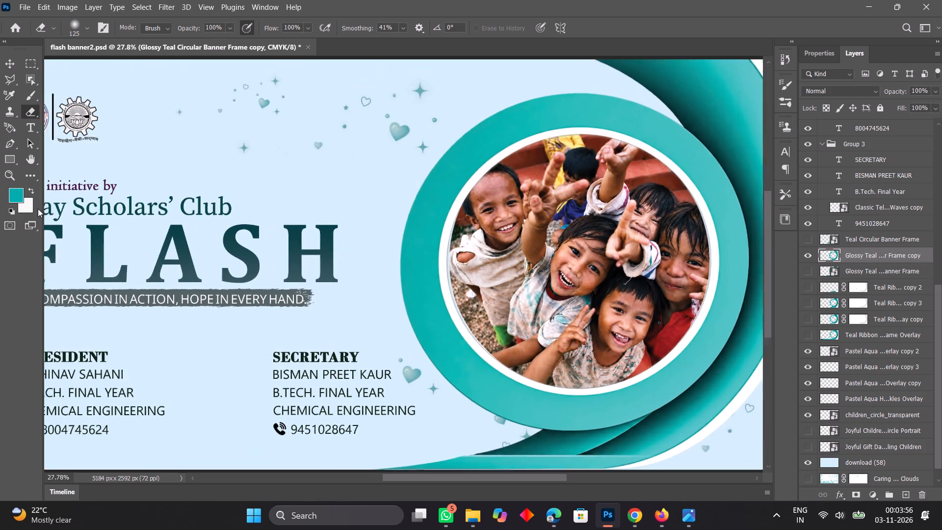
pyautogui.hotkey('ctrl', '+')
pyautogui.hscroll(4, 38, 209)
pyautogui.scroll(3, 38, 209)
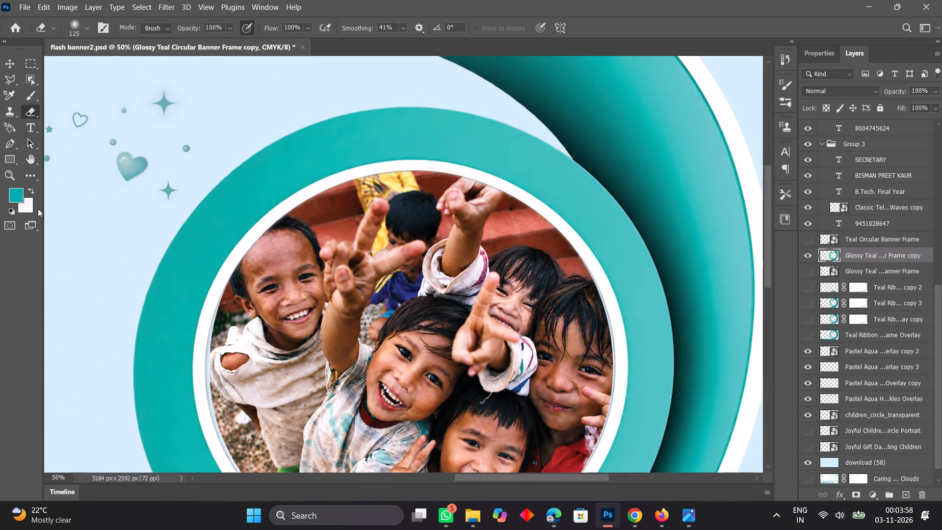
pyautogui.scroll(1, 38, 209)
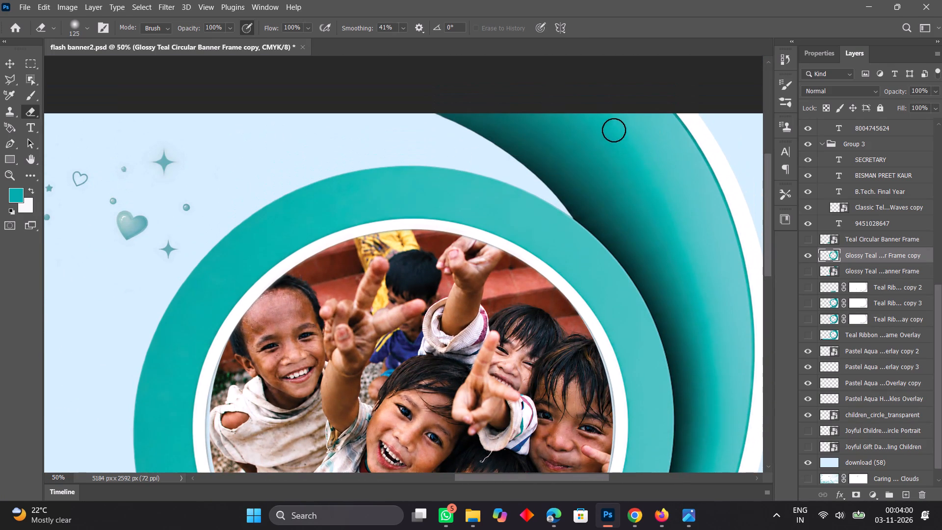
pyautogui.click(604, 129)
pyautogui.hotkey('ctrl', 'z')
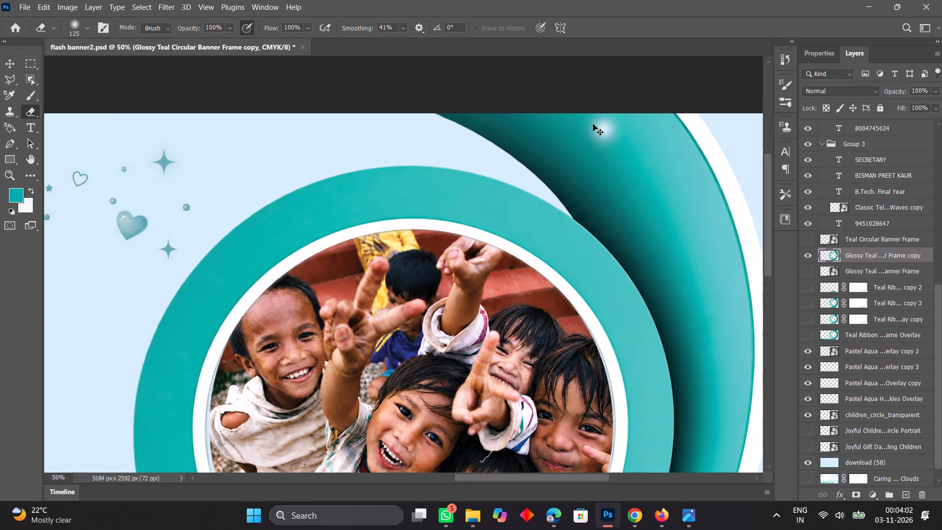
# Swap the foreground and background colours.
pyautogui.click(32, 189)
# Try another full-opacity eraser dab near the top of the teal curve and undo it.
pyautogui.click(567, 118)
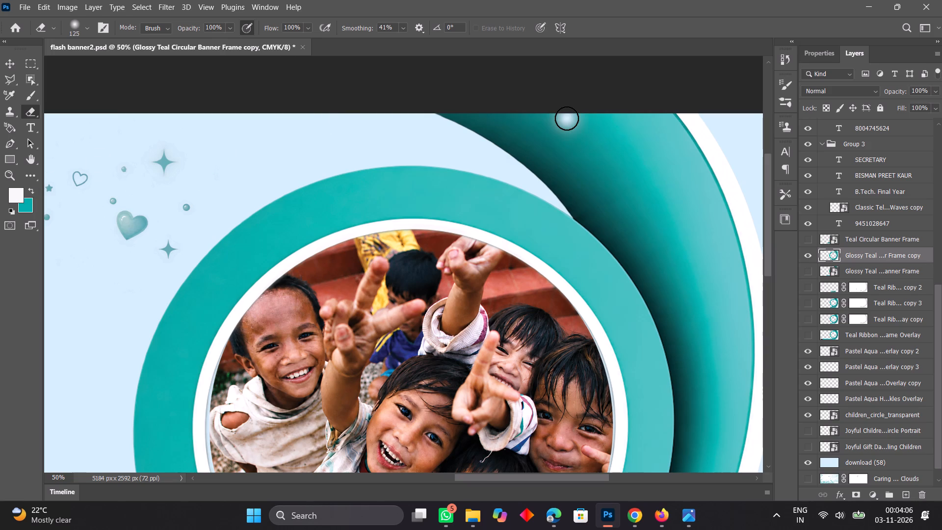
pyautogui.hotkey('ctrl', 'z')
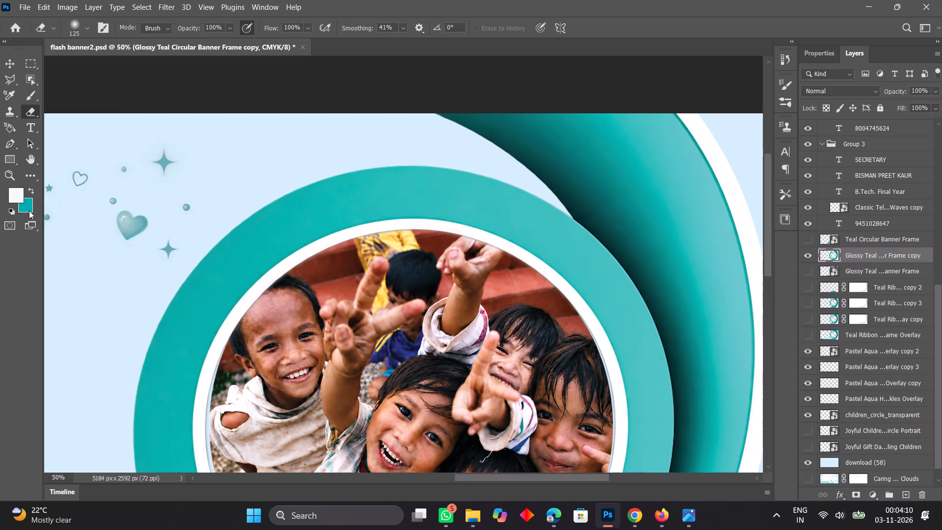
# Set the Eraser opacity to 31%, dab one spot on the upper teal curve, and undo the last two dabs.
pyautogui.click(232, 27)
pyautogui.click(205, 41)
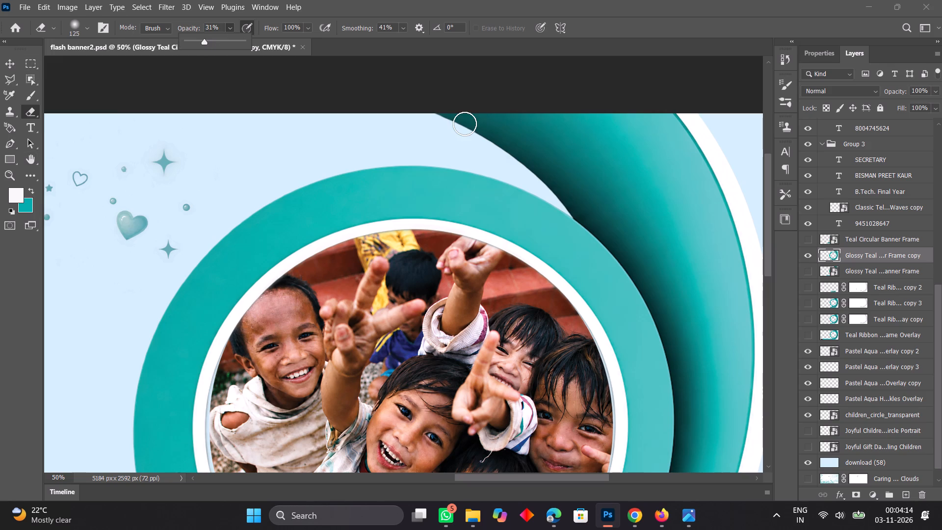
pyautogui.click(576, 134)
pyautogui.doubleClick(576, 134)
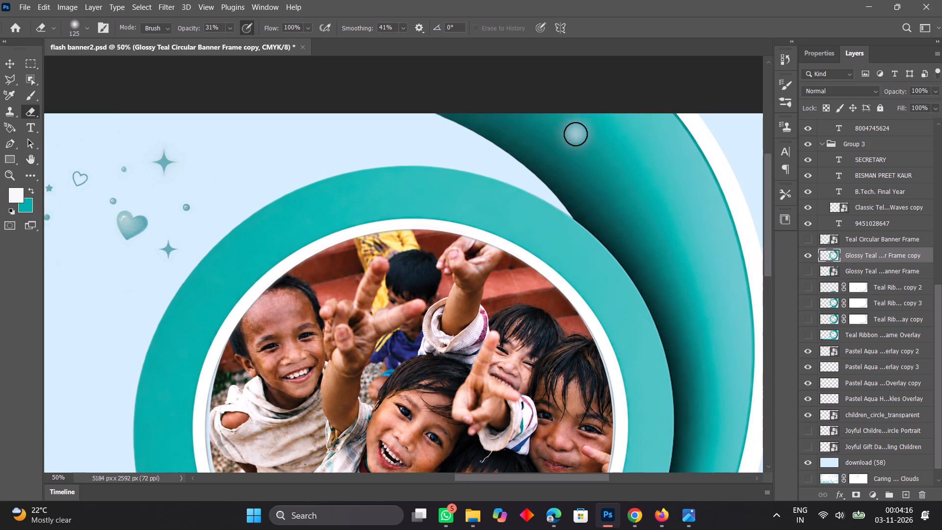
pyautogui.hotkey('ctrl', 'z')
pyautogui.hotkey('ctrl', 'z')
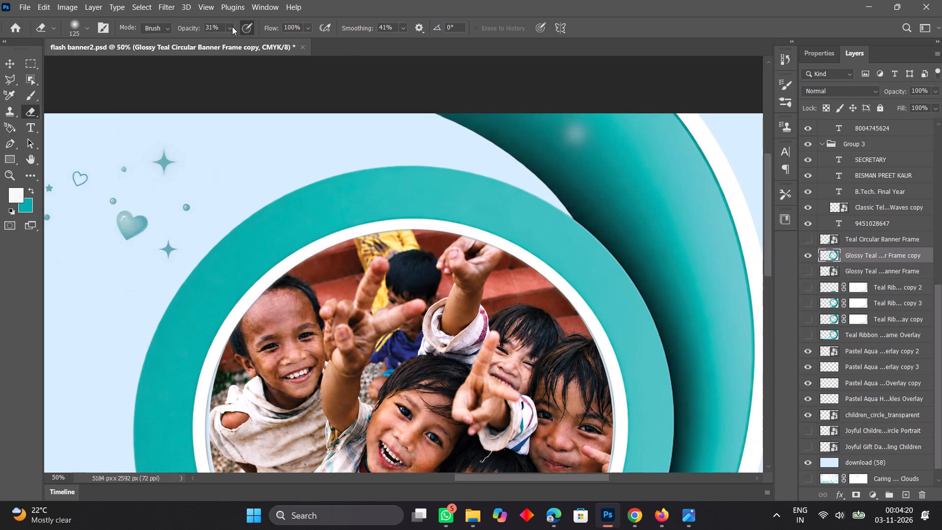
# Set the Eraser opacity to 3% and softly erase around the faint spot on the upper teal curve.
pyautogui.moveTo(232, 26); pyautogui.dragTo(219, 45)
pyautogui.doubleClick(586, 128)
pyautogui.moveTo(586, 128); pyautogui.dragTo(592, 137)
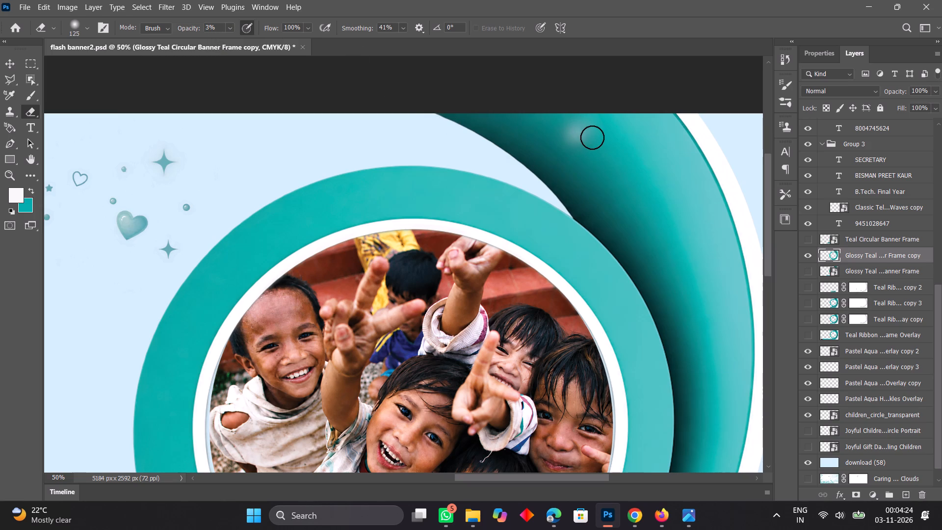
pyautogui.doubleClick(592, 137)
pyautogui.tripleClick(595, 133)
pyautogui.click(595, 133)
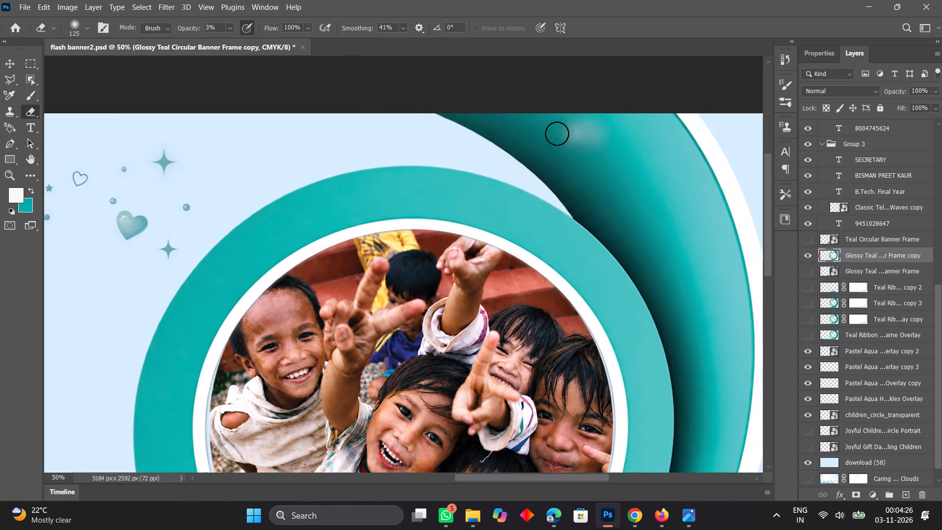
# Set the background colour to light teal 54c4c6, sampled from the curve beside its white border.
pyautogui.click(27, 205)
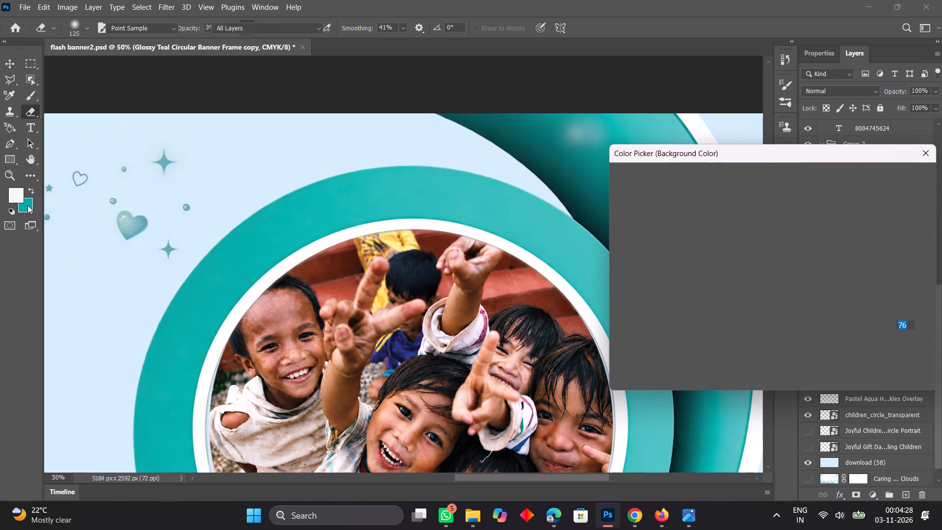
pyautogui.click(667, 125)
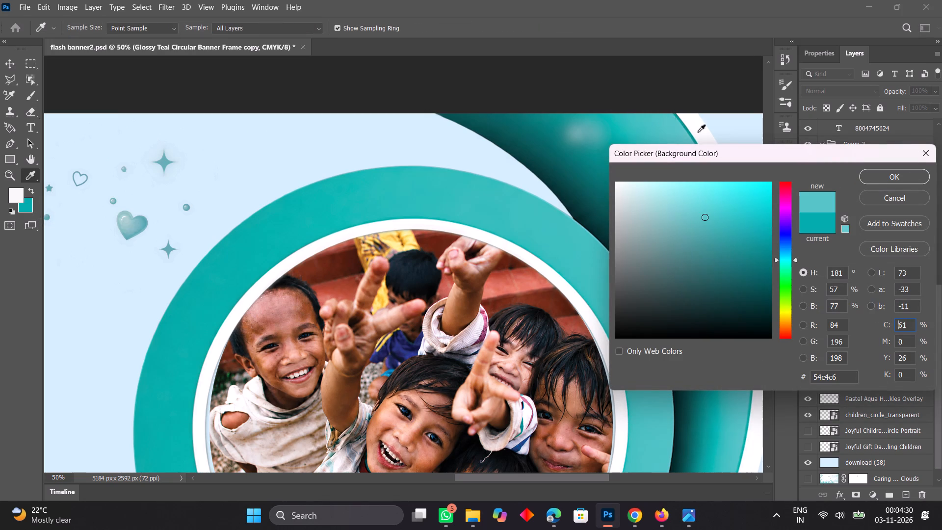
pyautogui.click(875, 175)
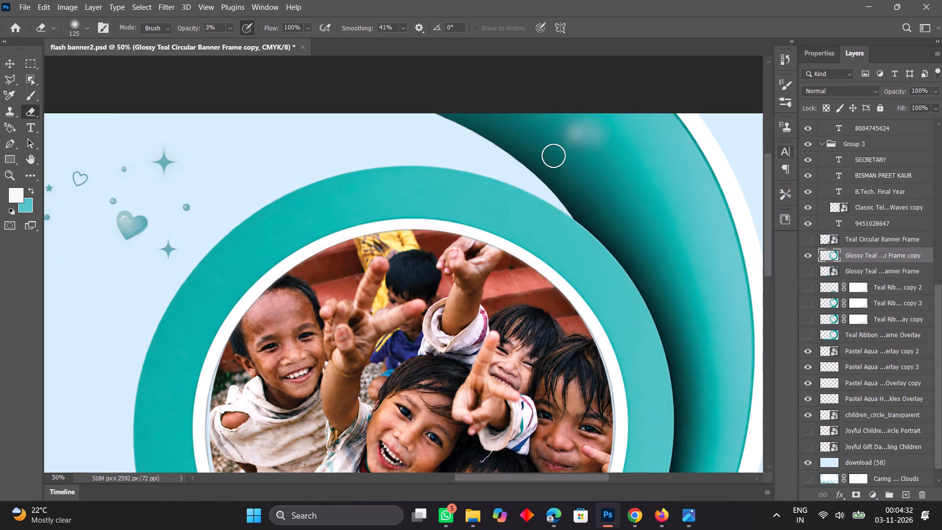
# Set the Eraser opacity to 13% and lightly erase along the teal curve's upper end, around and beside the faint spot.
pyautogui.moveTo(229, 26); pyautogui.dragTo(238, 37)
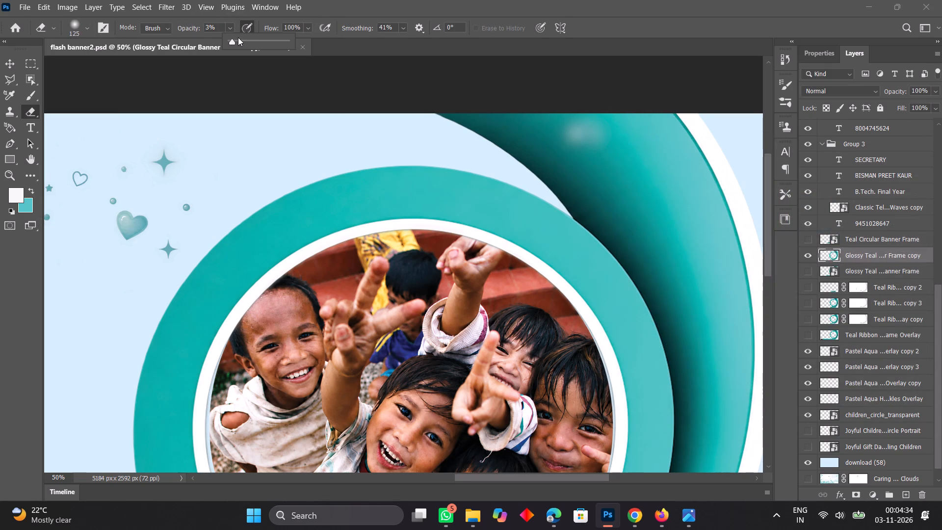
pyautogui.moveTo(238, 37); pyautogui.dragTo(238, 39)
pyautogui.click(238, 39)
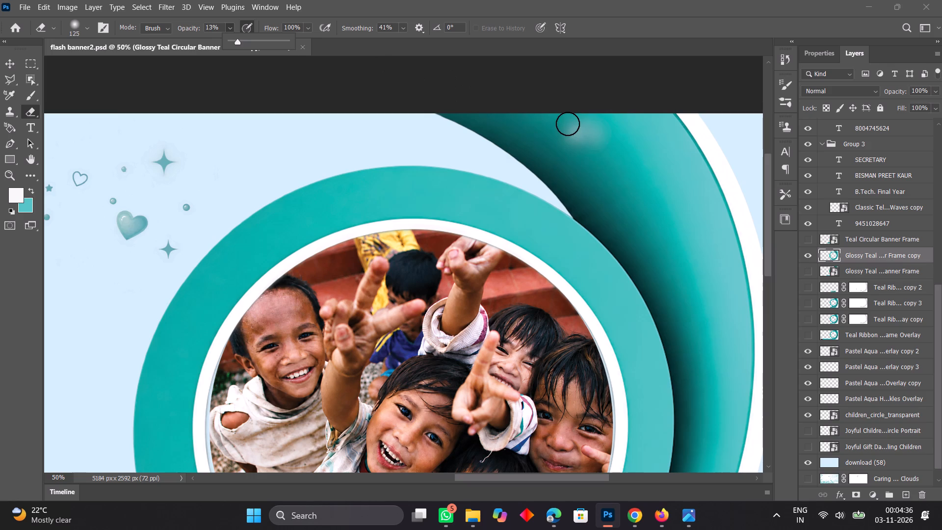
pyautogui.click(568, 124)
pyautogui.moveTo(568, 124); pyautogui.dragTo(594, 125)
pyautogui.moveTo(594, 125); pyautogui.dragTo(592, 118)
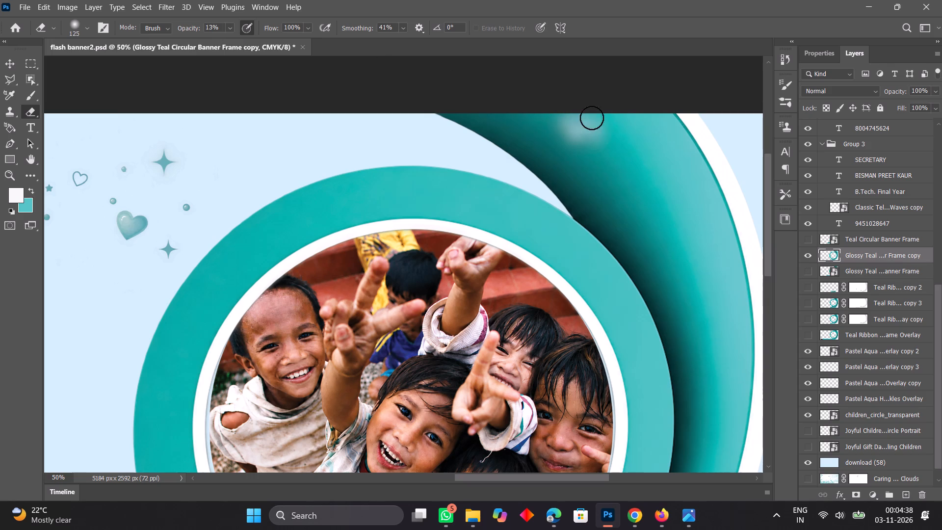
pyautogui.moveTo(592, 118); pyautogui.dragTo(608, 118)
pyautogui.doubleClick(608, 118)
pyautogui.moveTo(608, 118); pyautogui.dragTo(612, 122)
pyautogui.moveTo(612, 122); pyautogui.dragTo(627, 143)
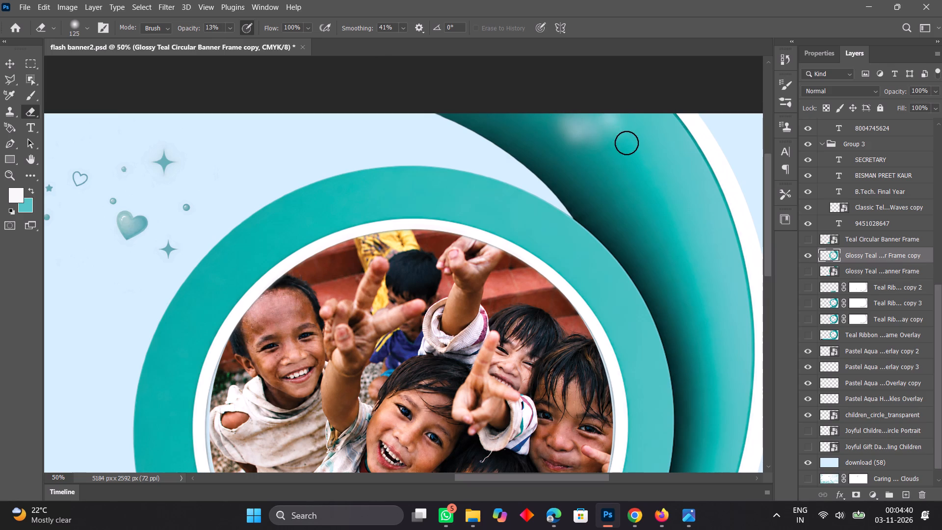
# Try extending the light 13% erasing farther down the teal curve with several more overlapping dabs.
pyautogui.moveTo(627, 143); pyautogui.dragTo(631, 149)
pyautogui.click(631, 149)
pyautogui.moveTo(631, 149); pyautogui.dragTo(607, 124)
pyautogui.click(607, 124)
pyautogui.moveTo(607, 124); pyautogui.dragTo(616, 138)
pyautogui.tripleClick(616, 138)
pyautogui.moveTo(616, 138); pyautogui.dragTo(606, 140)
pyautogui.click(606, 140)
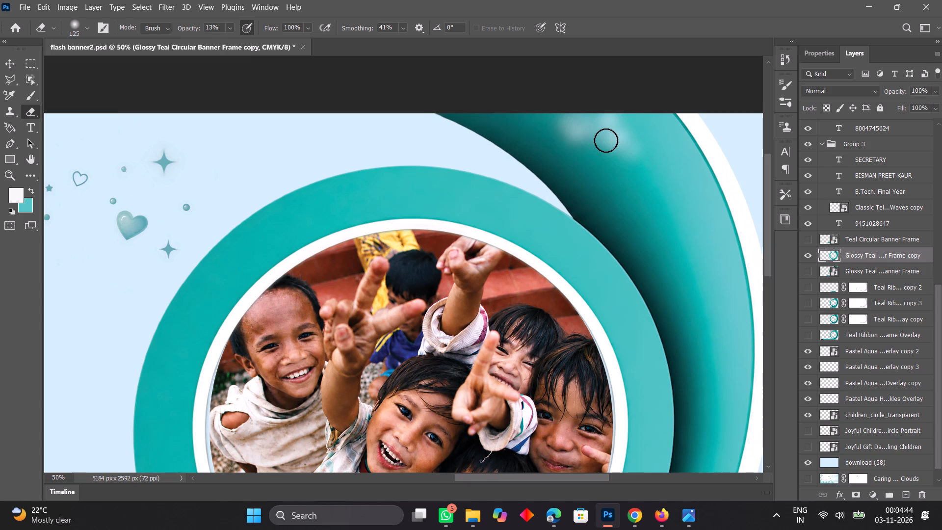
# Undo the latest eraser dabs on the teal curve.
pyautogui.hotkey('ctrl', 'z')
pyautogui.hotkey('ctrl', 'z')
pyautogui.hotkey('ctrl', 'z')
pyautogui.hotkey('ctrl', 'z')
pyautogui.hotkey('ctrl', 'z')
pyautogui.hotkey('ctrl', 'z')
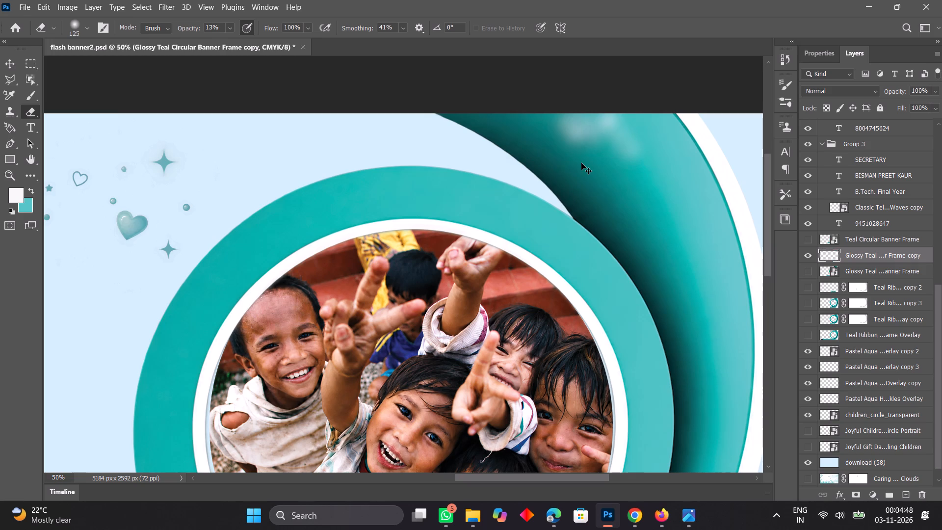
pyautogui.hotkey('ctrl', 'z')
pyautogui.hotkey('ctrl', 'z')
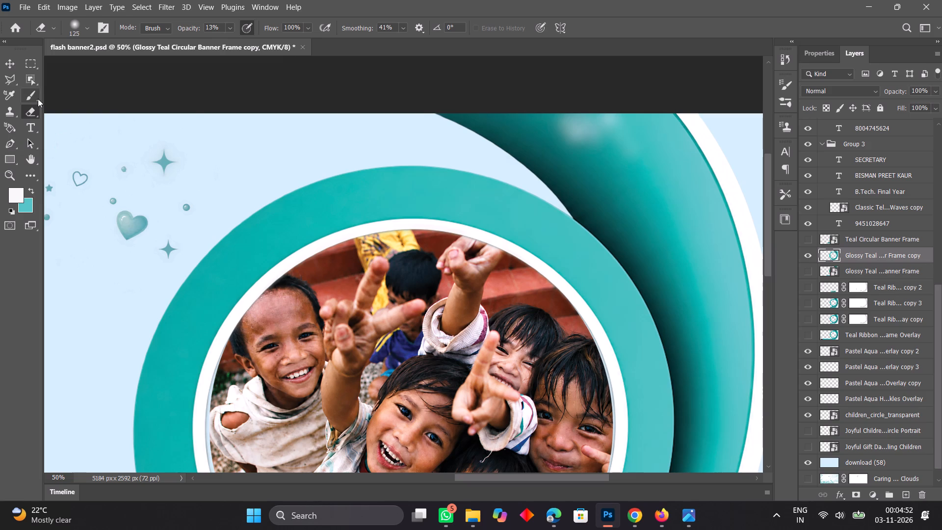
# Enlarge the Eraser to 250 px and choose the Soft Round Pressure Size brush.
pyautogui.press(']')
pyautogui.write(']]]')
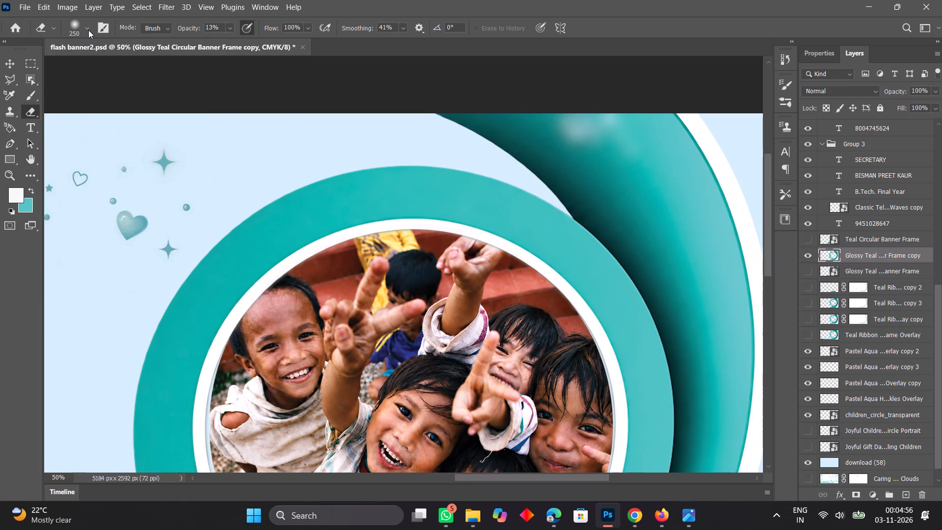
pyautogui.click(88, 30)
pyautogui.scroll(-1, 67, 218)
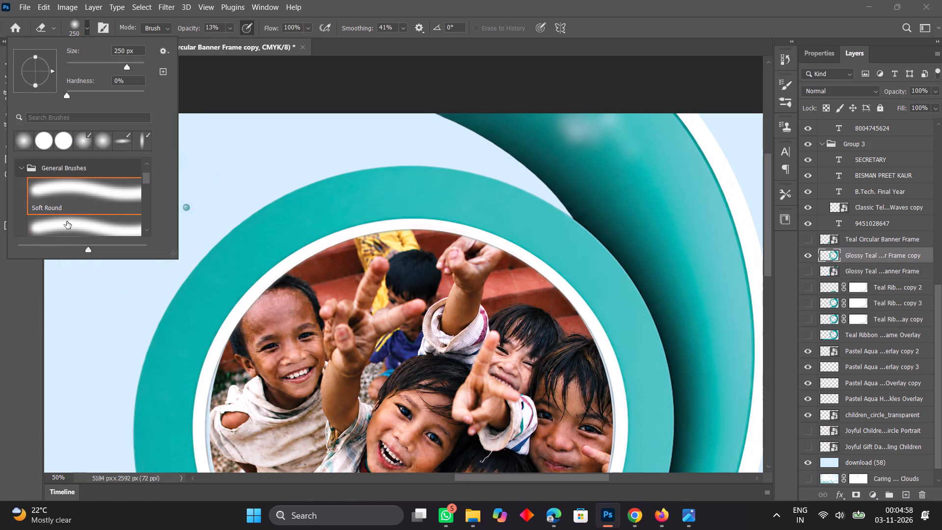
pyautogui.click(67, 221)
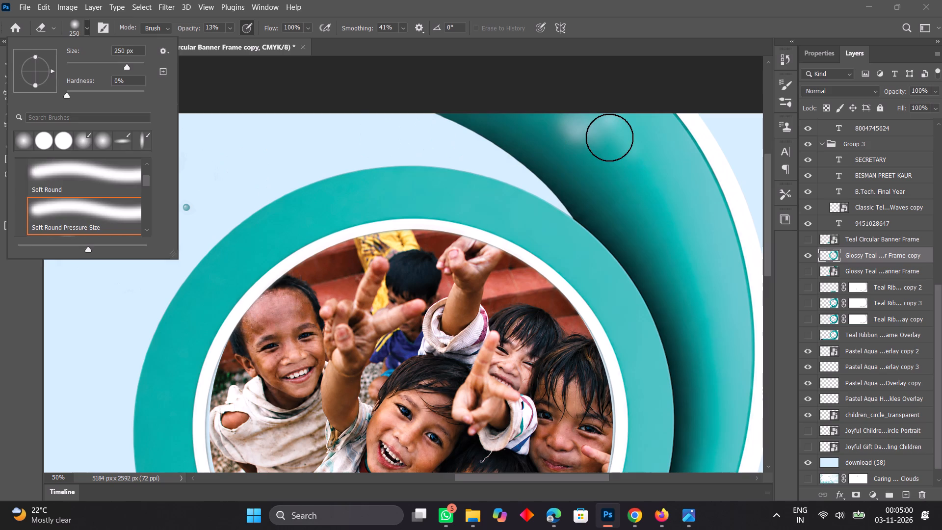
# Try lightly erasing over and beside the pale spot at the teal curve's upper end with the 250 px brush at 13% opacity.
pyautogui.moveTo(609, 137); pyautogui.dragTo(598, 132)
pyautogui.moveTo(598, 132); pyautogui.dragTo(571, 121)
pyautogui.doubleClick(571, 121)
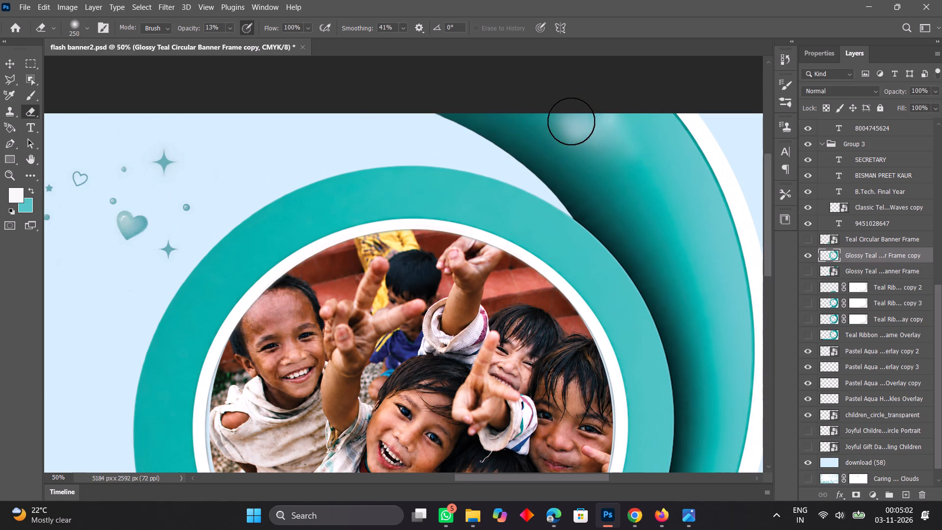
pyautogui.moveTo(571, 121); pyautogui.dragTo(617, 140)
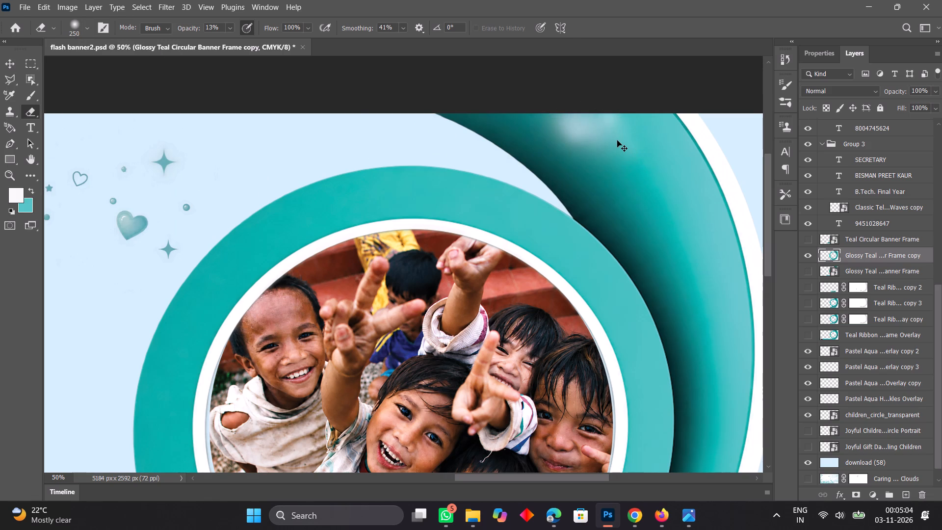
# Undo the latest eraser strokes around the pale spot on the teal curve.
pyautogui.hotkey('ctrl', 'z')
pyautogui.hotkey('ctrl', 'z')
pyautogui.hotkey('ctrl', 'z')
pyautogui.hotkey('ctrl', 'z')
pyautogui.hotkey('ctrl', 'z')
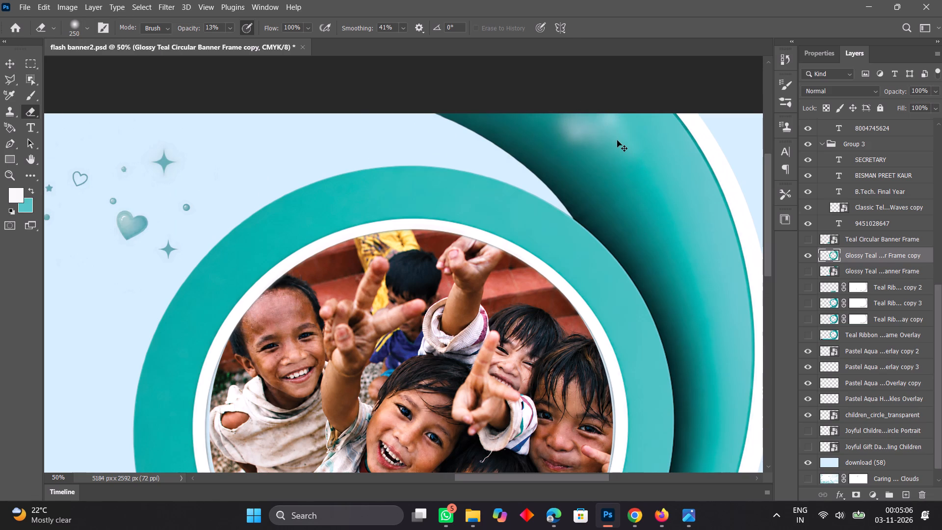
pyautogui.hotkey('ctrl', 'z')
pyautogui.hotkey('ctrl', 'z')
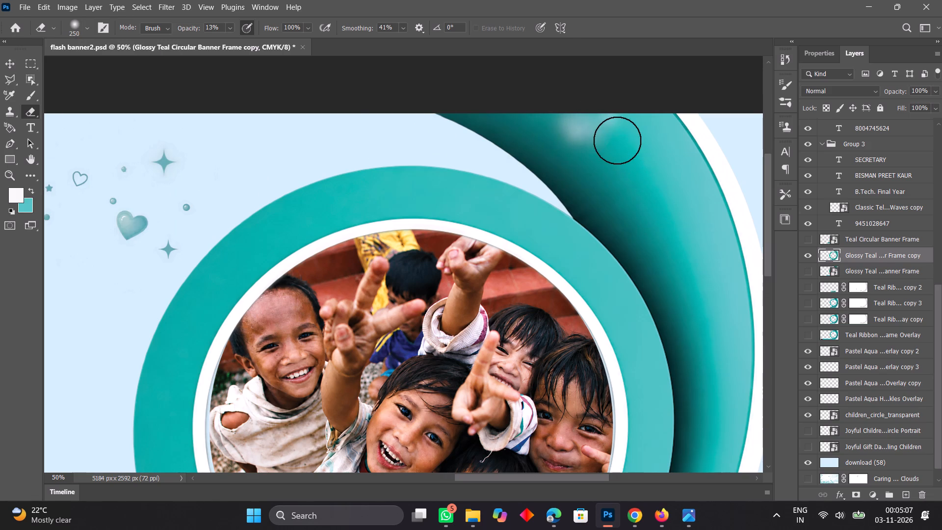
# Lightly erase a short diagonal run of dabs down the middle of the teal curve, starting just below the pale spot.
pyautogui.click(609, 148)
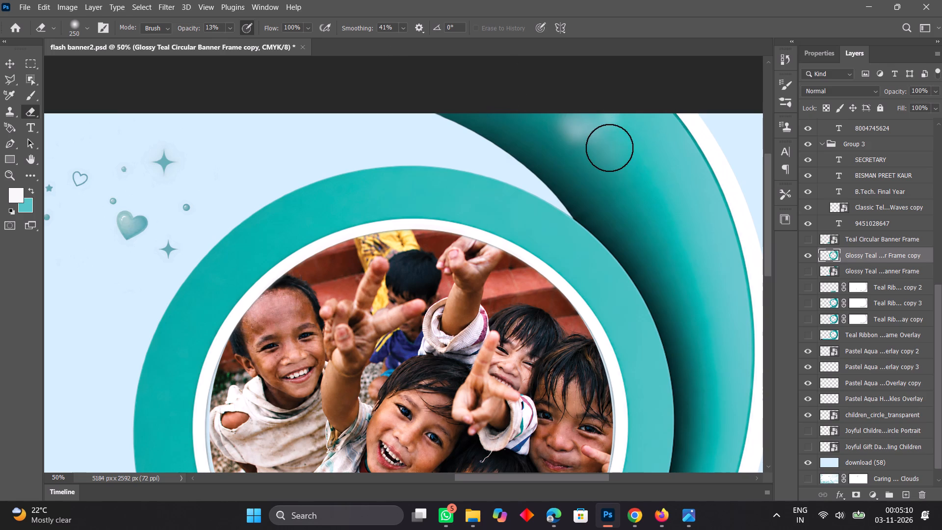
pyautogui.click(609, 148)
pyautogui.click(630, 167)
pyautogui.click(643, 186)
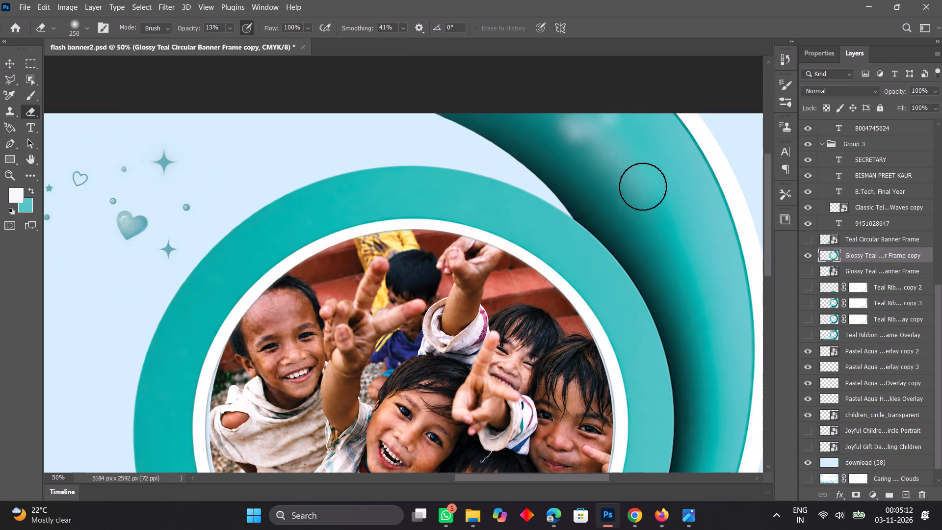
# Lightly erase the dark shading from the teal curve's upper tip at the banner's top edge across to the pale spot.
pyautogui.click(445, 113)
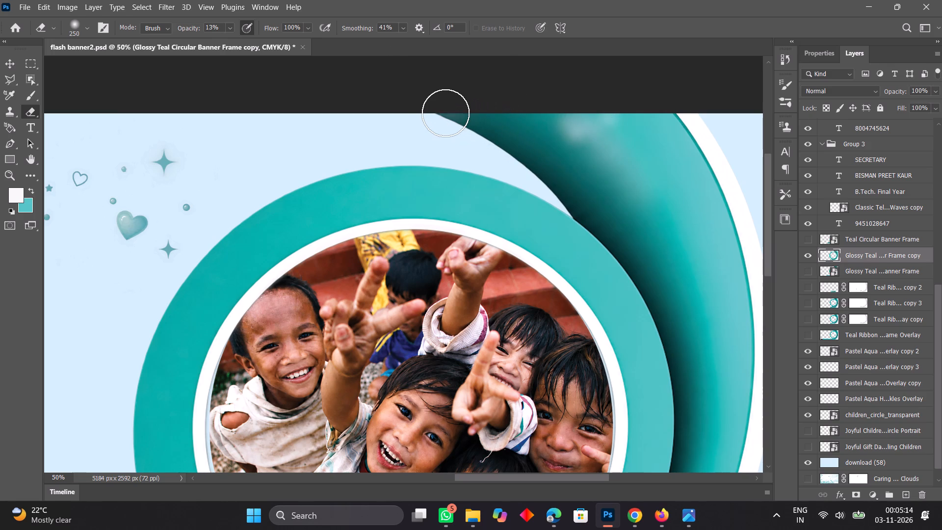
pyautogui.click(467, 118)
pyautogui.click(487, 126)
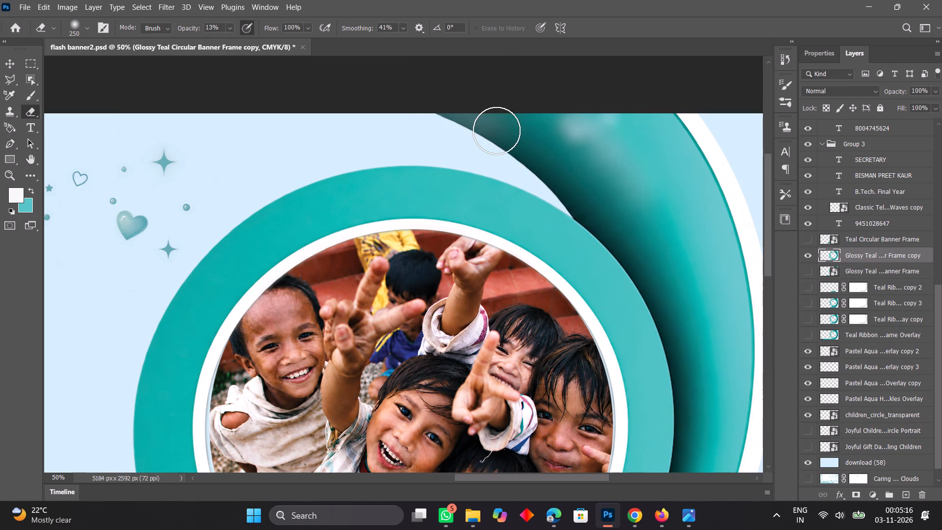
pyautogui.click(503, 134)
pyautogui.moveTo(528, 132); pyautogui.dragTo(552, 131)
pyautogui.click(552, 131)
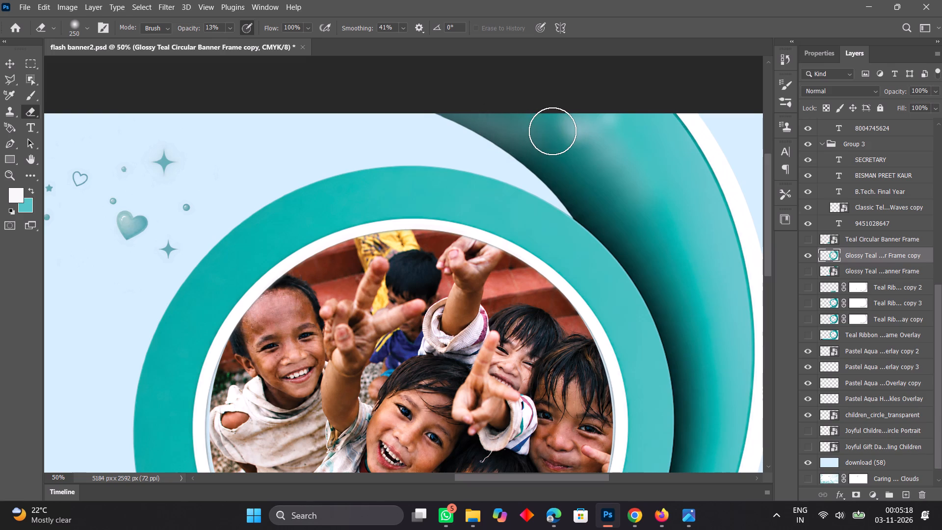
pyautogui.click(579, 132)
pyautogui.moveTo(606, 145); pyautogui.dragTo(600, 147)
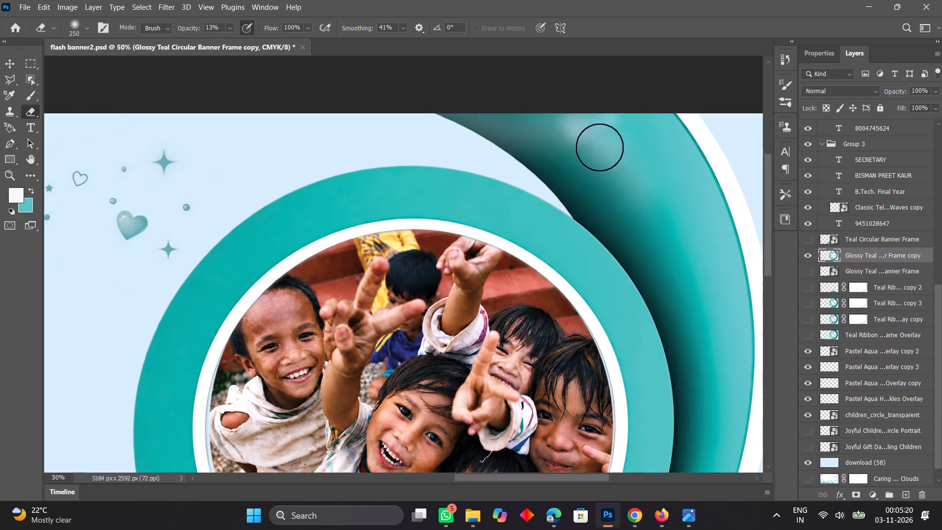
# Lightly erase the curve's dark inner shadow from below the pale spot down to where it meets the photo ring.
pyautogui.moveTo(600, 147); pyautogui.dragTo(574, 159)
pyautogui.click(574, 159)
pyautogui.moveTo(544, 165); pyautogui.dragTo(572, 174)
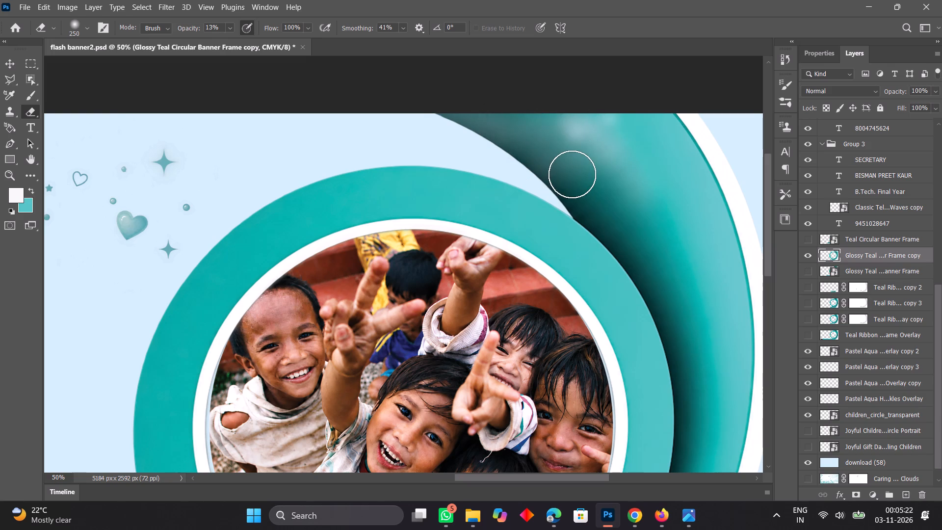
pyautogui.moveTo(572, 174); pyautogui.dragTo(560, 178)
pyautogui.moveTo(560, 178); pyautogui.dragTo(577, 188)
pyautogui.moveTo(577, 188); pyautogui.dragTo(585, 198)
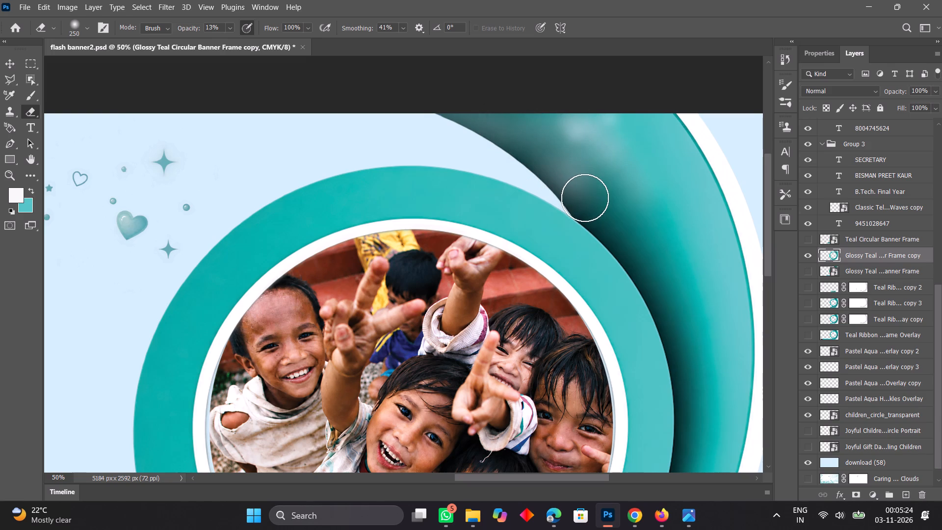
pyautogui.moveTo(585, 198); pyautogui.dragTo(599, 207)
pyautogui.click(599, 207)
pyautogui.click(609, 213)
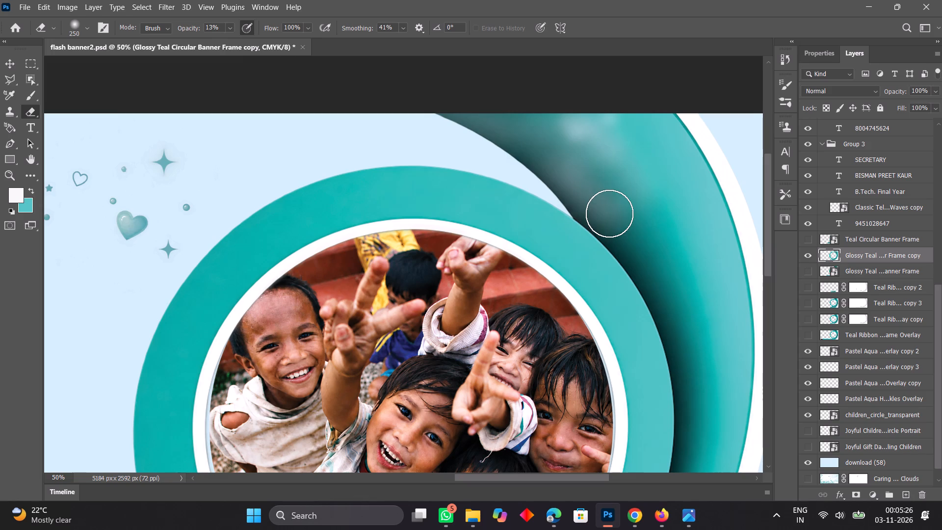
pyautogui.click(594, 212)
pyautogui.click(617, 231)
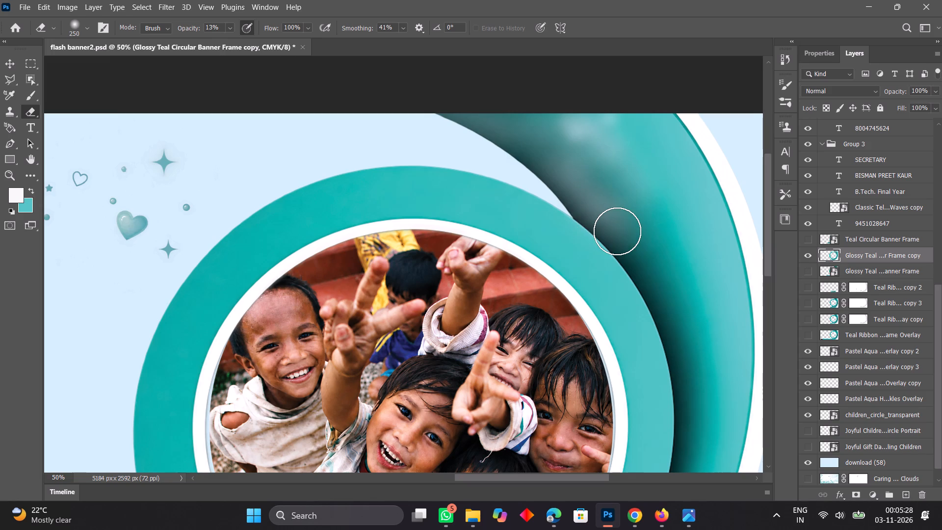
pyautogui.click(611, 199)
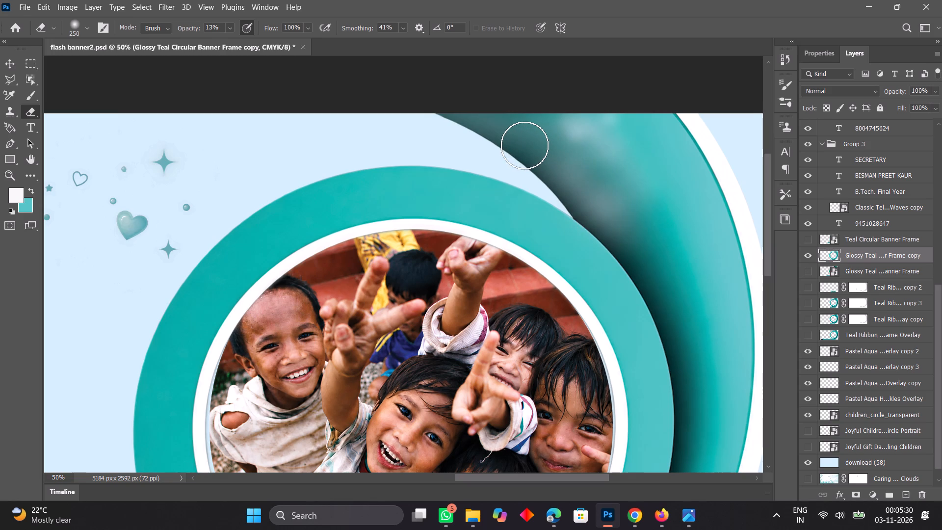
# Make another light erasing pass from near the curve's upper tip down through its middle to the banner's right side.
pyautogui.moveTo(525, 145); pyautogui.dragTo(512, 141)
pyautogui.moveTo(512, 141); pyautogui.dragTo(549, 161)
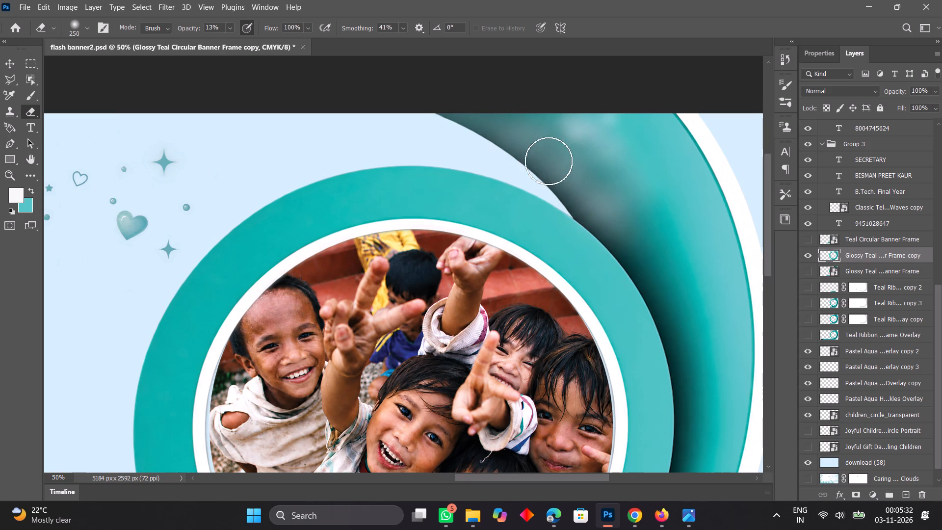
pyautogui.moveTo(549, 161); pyautogui.dragTo(563, 149)
pyautogui.moveTo(563, 149); pyautogui.dragTo(655, 232)
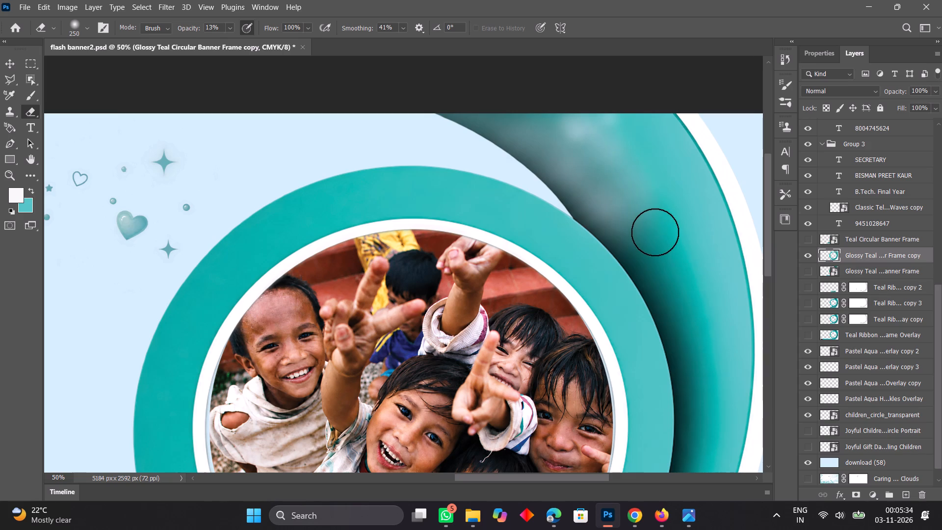
pyautogui.moveTo(655, 232); pyautogui.dragTo(681, 277)
pyautogui.moveTo(681, 277); pyautogui.dragTo(691, 303)
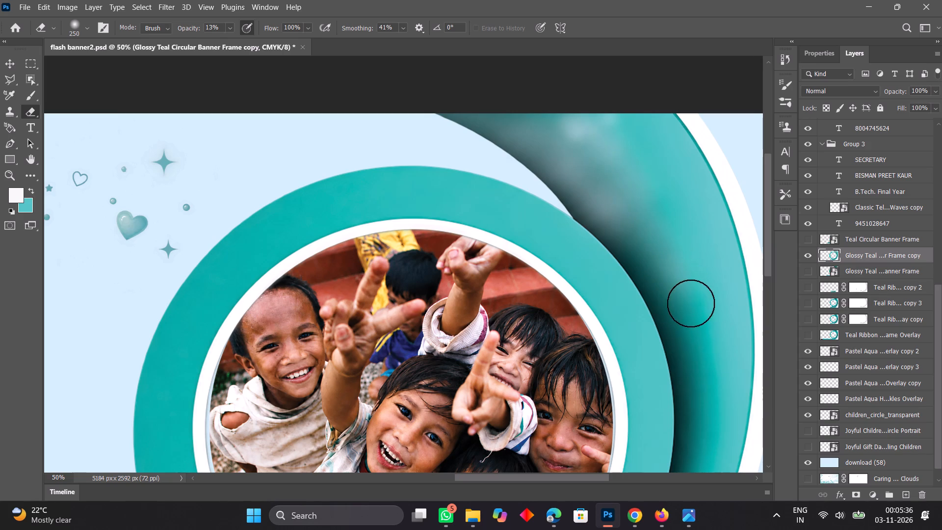
pyautogui.moveTo(691, 303); pyautogui.dragTo(704, 422)
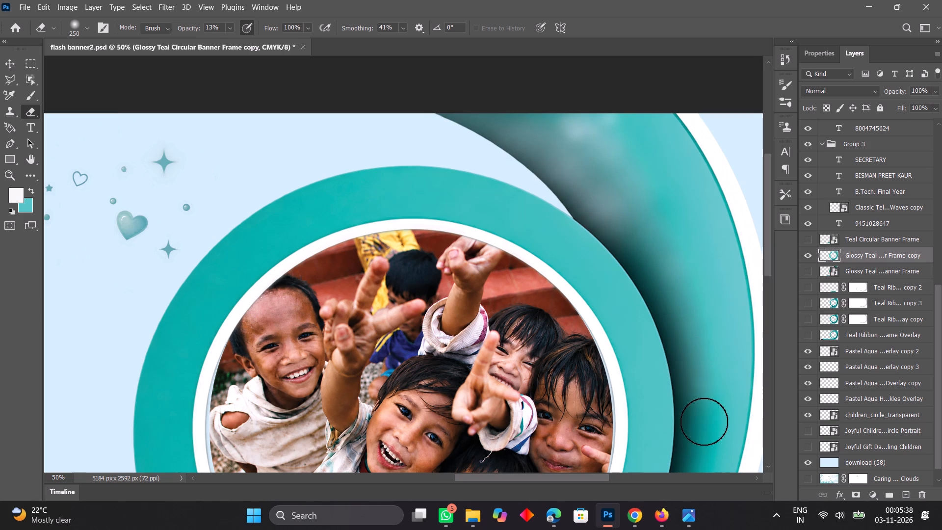
# Lightly erase the dark shadow beside the photo ring, working upward from its right side to the curve's upper inner edge.
pyautogui.scroll(-2, 704, 422)
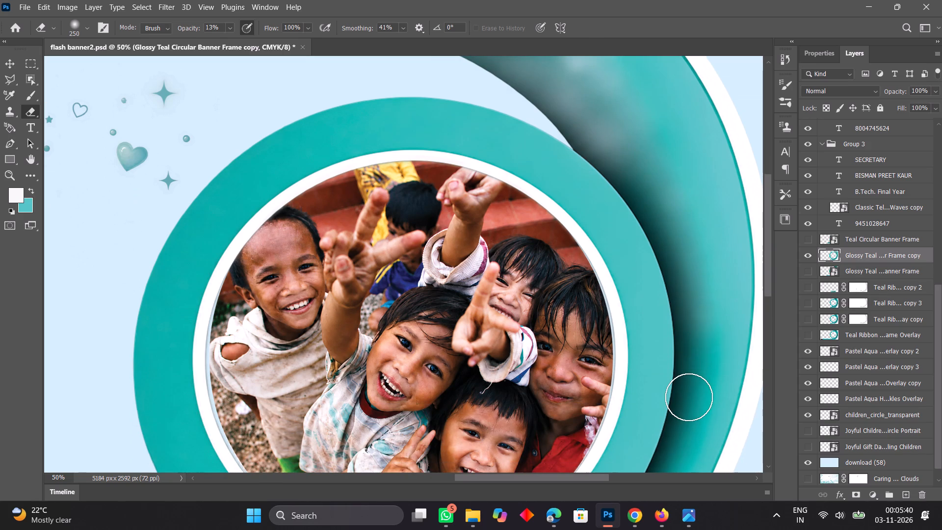
pyautogui.moveTo(689, 397); pyautogui.dragTo(684, 330)
pyautogui.moveTo(684, 330); pyautogui.dragTo(680, 317)
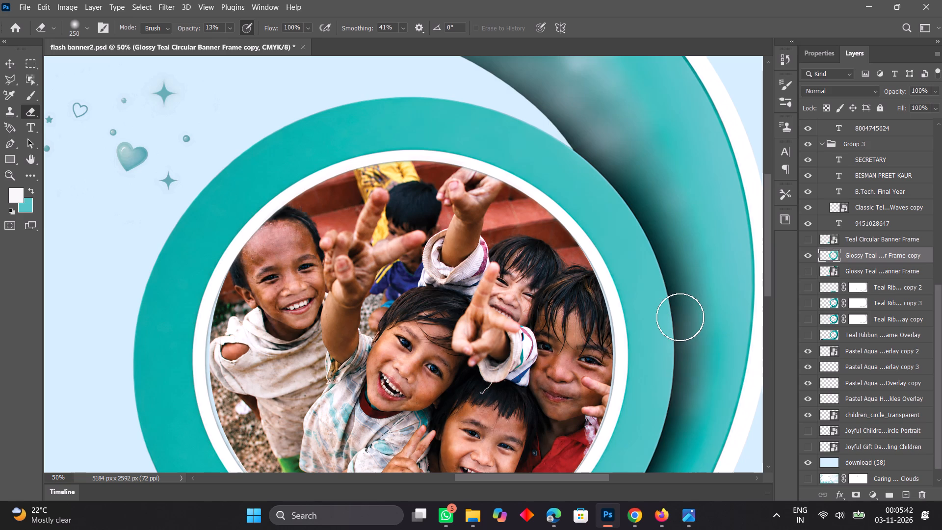
pyautogui.moveTo(680, 317); pyautogui.dragTo(676, 295)
pyautogui.moveTo(676, 295); pyautogui.dragTo(666, 263)
pyautogui.moveTo(666, 263); pyautogui.dragTo(664, 259)
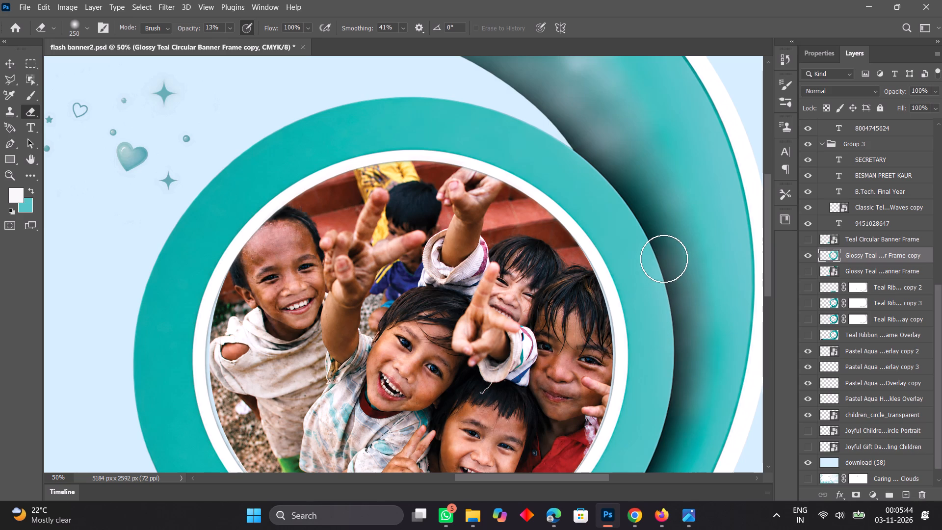
pyautogui.moveTo(664, 259); pyautogui.dragTo(646, 225)
pyautogui.moveTo(646, 225); pyautogui.dragTo(605, 179)
pyautogui.moveTo(605, 179); pyautogui.dragTo(572, 140)
pyautogui.moveTo(572, 140); pyautogui.dragTo(571, 138)
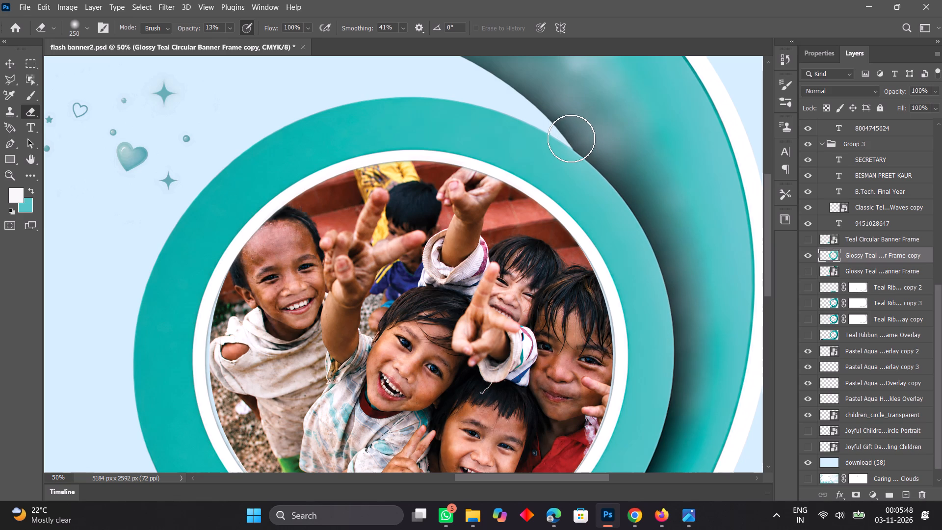
pyautogui.moveTo(571, 138); pyautogui.dragTo(555, 113)
# Lightly erase the shadow again, working downward along the photo ring's right side to its lower-right portion.
pyautogui.moveTo(606, 159); pyautogui.dragTo(631, 188)
pyautogui.moveTo(631, 188); pyautogui.dragTo(671, 248)
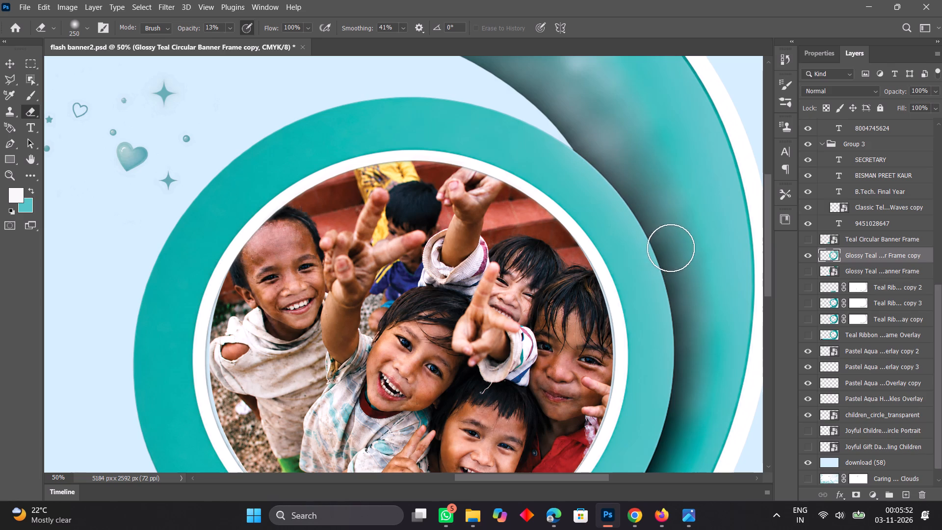
pyautogui.moveTo(671, 248); pyautogui.dragTo(686, 313)
pyautogui.moveTo(686, 313); pyautogui.dragTo(688, 359)
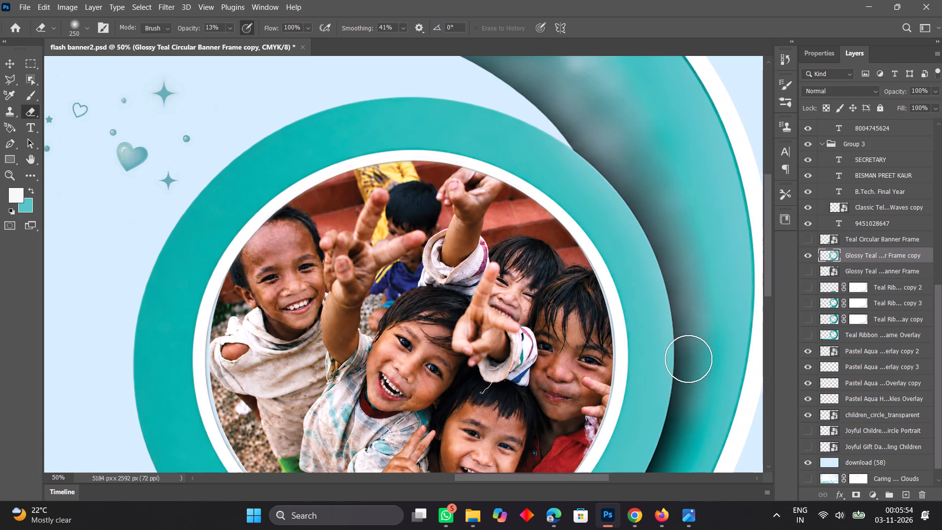
pyautogui.moveTo(688, 359); pyautogui.dragTo(688, 366)
pyautogui.scroll(-1, 688, 366)
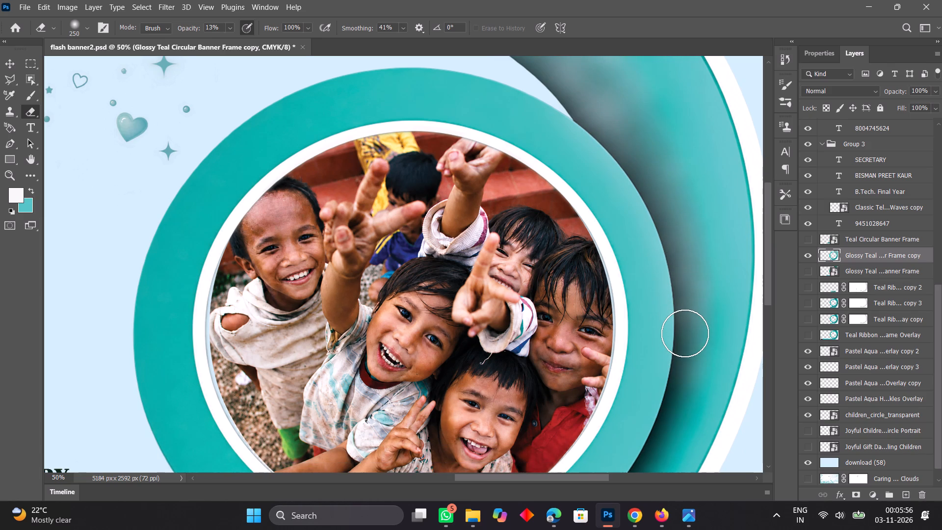
pyautogui.moveTo(685, 333); pyautogui.dragTo(677, 418)
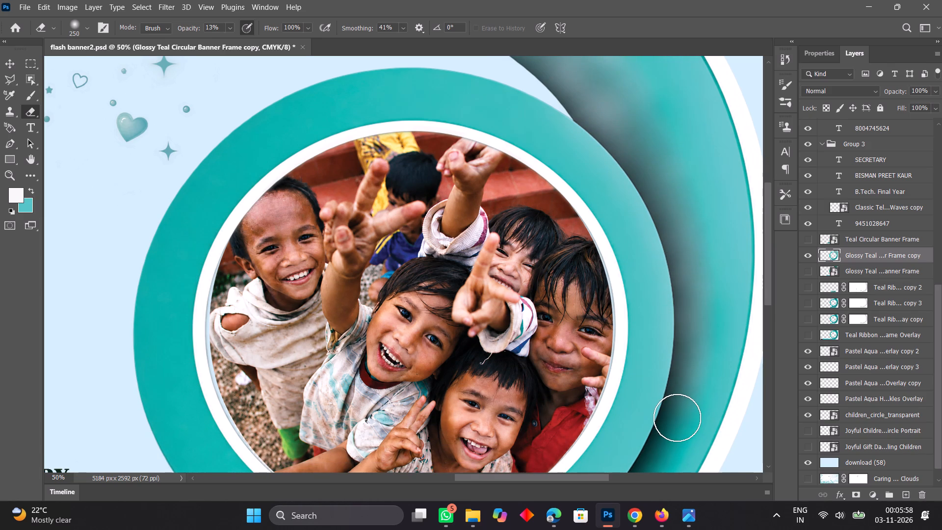
pyautogui.scroll(-1, 677, 418)
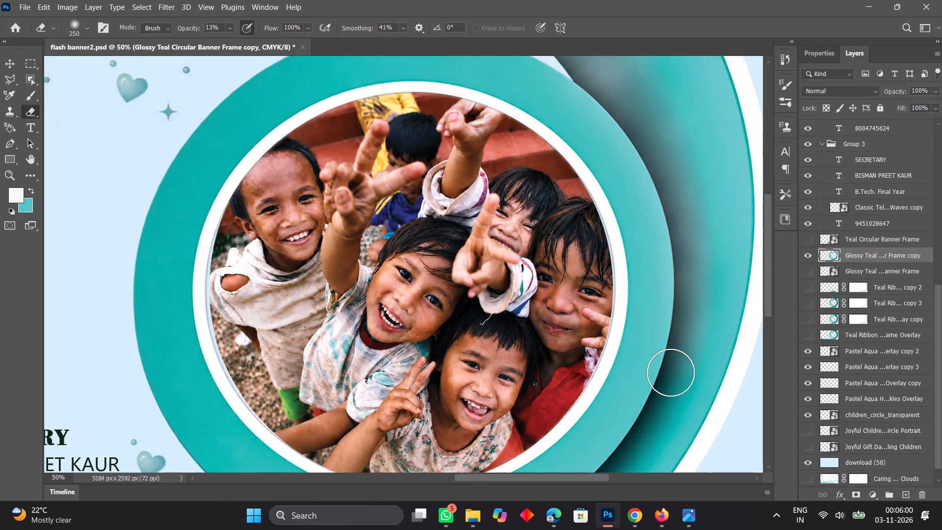
pyautogui.moveTo(671, 372); pyautogui.dragTo(652, 418)
pyautogui.scroll(-1, 652, 418)
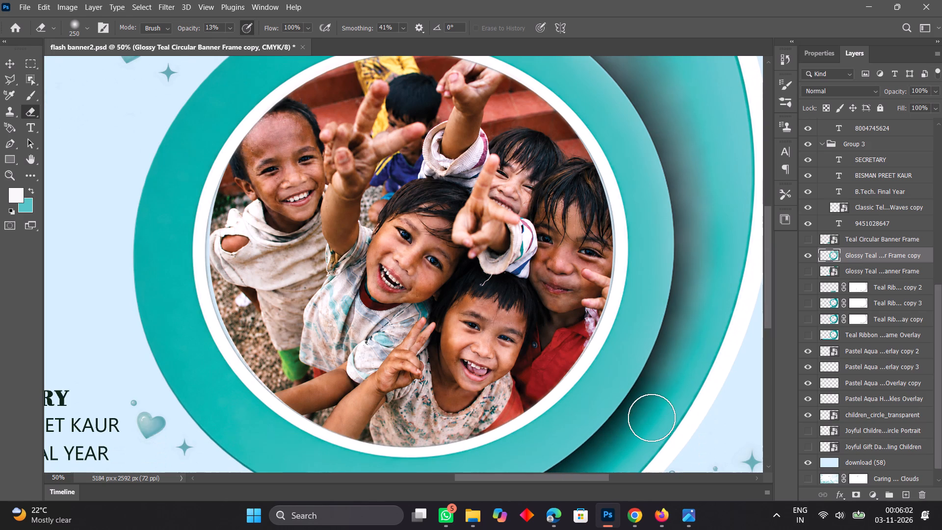
pyautogui.moveTo(653, 387); pyautogui.dragTo(627, 422)
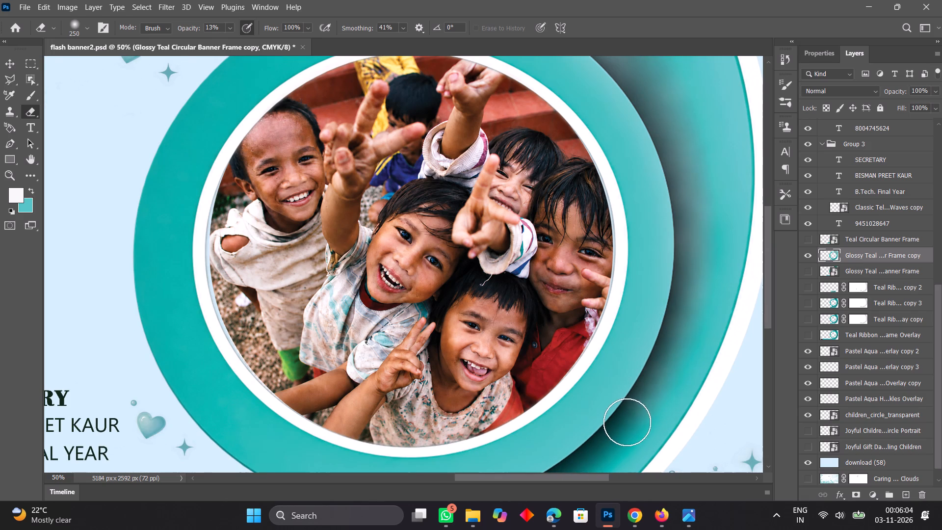
pyautogui.moveTo(627, 422); pyautogui.dragTo(612, 438)
# Lightly erase the shadow beneath the photo ring along the curve's lower tail, and fit the whole banner in view.
pyautogui.scroll(-1, 612, 438)
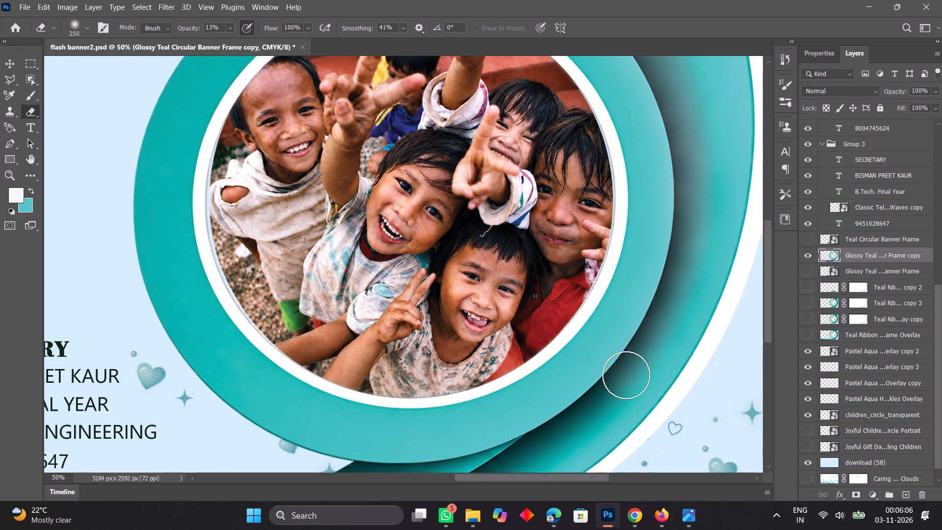
pyautogui.moveTo(626, 375); pyautogui.dragTo(570, 420)
pyautogui.moveTo(570, 420); pyautogui.dragTo(513, 447)
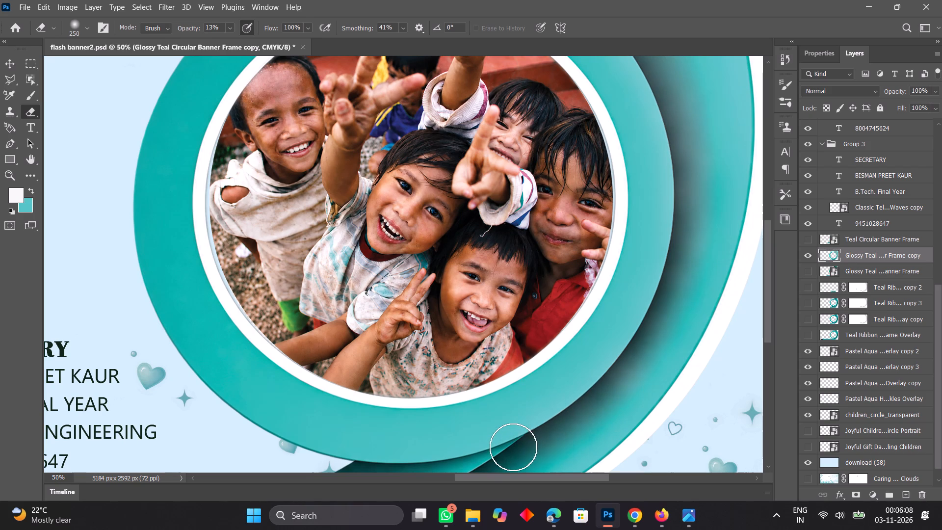
pyautogui.moveTo(513, 447); pyautogui.dragTo(513, 448)
pyautogui.scroll(-1, 513, 448)
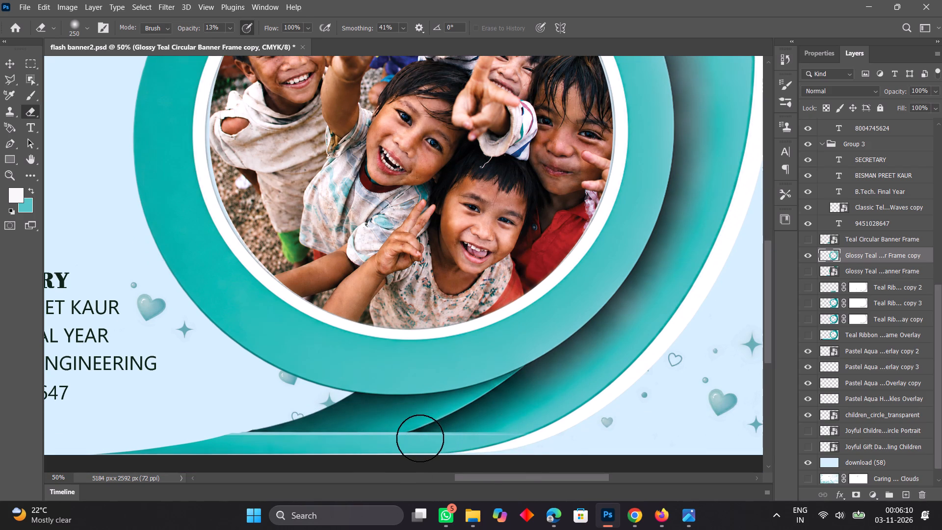
pyautogui.moveTo(420, 438); pyautogui.dragTo(485, 414)
pyautogui.moveTo(485, 414); pyautogui.dragTo(532, 384)
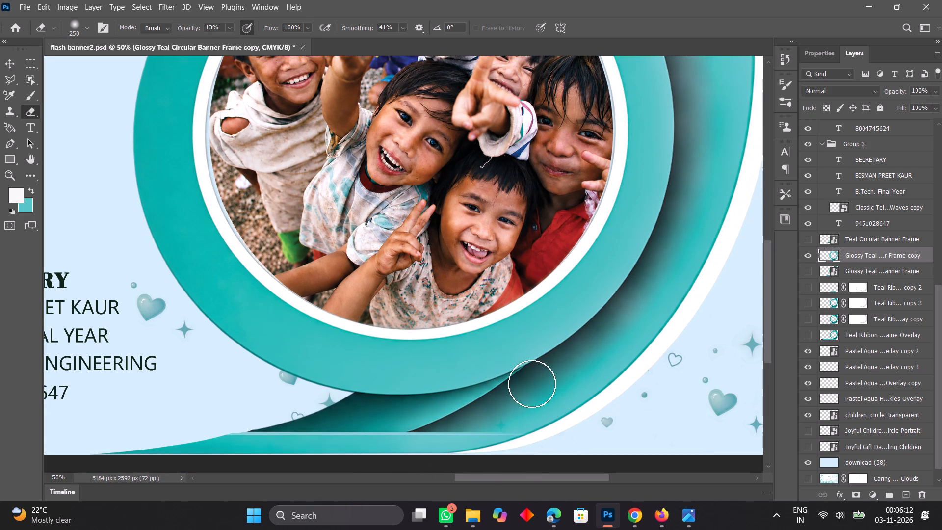
pyautogui.moveTo(532, 384); pyautogui.dragTo(578, 351)
pyautogui.hotkey('ctrl', '0')
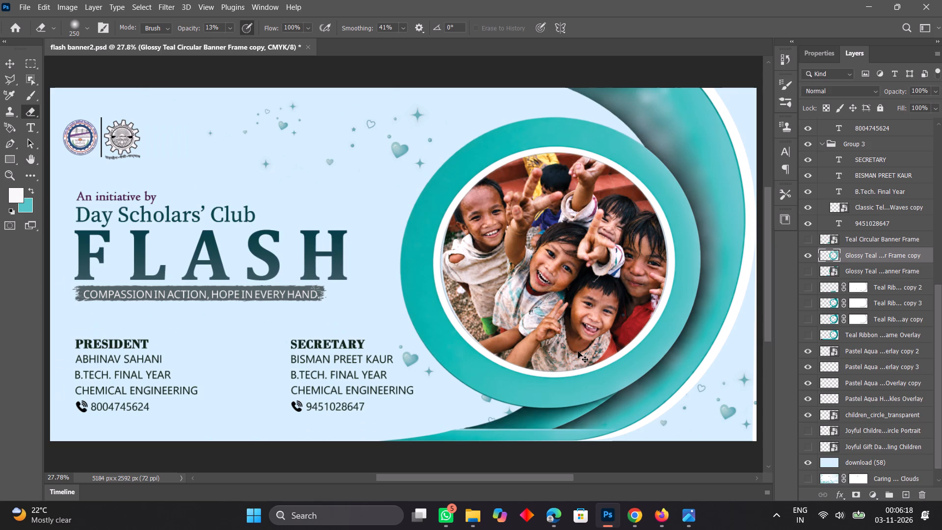
# Undo the series of light eraser strokes on the teal curve, back to the first dabs near its upper tip.
pyautogui.hotkey('ctrl', 'z')
pyautogui.hotkey('ctrl', 'z')
pyautogui.hotkey('ctrl', 'z')
pyautogui.hotkey('ctrl', 'z')
pyautogui.hotkey('ctrl', 'z')
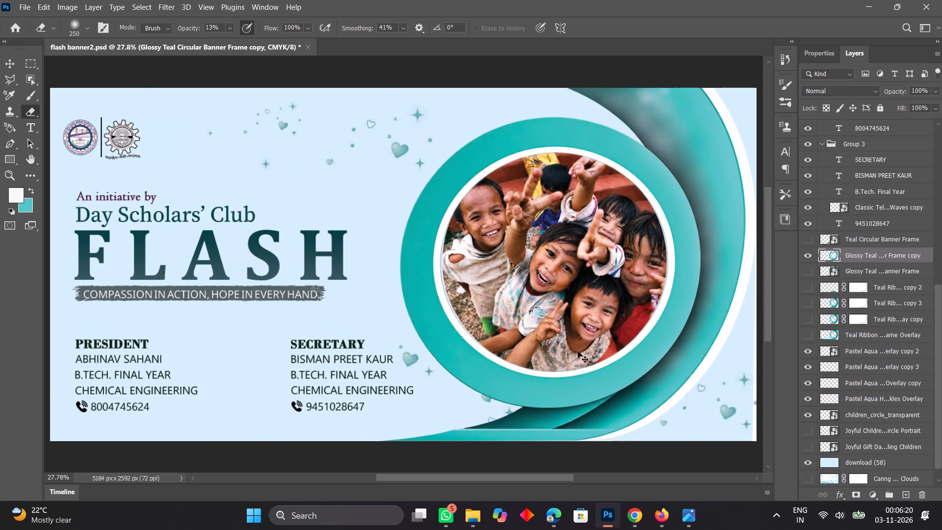
pyautogui.hotkey('ctrl', 'z')
pyautogui.hotkey('ctrl', 'z')
pyautogui.hotkey('ctrl', 'z')
pyautogui.hotkey('ctrl', 'z')
pyautogui.hotkey('ctrl', 'z')
pyautogui.hotkey('ctrl', 'z')
pyautogui.hotkey('ctrl', 'z')
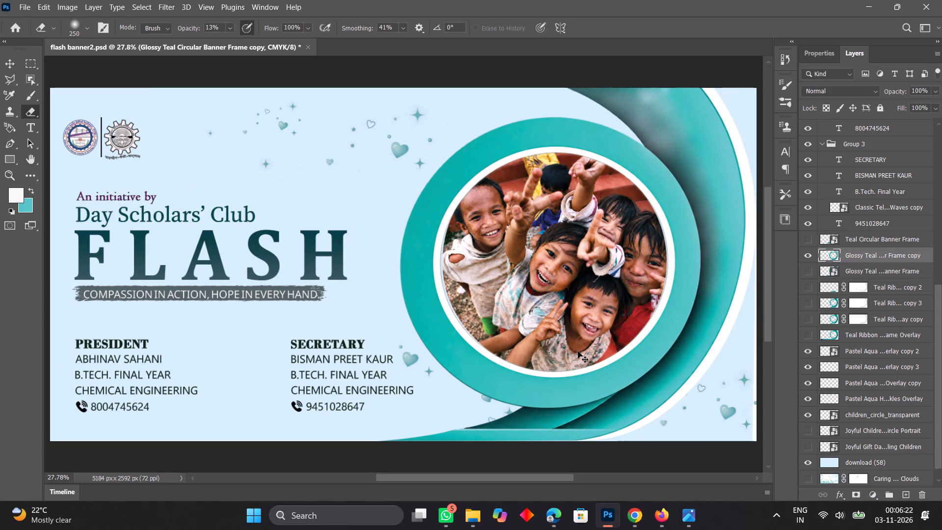
pyautogui.hotkey('ctrl', 'z')
pyautogui.hotkey('ctrl', 'z')
pyautogui.hotkey('ctrl', 'z')
pyautogui.hotkey('ctrl', 'z')
pyautogui.hotkey('ctrl', 'z')
pyautogui.hotkey('ctrl', 'z')
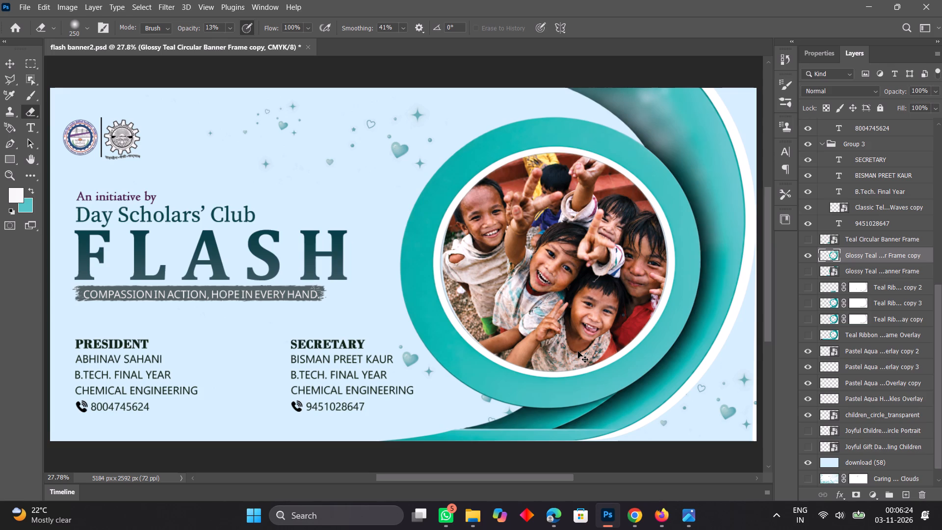
pyautogui.hotkey('ctrl', 'z')
pyautogui.hotkey('ctrl', 'z')
pyautogui.hotkey('ctrl', 'z')
pyautogui.hotkey('ctrl', 'z')
pyautogui.hotkey('ctrl', 'z')
pyautogui.hotkey('ctrl', 'z')
pyautogui.hotkey('ctrl', 'z')
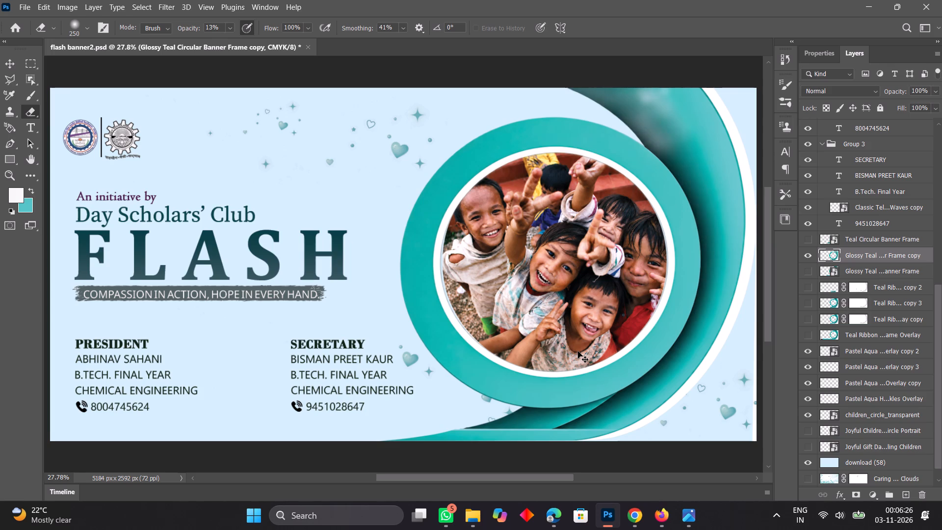
pyautogui.hotkey('ctrl', 'z')
pyautogui.hotkey('ctrl', 'z')
pyautogui.hotkey('ctrl', 'z')
pyautogui.hotkey('ctrl', 'z')
pyautogui.hotkey('ctrl', 'z')
pyautogui.hotkey('ctrl', 'z')
pyautogui.hotkey('ctrl', 'z')
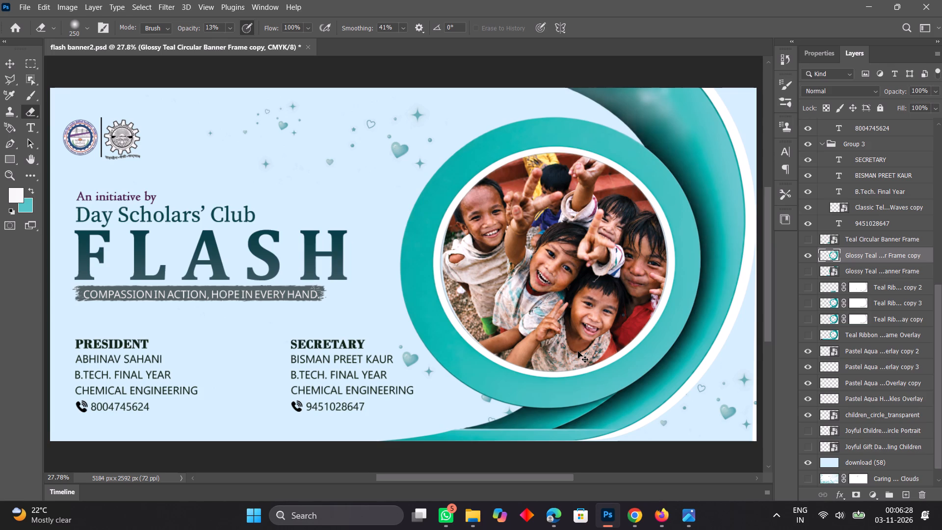
pyautogui.hotkey('ctrl', 'z')
pyautogui.hotkey('ctrl', 'z')
pyautogui.hotkey('ctrl', 'z')
pyautogui.hotkey('ctrl', 'z')
pyautogui.hotkey('ctrl', 'z')
pyautogui.hotkey('ctrl', 'z')
pyautogui.hotkey('ctrl', 'z')
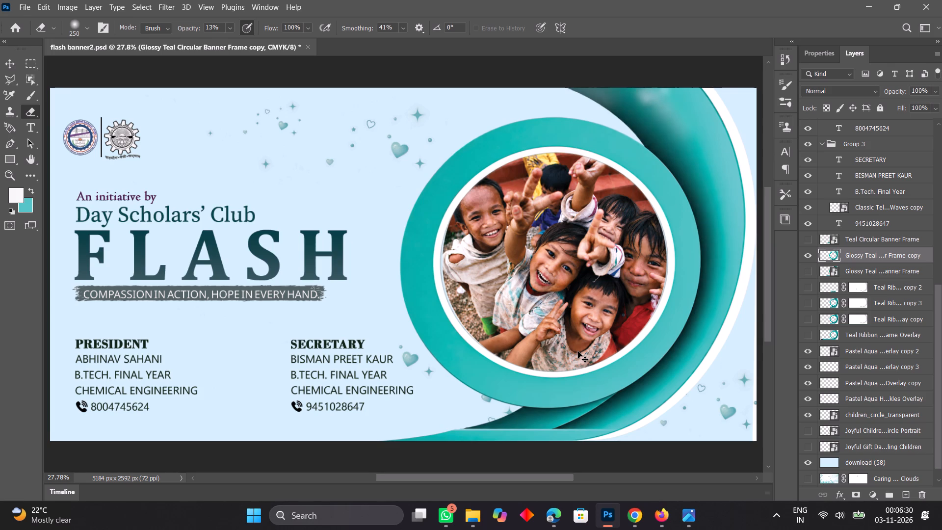
pyautogui.hotkey('ctrl', 'z')
pyautogui.hotkey('ctrl', 'z')
pyautogui.hotkey('ctrl', 'z')
pyautogui.hotkey('ctrl', 'z')
pyautogui.hotkey('ctrl', 'z')
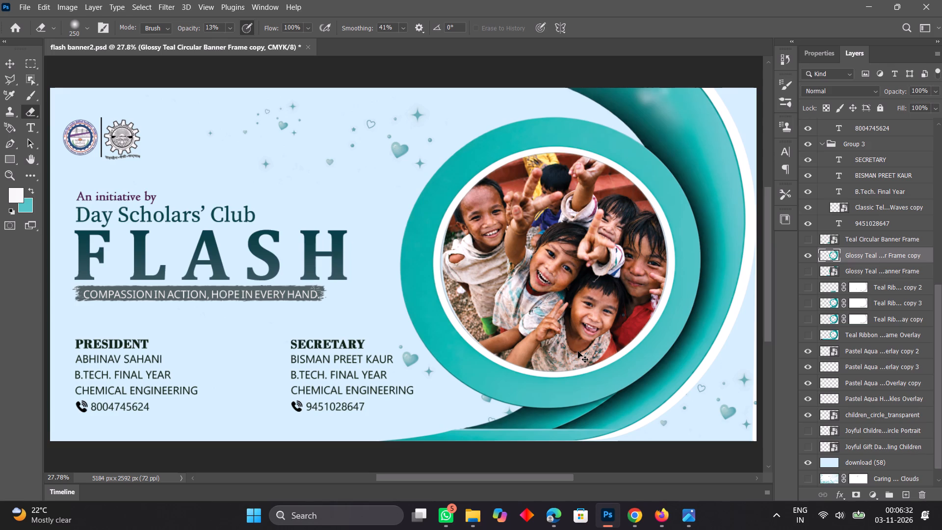
pyautogui.hotkey('ctrl', 'z')
pyautogui.hotkey('ctrl', 'z')
pyautogui.hotkey('ctrl', 'z')
pyautogui.hotkey('ctrl', 'z')
pyautogui.hotkey('ctrl', 'z')
pyautogui.hotkey('ctrl', 'z')
pyautogui.hotkey('ctrl', 'z')
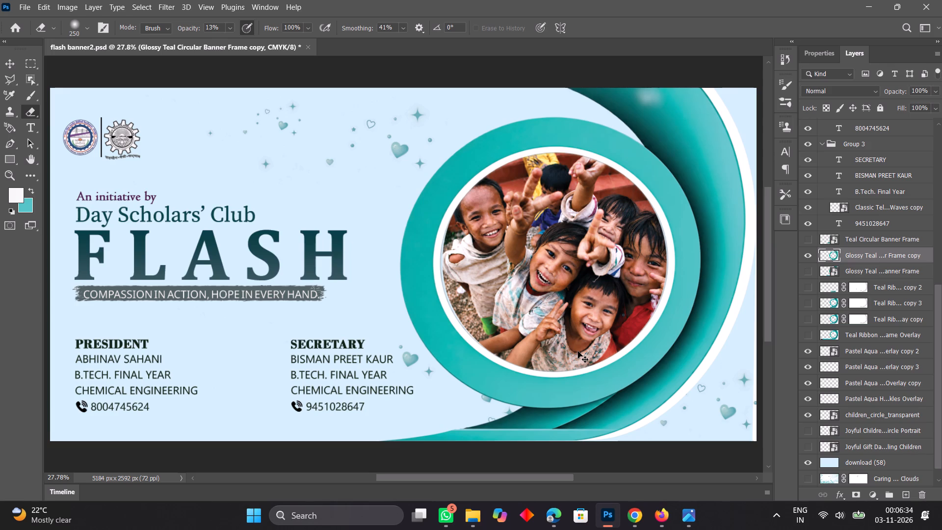
pyautogui.hotkey('ctrl', 'z')
pyautogui.hotkey('ctrl', 'z')
pyautogui.hotkey('ctrl', 'z')
pyautogui.hotkey('ctrl', 'z')
pyautogui.hotkey('ctrl', 'z')
# Choose a soft round eraser, set its smoothing to 100%, and lightly erase the dark shading near the curve's upper tip.
pyautogui.click(85, 28)
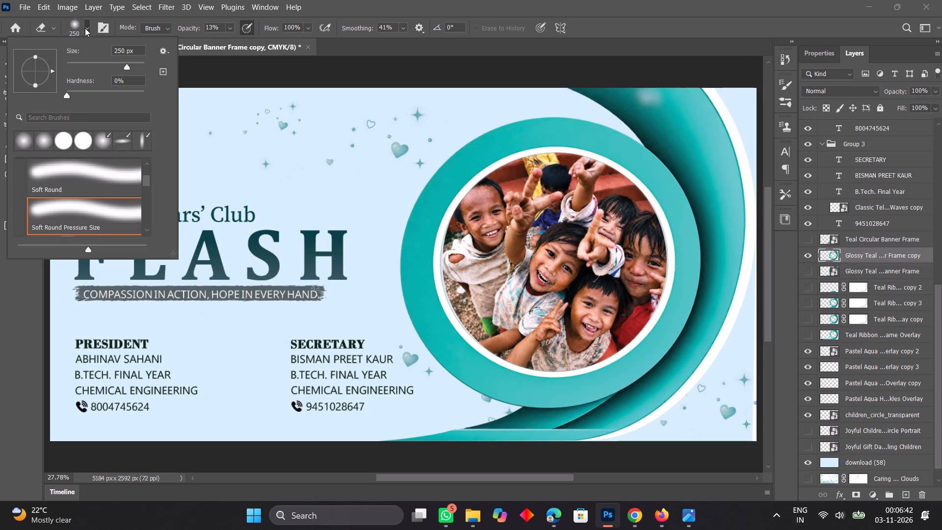
pyautogui.click(42, 140)
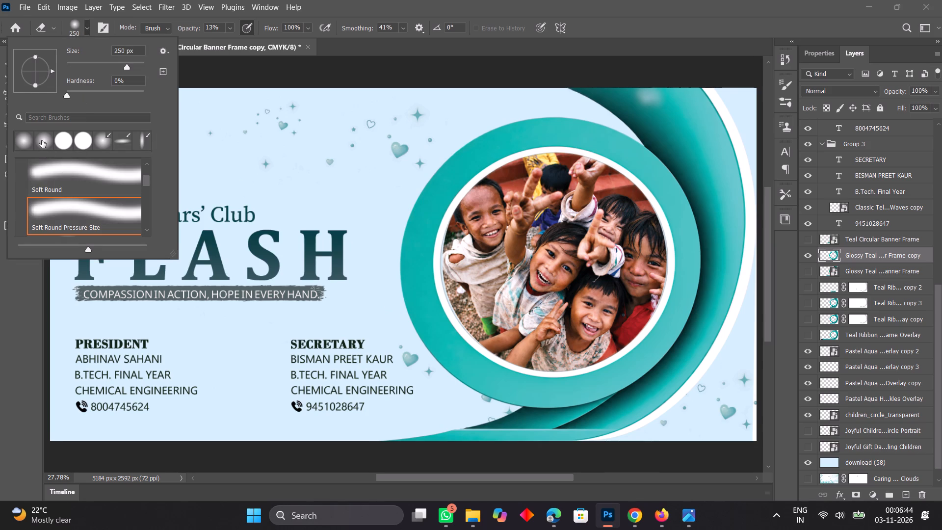
pyautogui.click(42, 140)
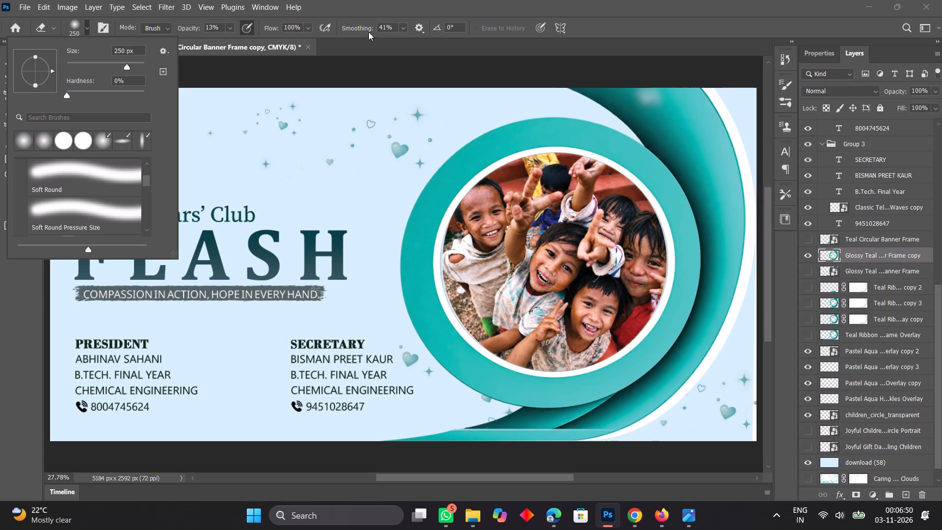
pyautogui.click(404, 28)
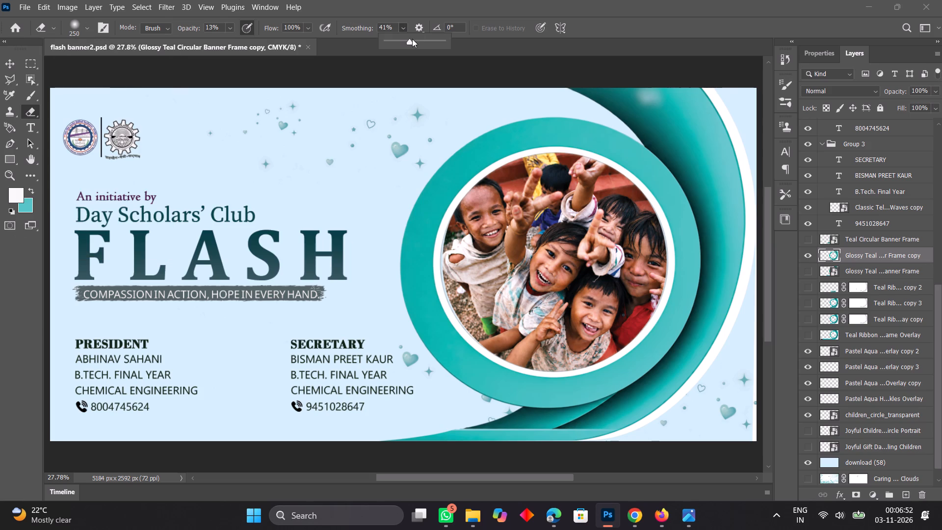
pyautogui.moveTo(409, 41); pyautogui.dragTo(460, 49)
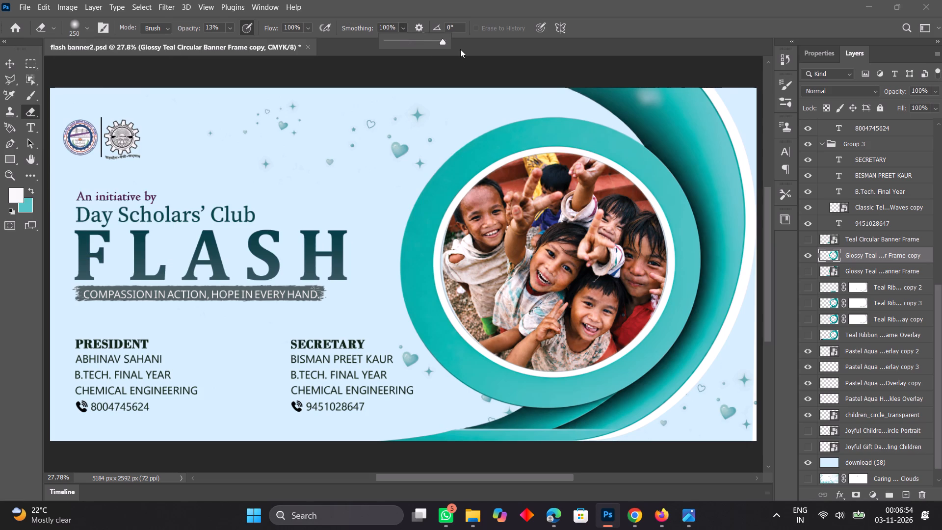
pyautogui.click(653, 99)
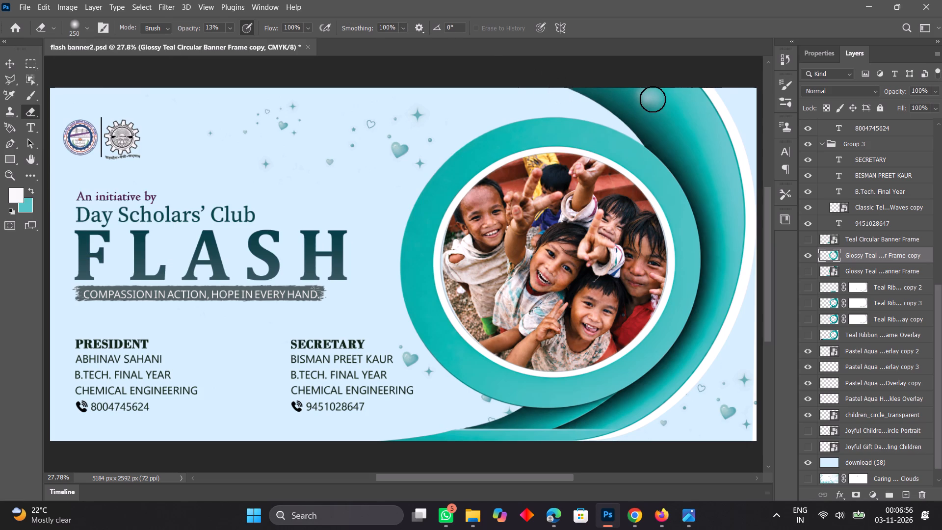
pyautogui.click(653, 99)
pyautogui.moveTo(653, 99); pyautogui.dragTo(679, 119)
# Set the background colour to teal 0ab3ae, sampled from the glossy curve.
pyautogui.click(29, 206)
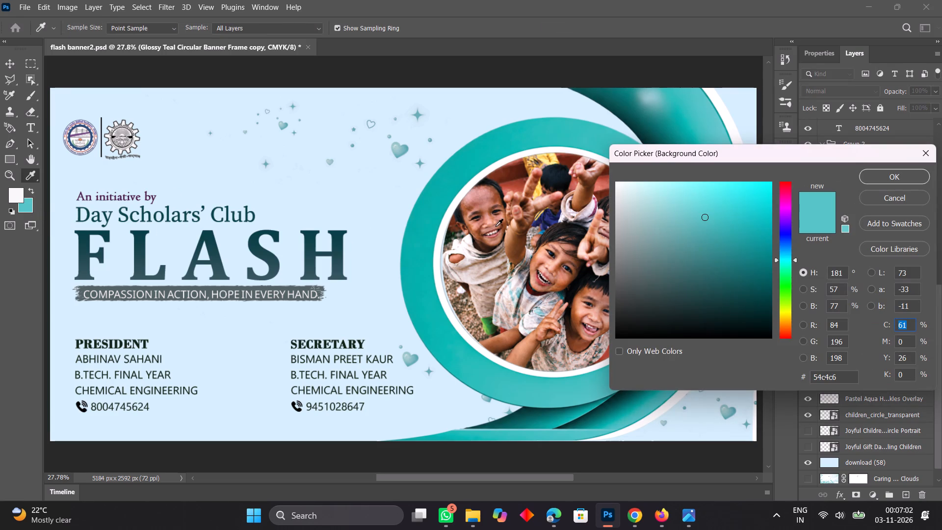
pyautogui.click(685, 126)
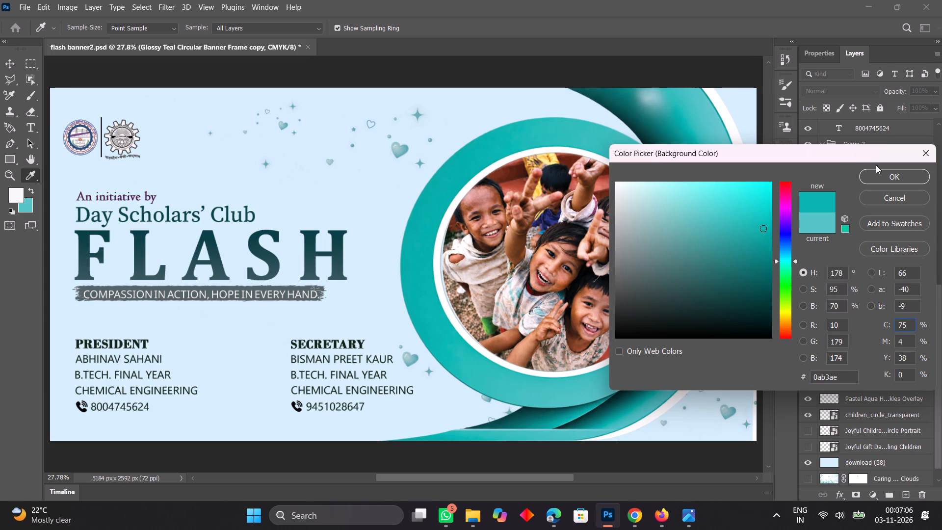
pyautogui.click(873, 171)
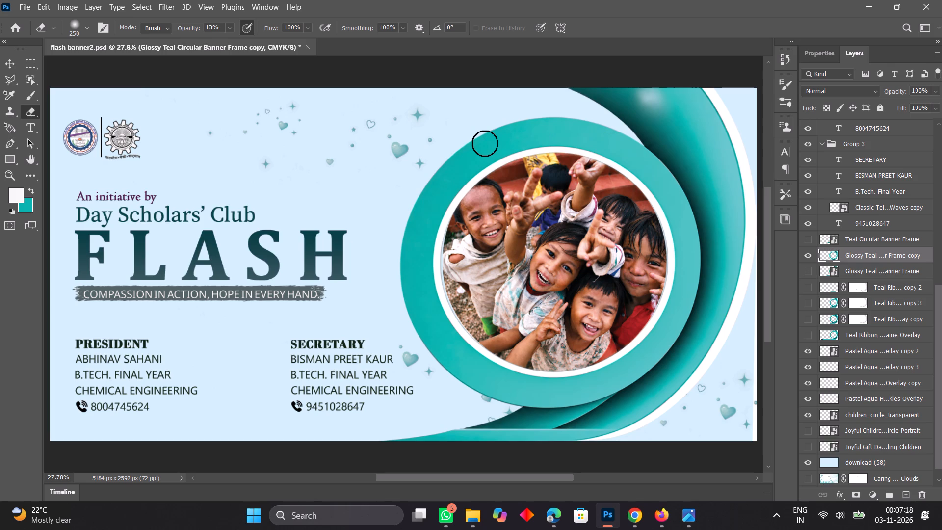
# Switch to the ChatGPT conversation in Firefox and close the enlarged teal ring frame image.
pyautogui.click(861, 2)
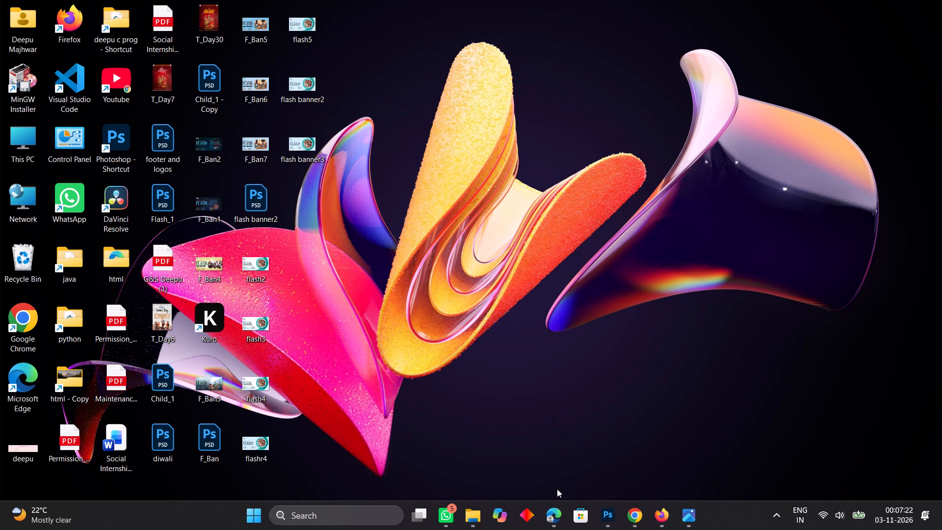
pyautogui.click(659, 522)
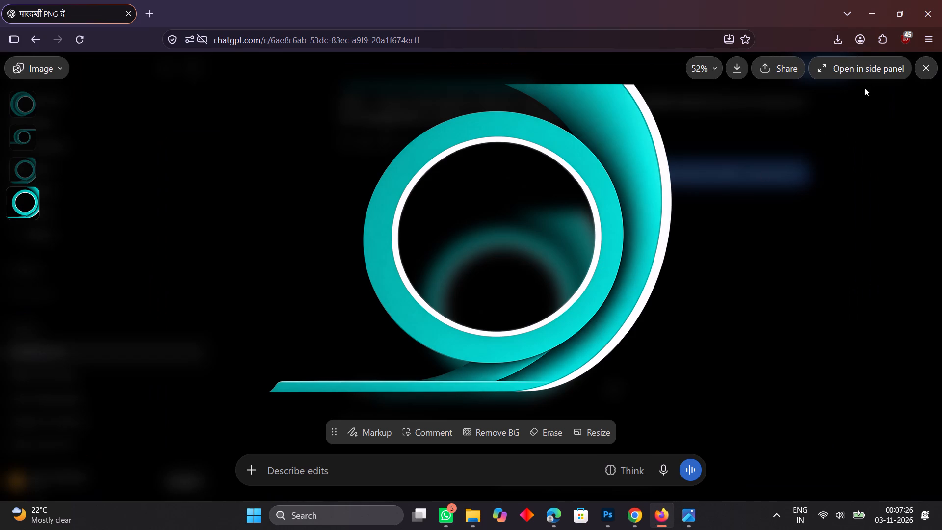
pyautogui.click(930, 68)
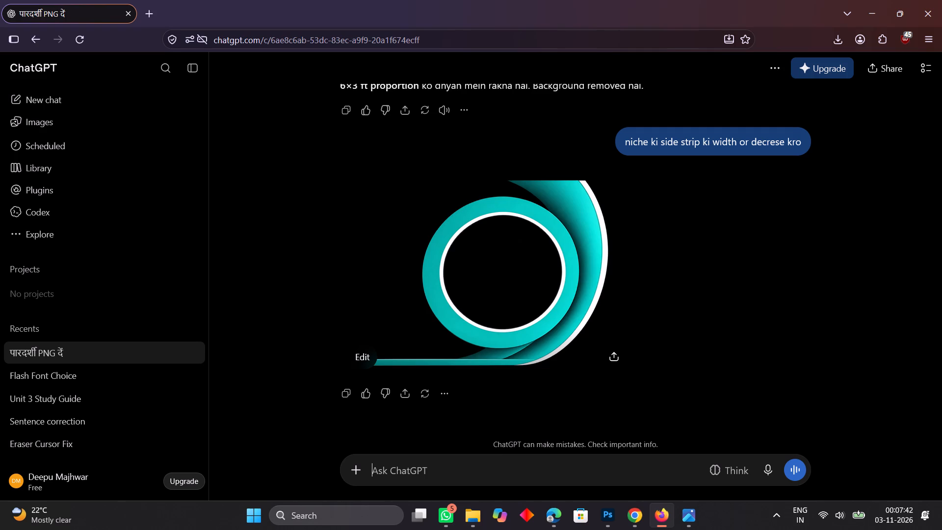
pyautogui.write('shi ha')
pyautogui.press('i')
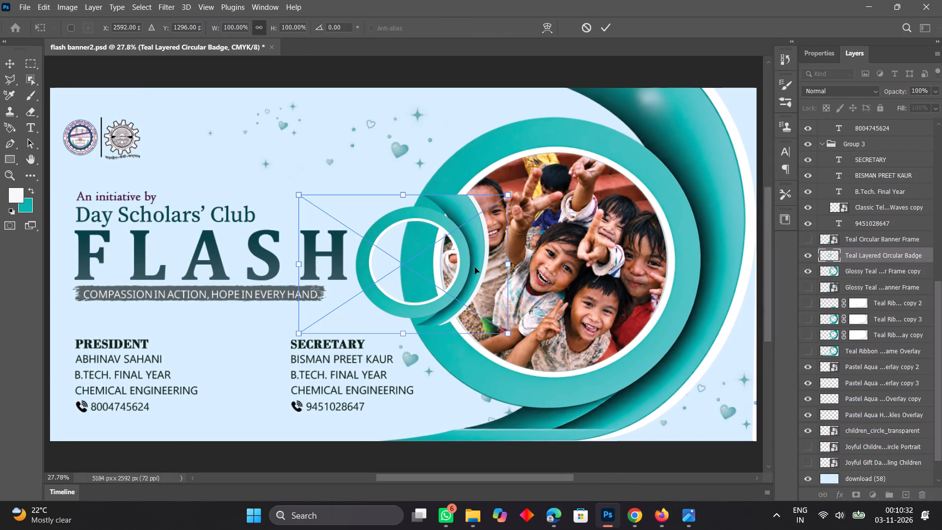
# Enlarge the placed teal badge to about 265% and position its ring around the children's circular photo.
pyautogui.moveTo(469, 258); pyautogui.dragTo(563, 259)
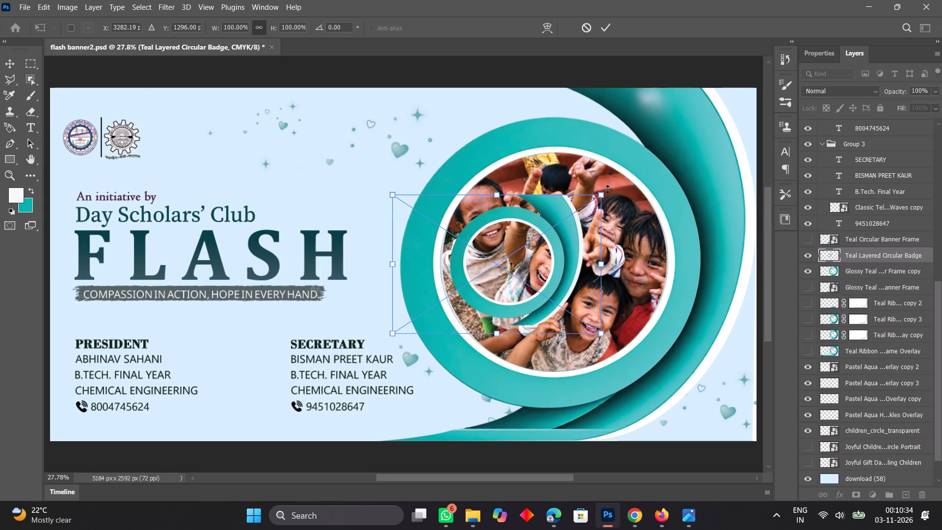
pyautogui.moveTo(602, 194); pyautogui.dragTo(718, 56)
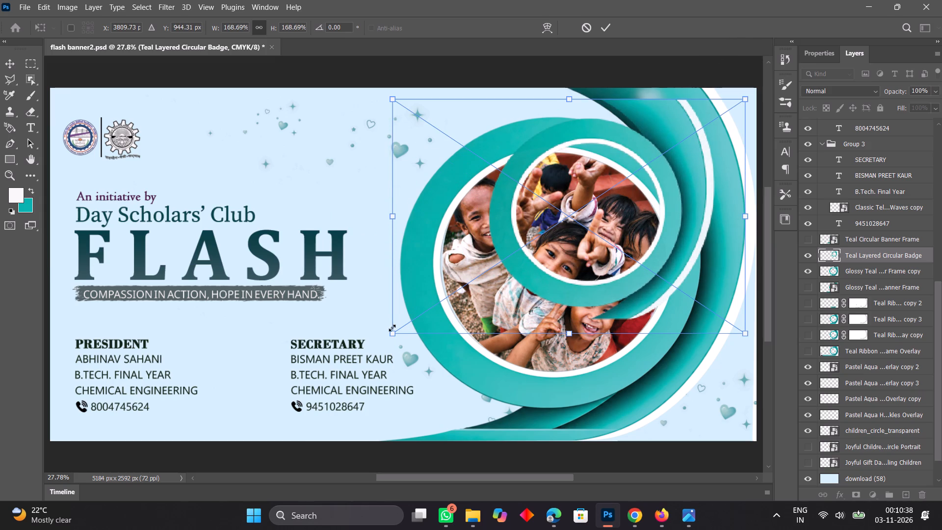
pyautogui.moveTo(392, 331); pyautogui.dragTo(304, 491)
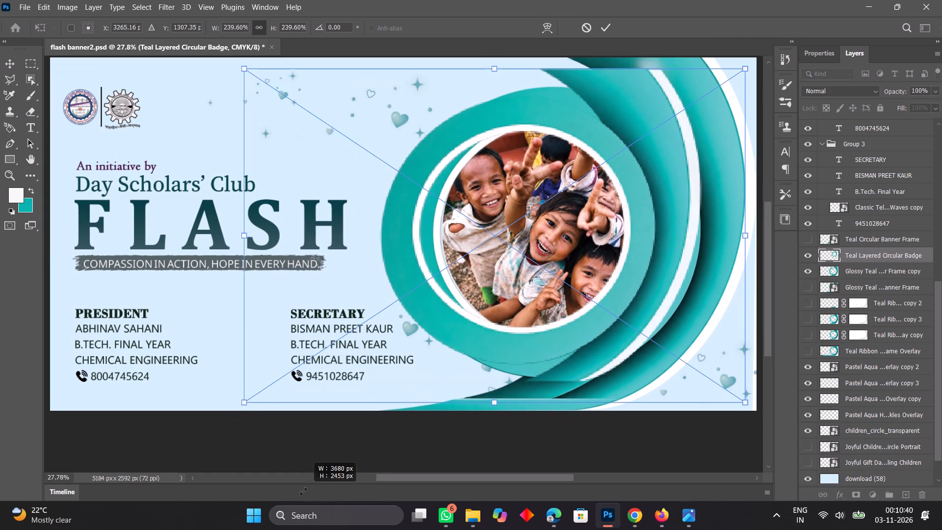
pyautogui.moveTo(591, 291); pyautogui.dragTo(629, 288)
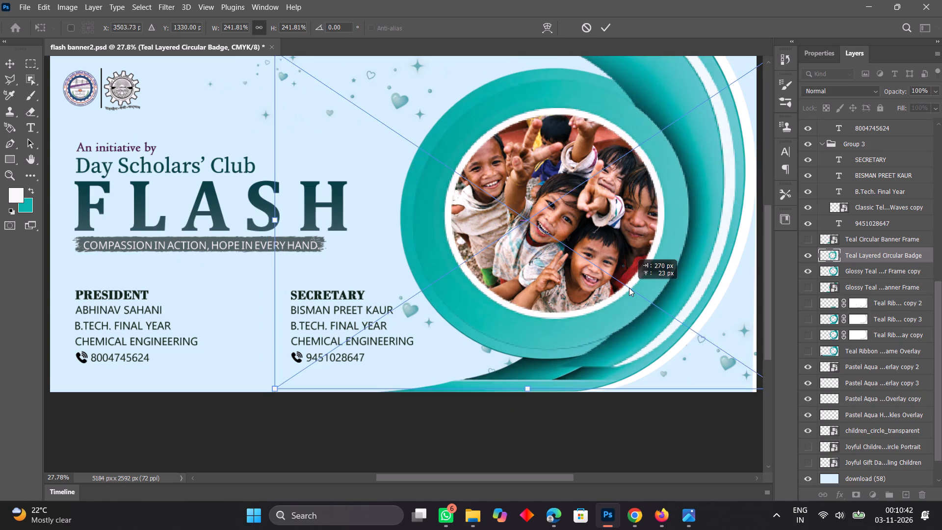
pyautogui.moveTo(629, 288); pyautogui.dragTo(624, 288)
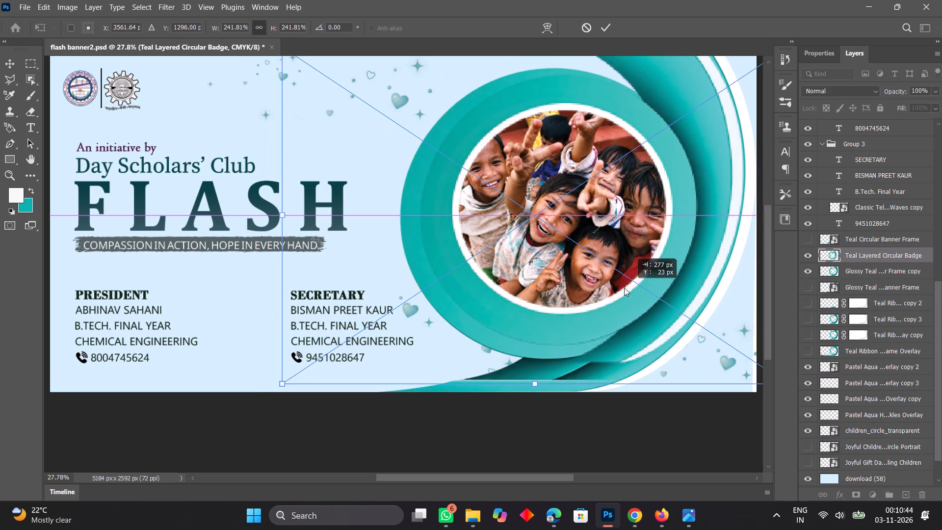
pyautogui.moveTo(624, 288); pyautogui.dragTo(621, 288)
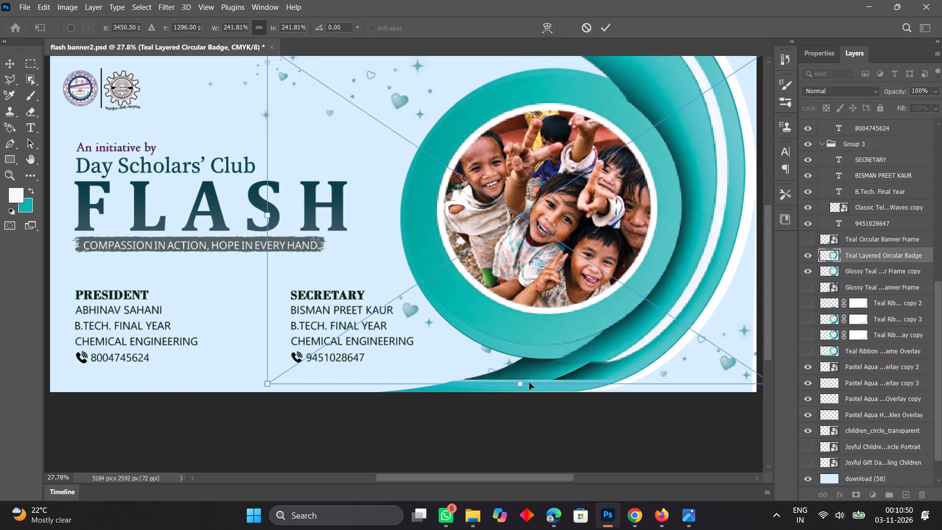
pyautogui.moveTo(521, 384); pyautogui.dragTo(512, 411)
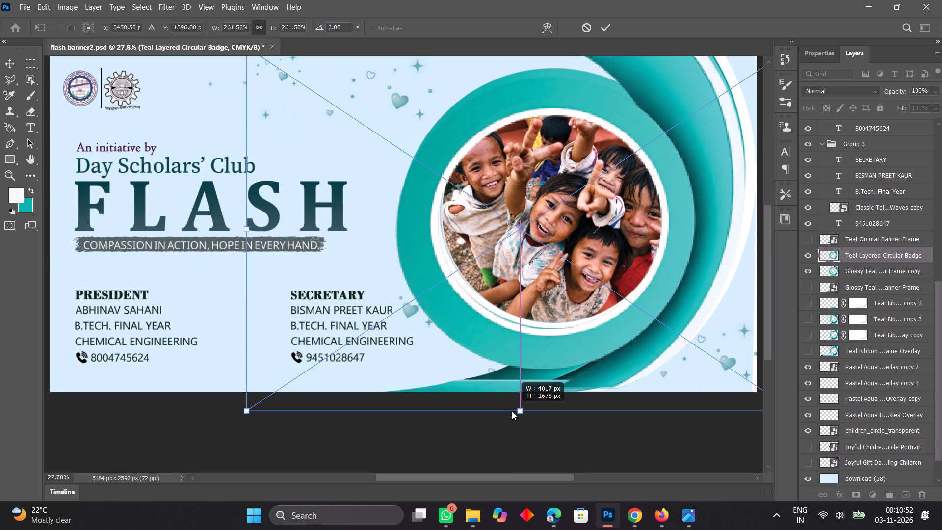
pyautogui.moveTo(512, 411); pyautogui.dragTo(510, 416)
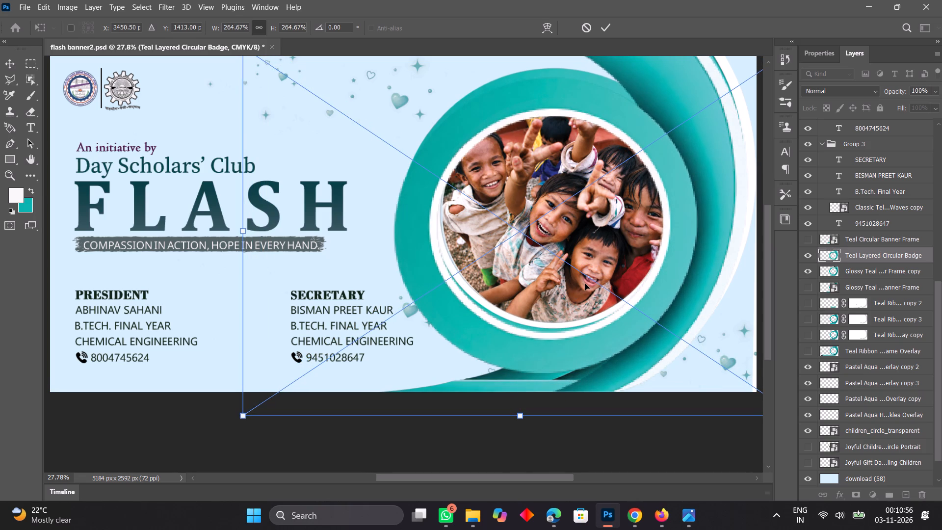
# Shift the teal badge upward, scale it to about 279% around the photo, and hide its layer.
pyautogui.hotkey('ctrl', '0')
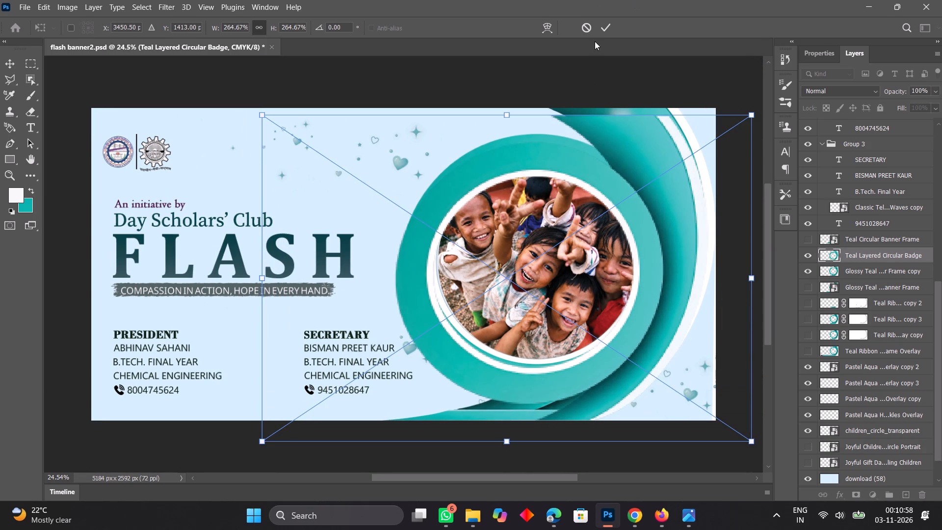
pyautogui.moveTo(657, 127); pyautogui.dragTo(657, 119)
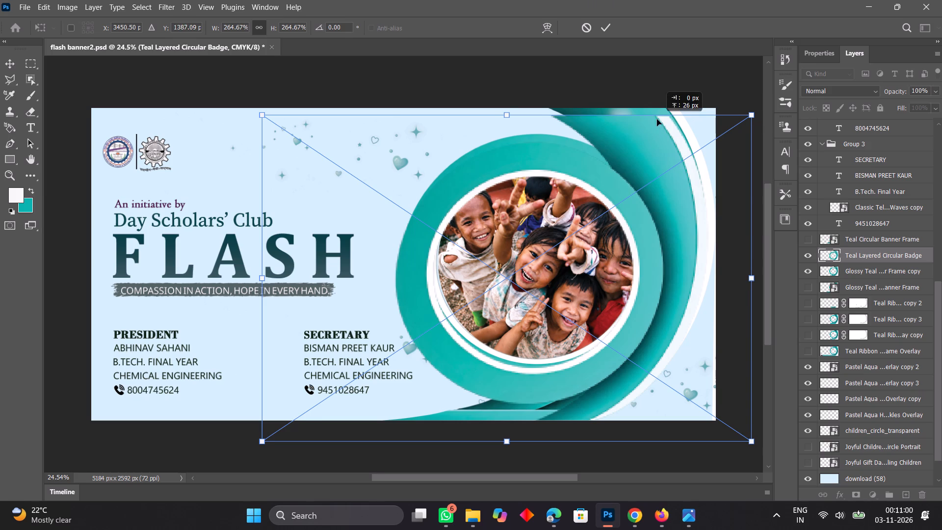
pyautogui.moveTo(657, 119); pyautogui.dragTo(657, 117)
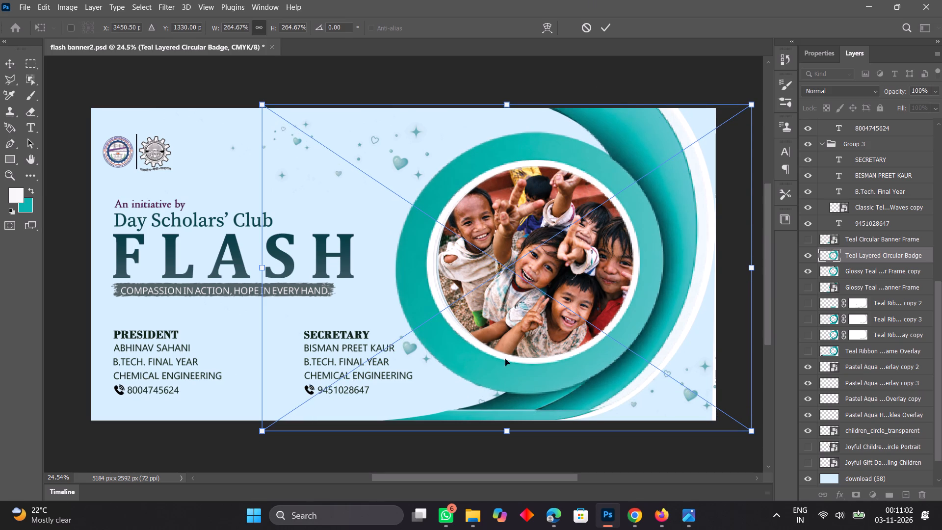
pyautogui.moveTo(507, 430); pyautogui.dragTo(504, 437)
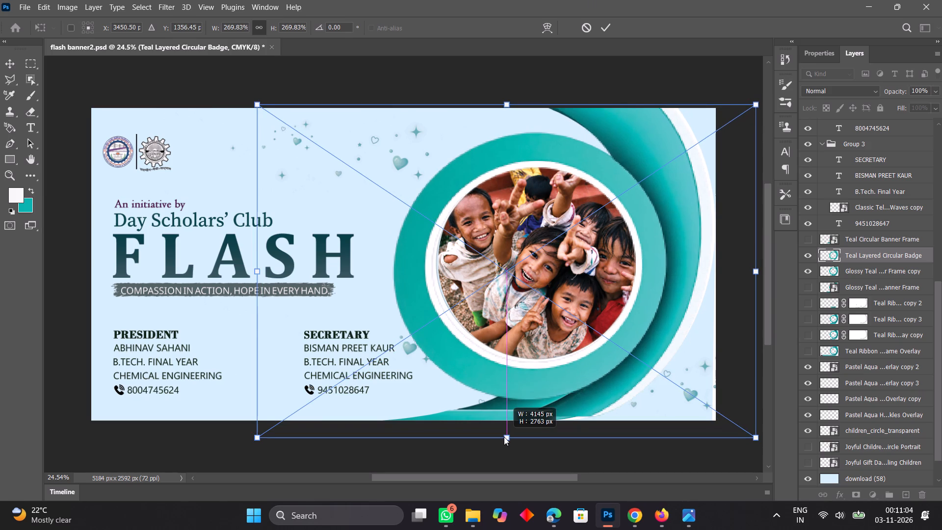
pyautogui.moveTo(504, 437); pyautogui.dragTo(500, 442)
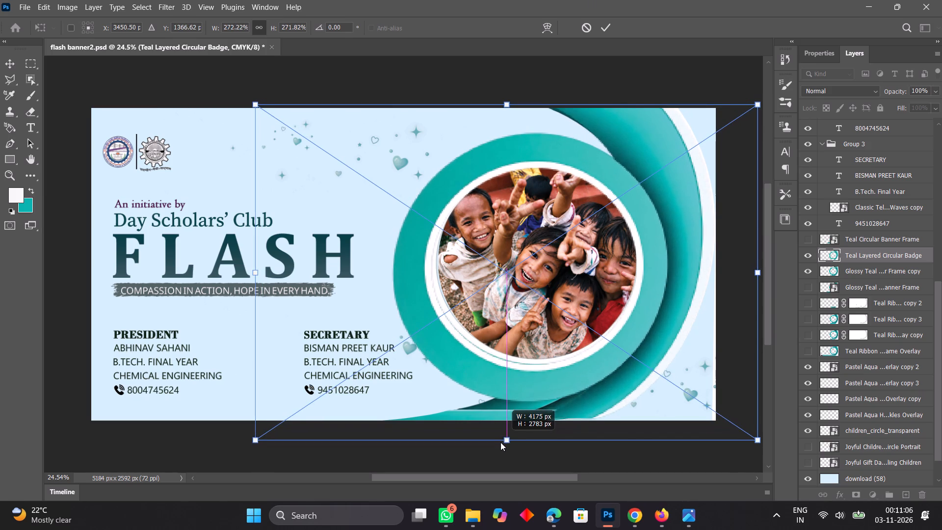
pyautogui.moveTo(500, 442); pyautogui.dragTo(500, 443)
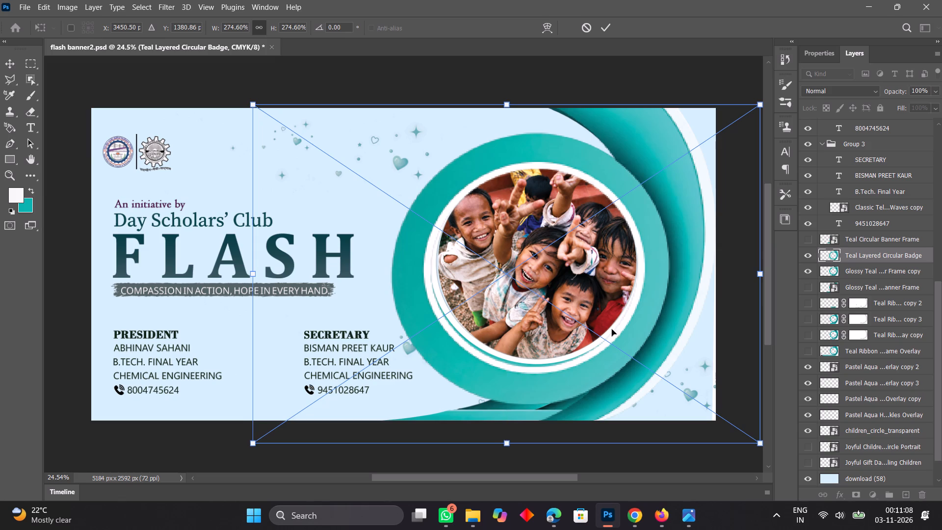
pyautogui.click(622, 340)
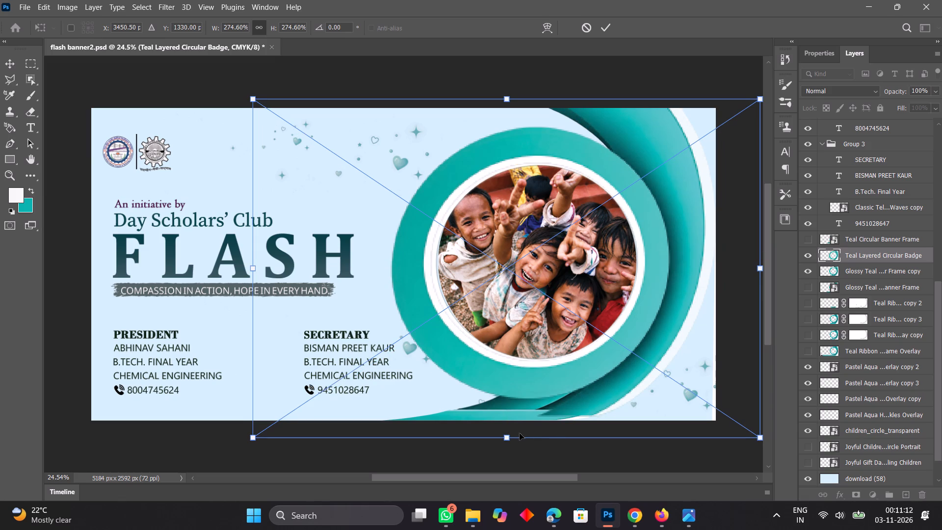
pyautogui.moveTo(506, 437); pyautogui.dragTo(502, 442)
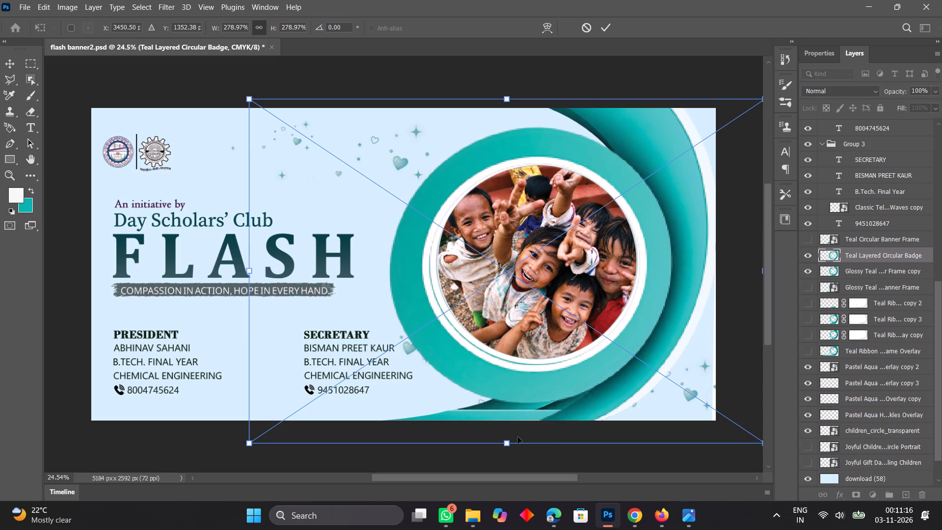
pyautogui.click(804, 252)
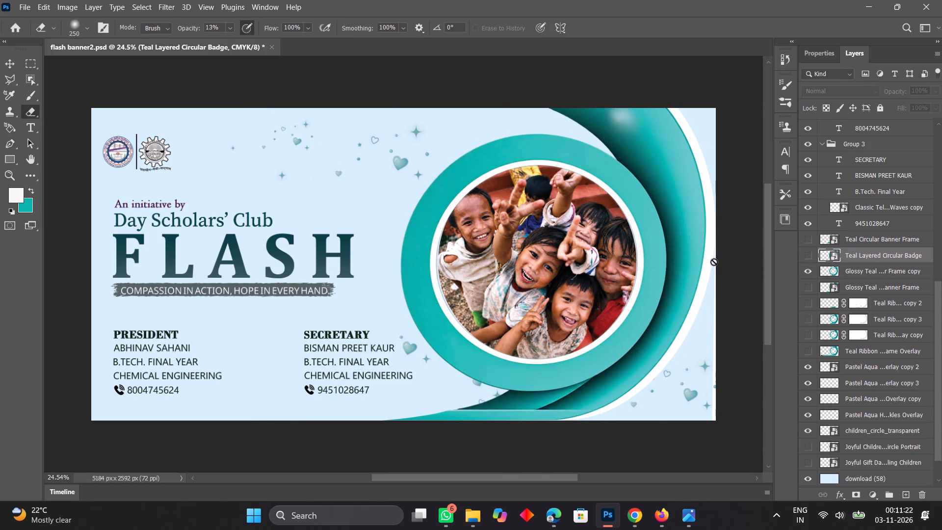
# Rename the new badge layer as Teal Layered Circular Badge2.
pyautogui.click(9, 67)
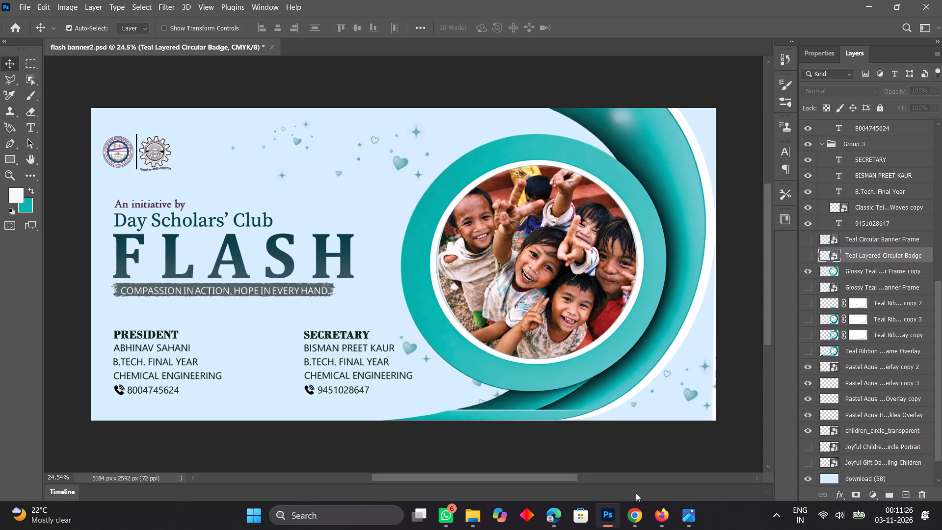
pyautogui.doubleClick(919, 259)
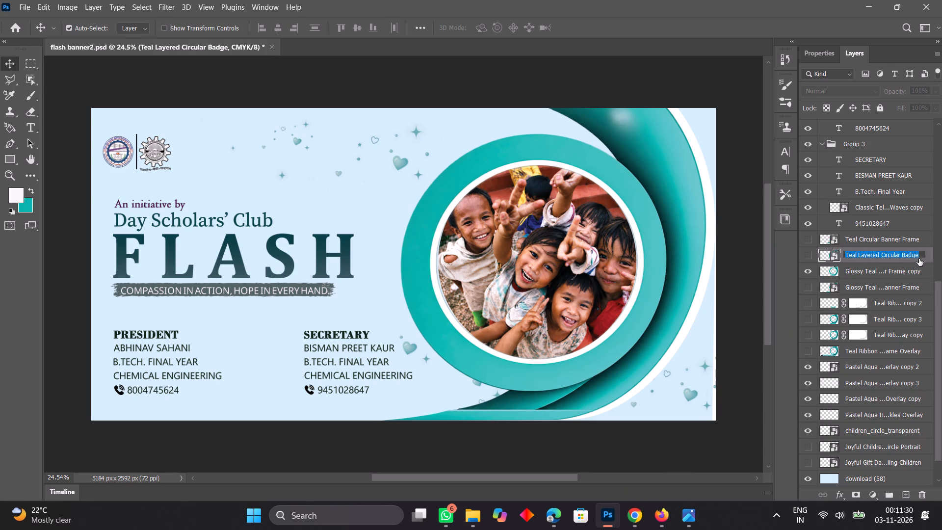
pyautogui.click(919, 259)
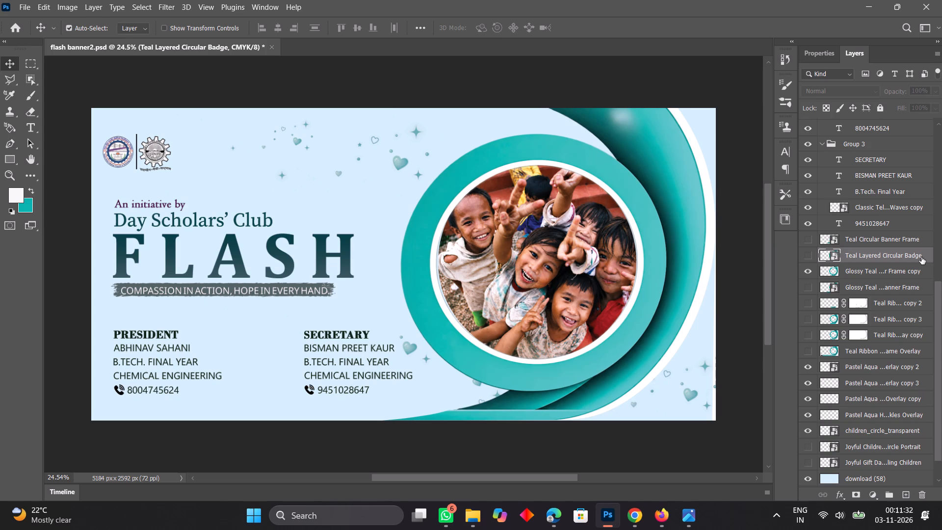
pyautogui.click(921, 257)
pyautogui.doubleClick(921, 257)
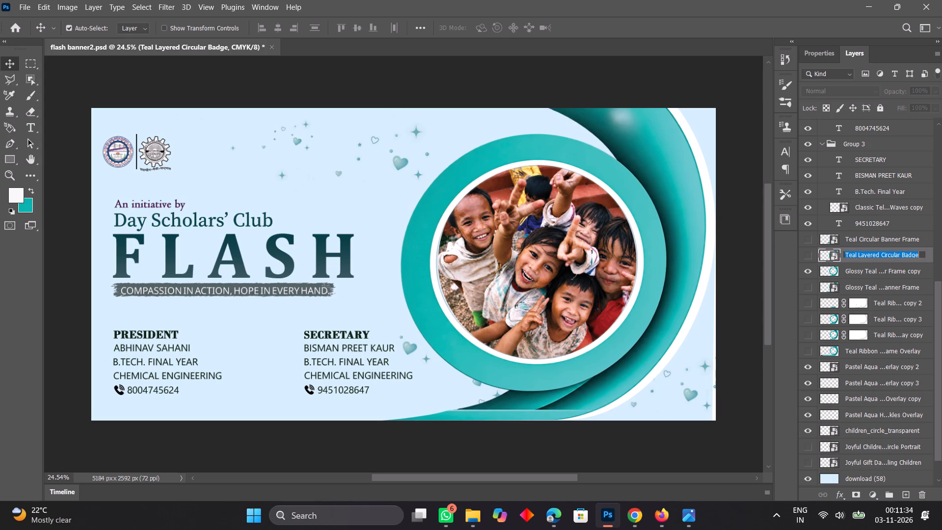
pyautogui.click(919, 254)
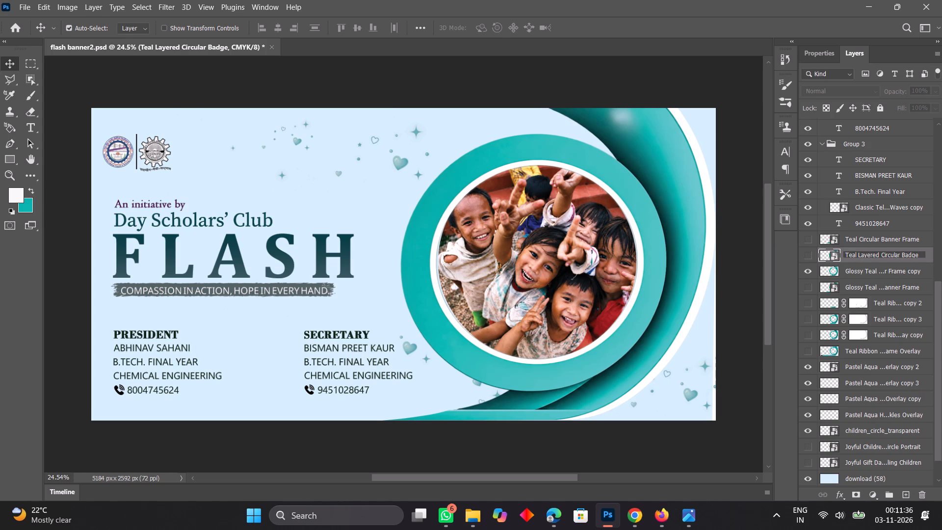
pyautogui.press('2')
pyautogui.press('Return')
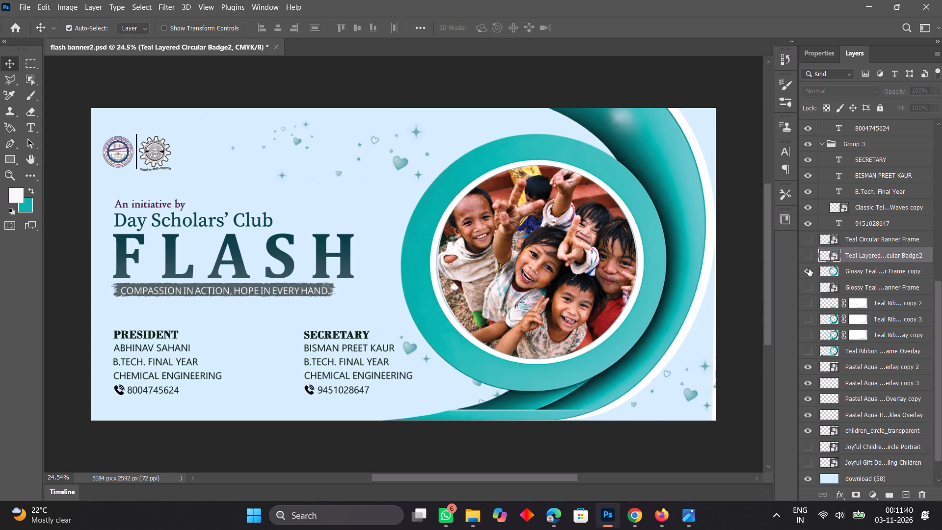
# Hide the Glossy Teal Circular Banner Frame copy layer and show the Teal Layered Circular Badge2 layer instead.
pyautogui.click(808, 269)
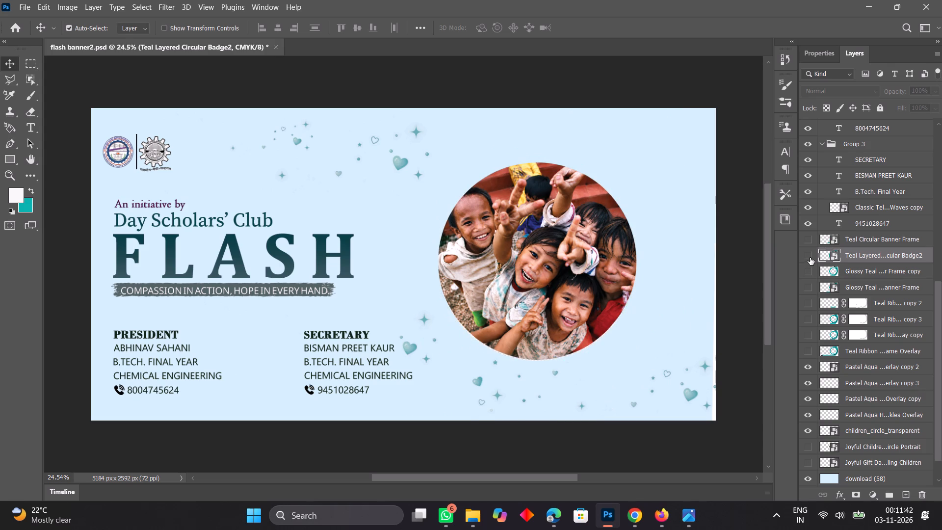
pyautogui.click(809, 255)
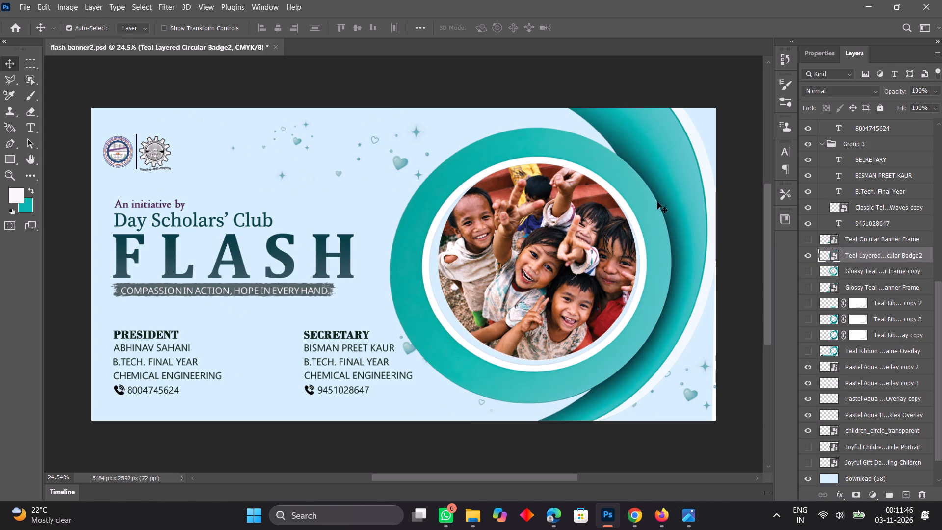
# Nudge the teal badge up about 40 px to align its ring with the children's photo.
pyautogui.press('Up')
pyautogui.press('Up')
pyautogui.press('Up')
pyautogui.press('Up')
pyautogui.press('Up')
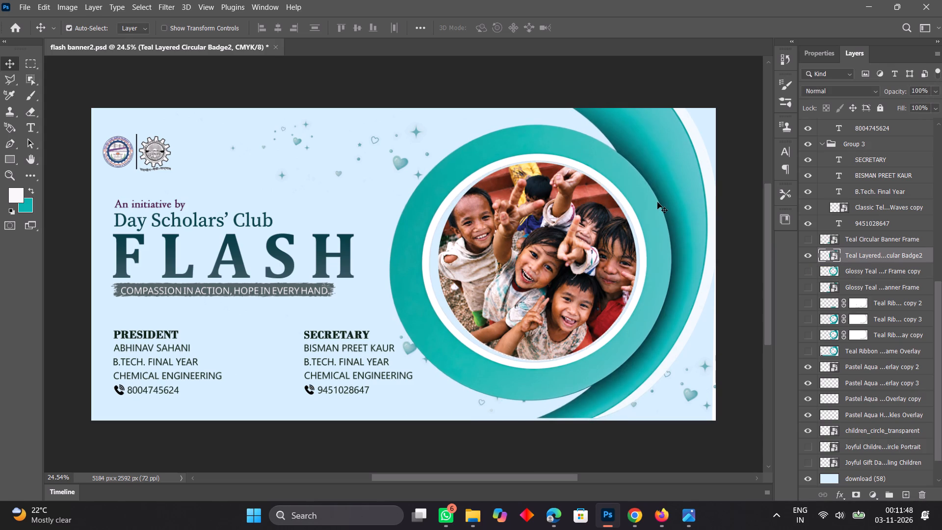
pyautogui.press('Up')
pyautogui.press('Up')
pyautogui.press('Up')
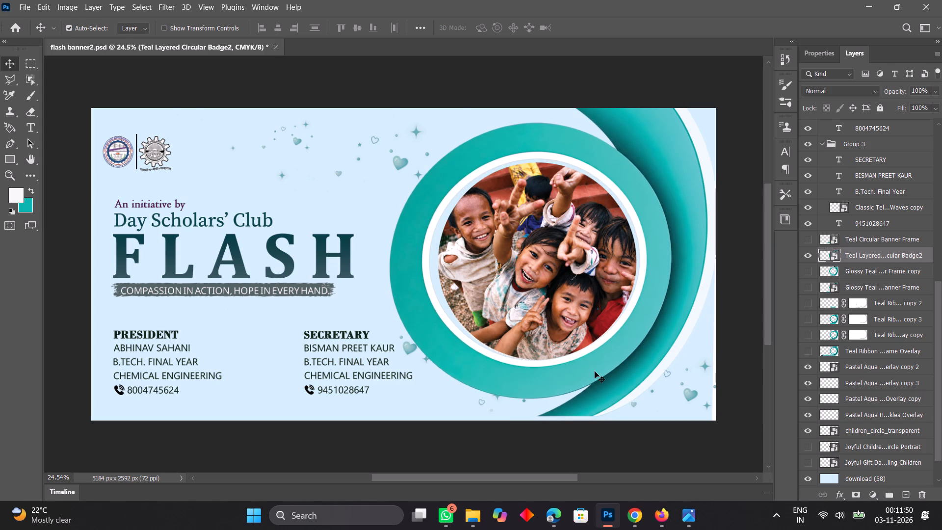
pyautogui.click(595, 413)
# Scale the Teal Layered Circular Badge2 layer up to about 283% around the children's photo.
pyautogui.click(164, 25)
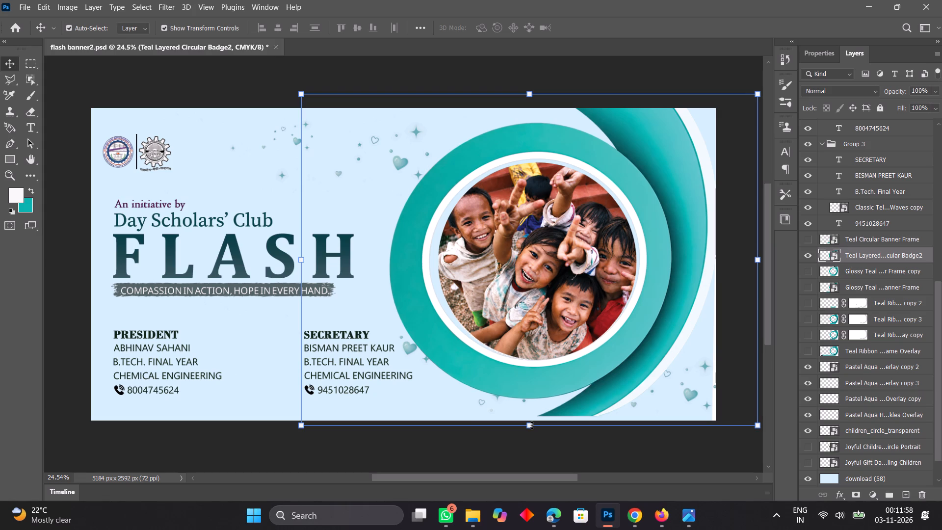
pyautogui.click(532, 425)
pyautogui.click(532, 425)
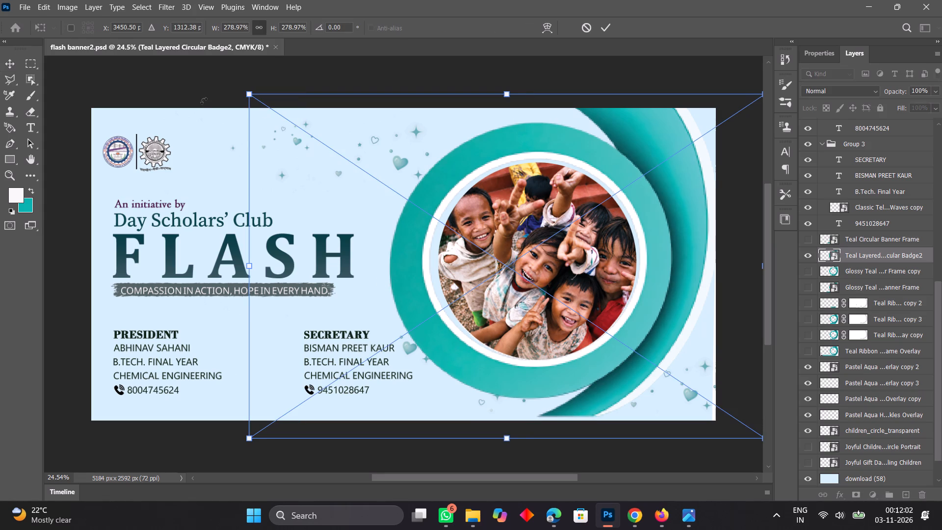
pyautogui.click(6, 68)
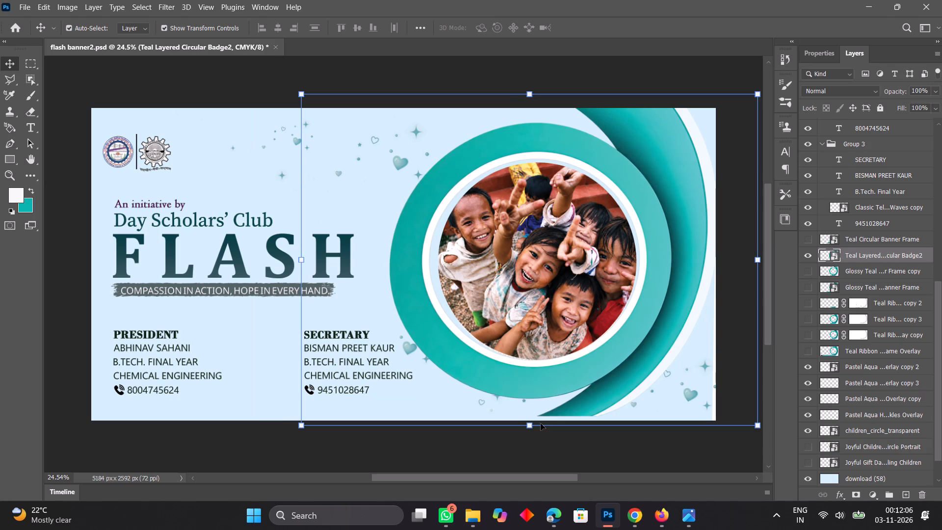
pyautogui.moveTo(528, 424); pyautogui.dragTo(527, 430)
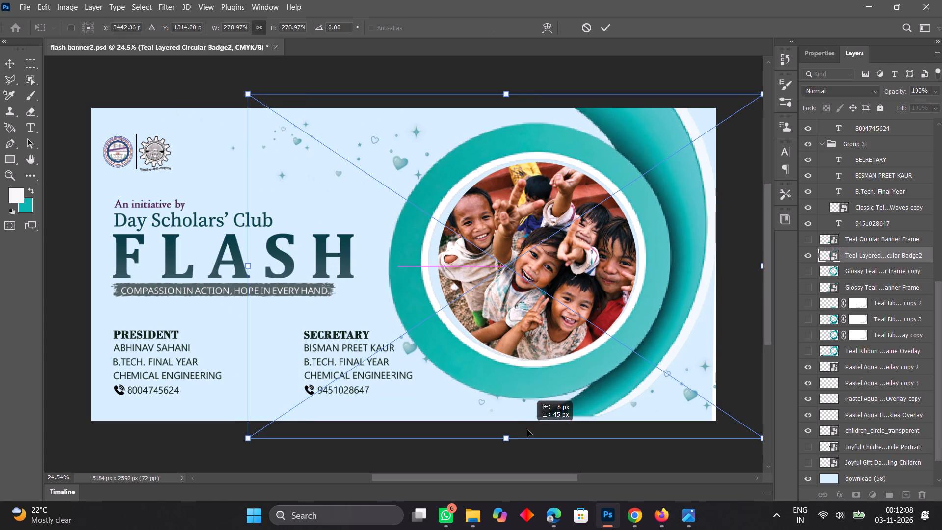
pyautogui.moveTo(527, 430); pyautogui.dragTo(528, 429)
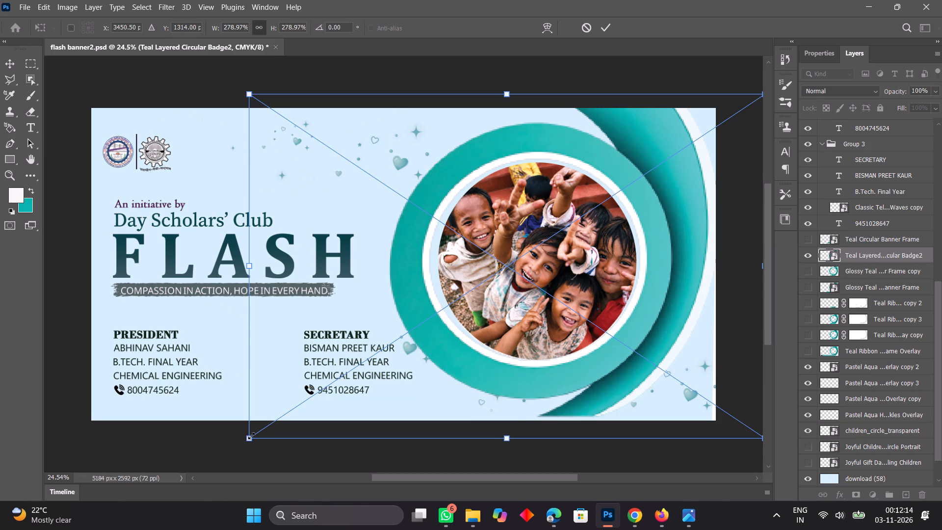
pyautogui.moveTo(251, 436); pyautogui.dragTo(245, 442)
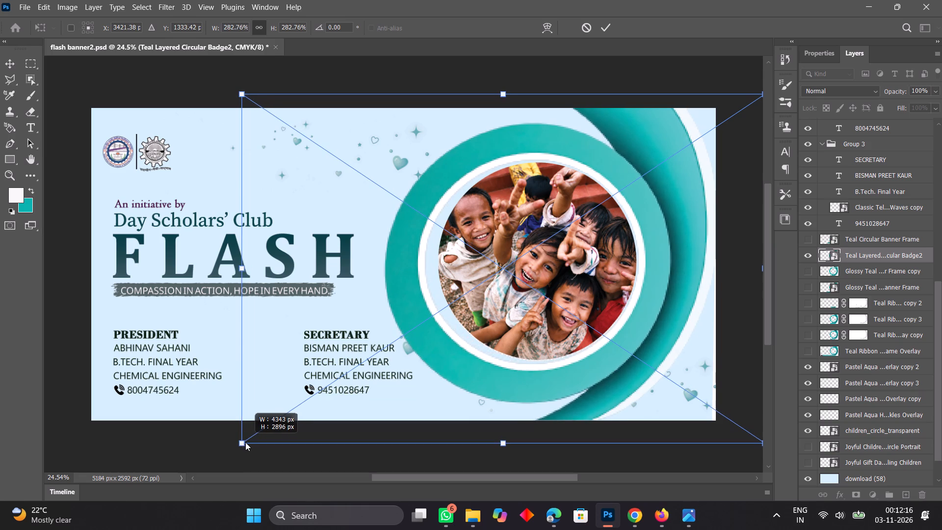
pyautogui.moveTo(245, 442); pyautogui.dragTo(245, 443)
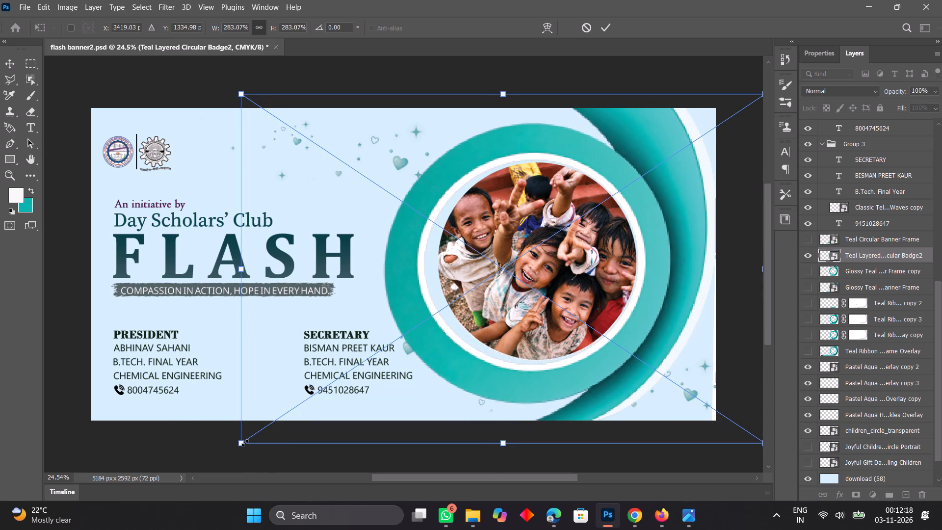
pyautogui.click(5, 68)
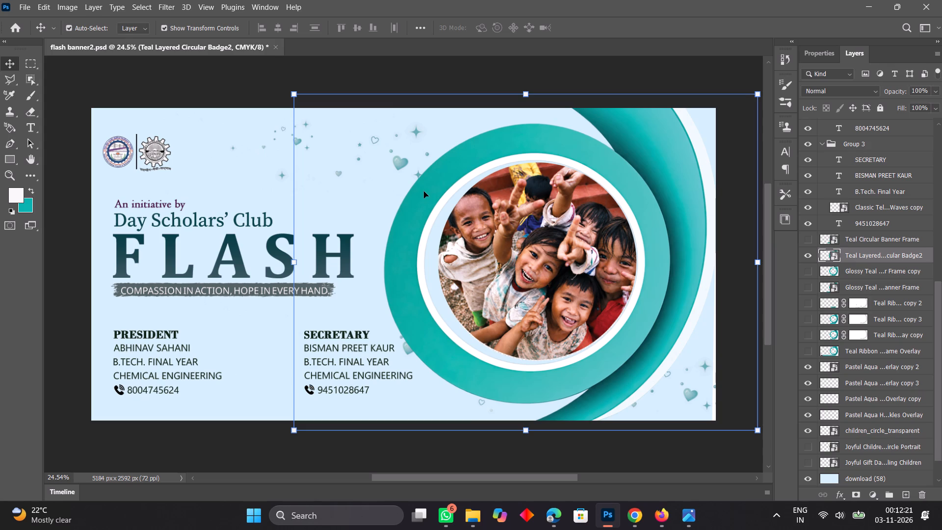
# Nudge the children_circle_transparent photo left toward the inner edge of the badge's white ring.
pyautogui.click(499, 262)
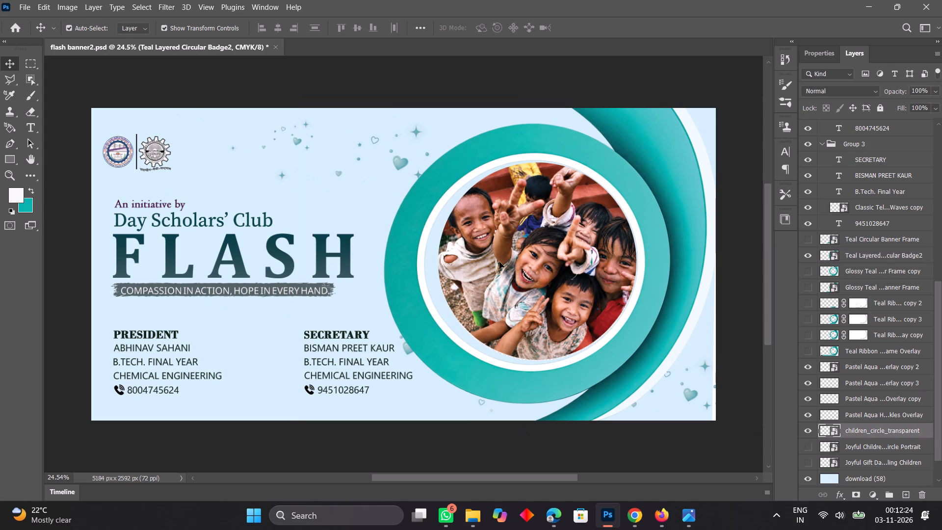
pyautogui.press('Left')
pyautogui.press('Left')
pyautogui.press('Left')
pyautogui.press('Left')
pyautogui.press('Left')
pyautogui.press('Left')
pyautogui.press('Left')
pyautogui.press('Left')
pyautogui.press('Left')
pyautogui.press('Left')
pyautogui.press('Left')
pyautogui.press('Left')
pyautogui.press('Left')
pyautogui.press('Left')
pyautogui.press('Left')
pyautogui.press('Left')
pyautogui.press('Left')
pyautogui.press('Left')
pyautogui.press('Left')
pyautogui.press('Left')
pyautogui.press('Left')
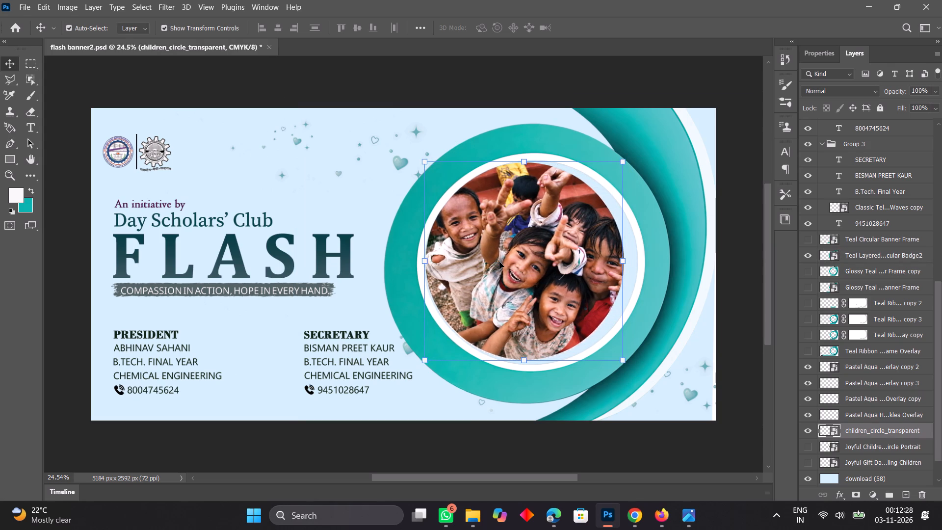
pyautogui.press('Left')
pyautogui.press('Left')
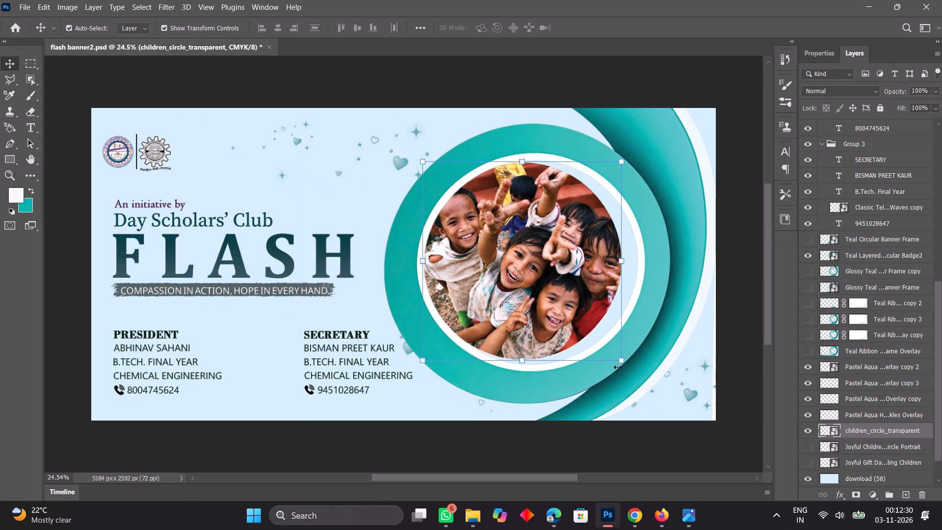
# Enlarge the children's circular photo to about 143.6% and shift it slightly right so it fits inside the white ring.
pyautogui.moveTo(622, 360); pyautogui.dragTo(634, 366)
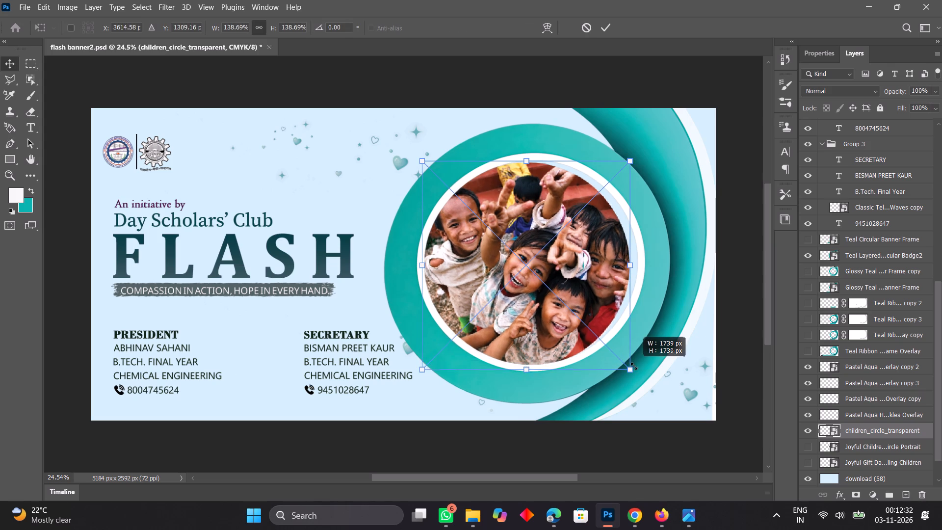
pyautogui.moveTo(634, 366); pyautogui.dragTo(639, 365)
pyautogui.press('Right')
pyautogui.press('Right')
pyautogui.press('Right')
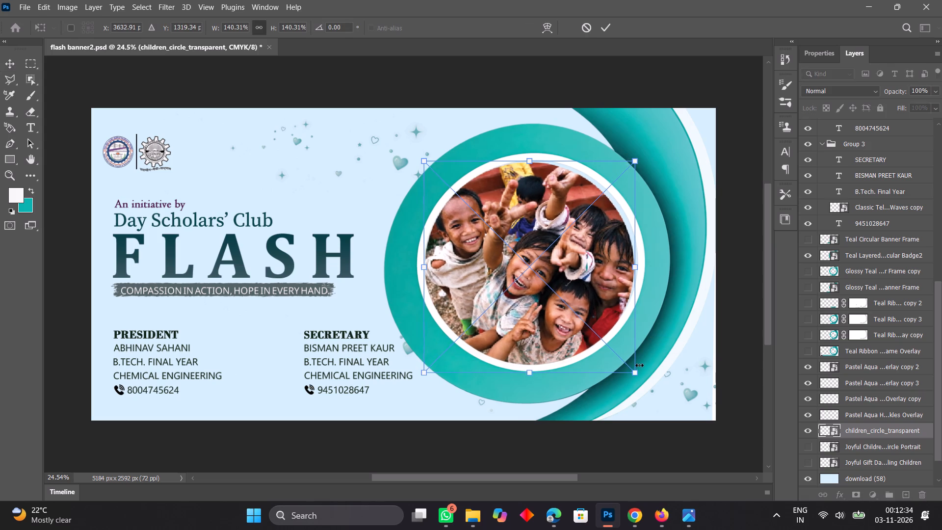
pyautogui.press('Right')
pyautogui.press('Right')
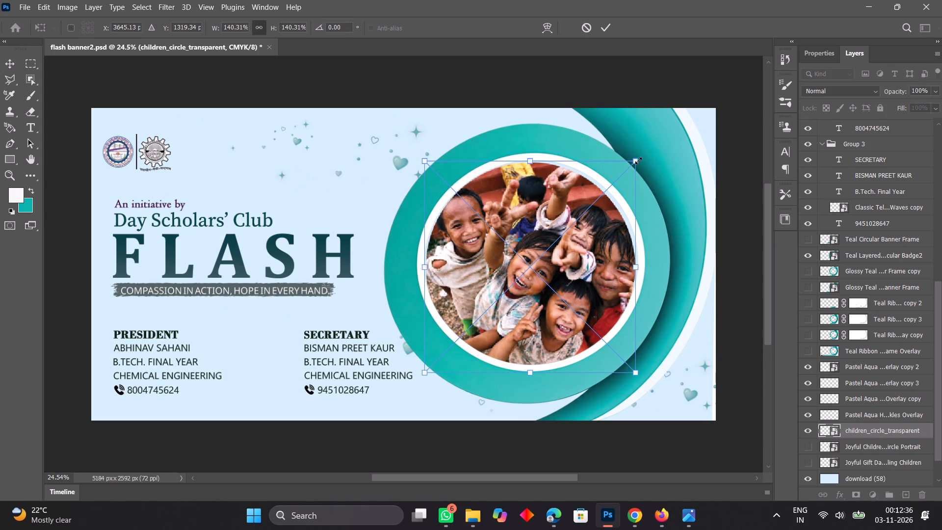
pyautogui.click(639, 159)
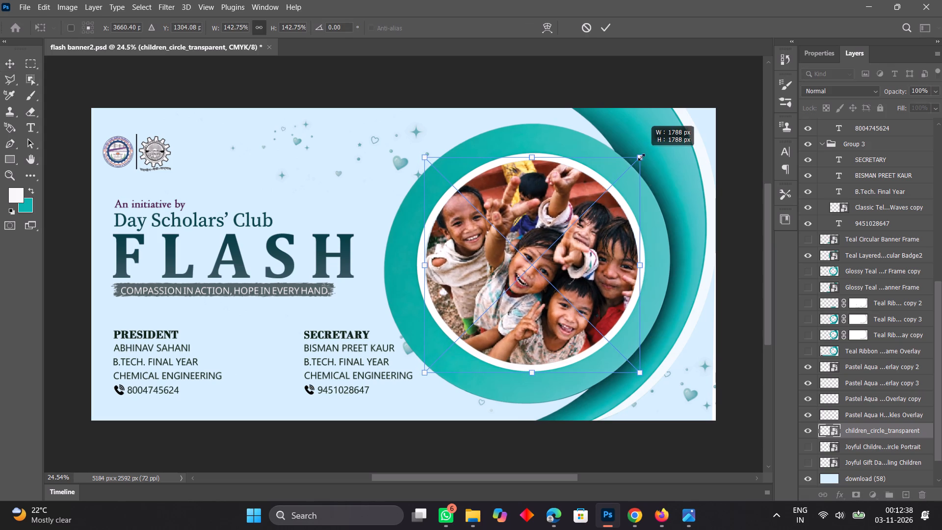
pyautogui.press('Right')
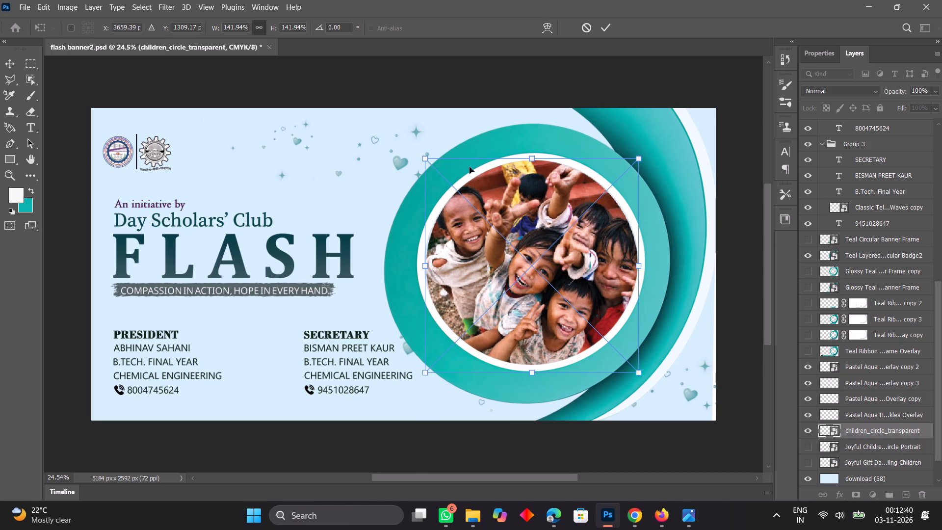
pyautogui.click(426, 268)
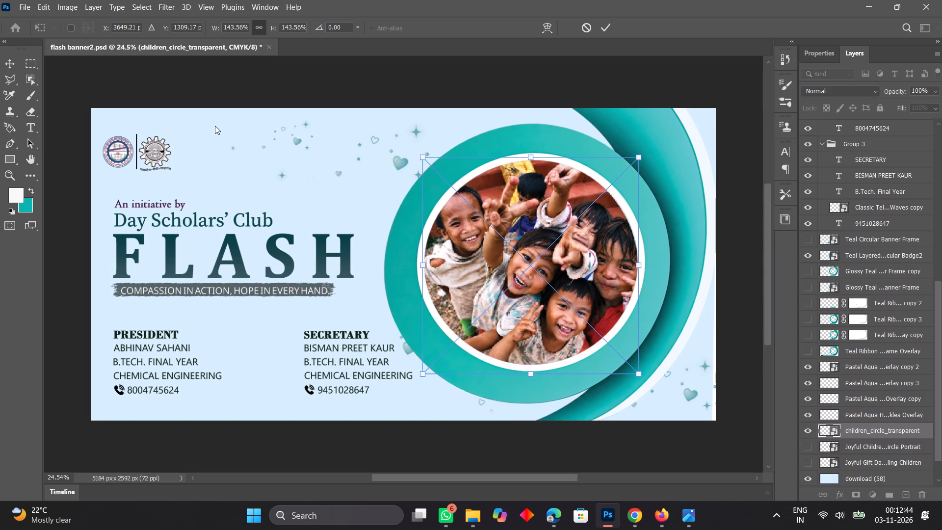
pyautogui.click(7, 64)
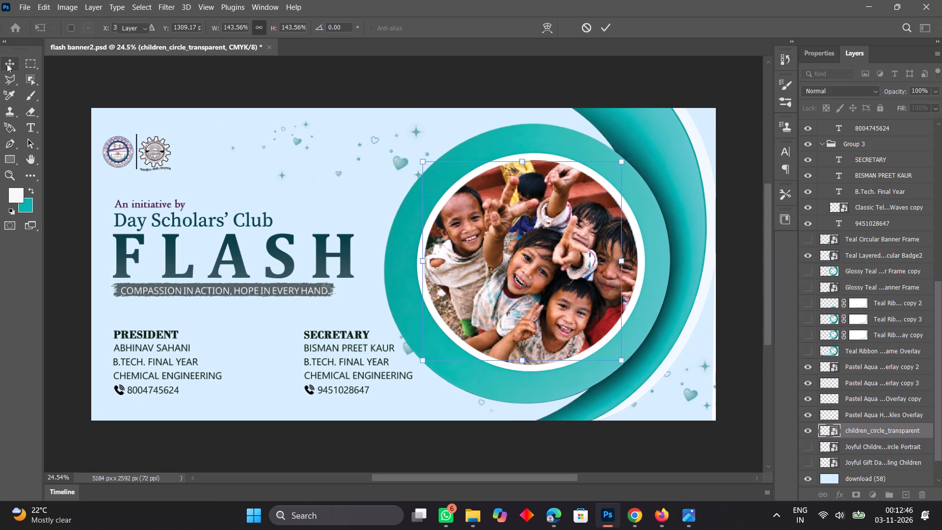
pyautogui.click(160, 26)
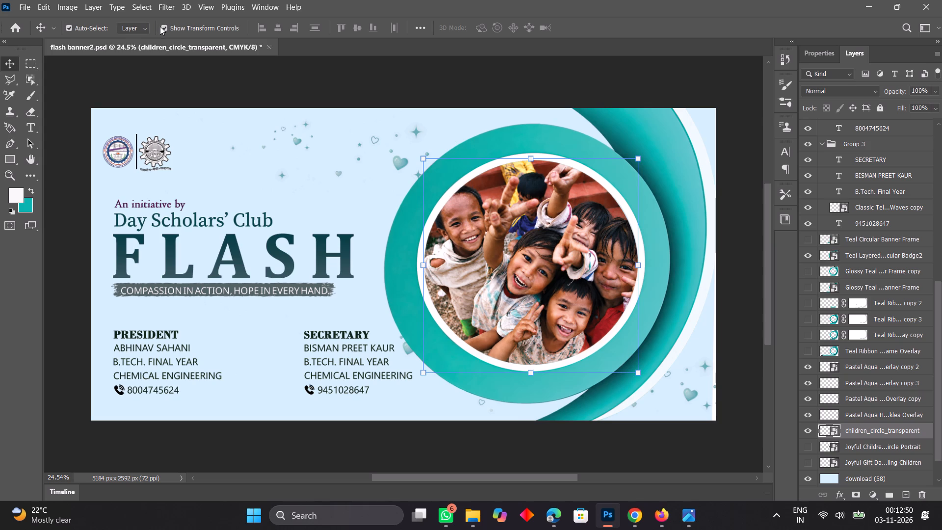
pyautogui.click(160, 26)
pyautogui.click(166, 26)
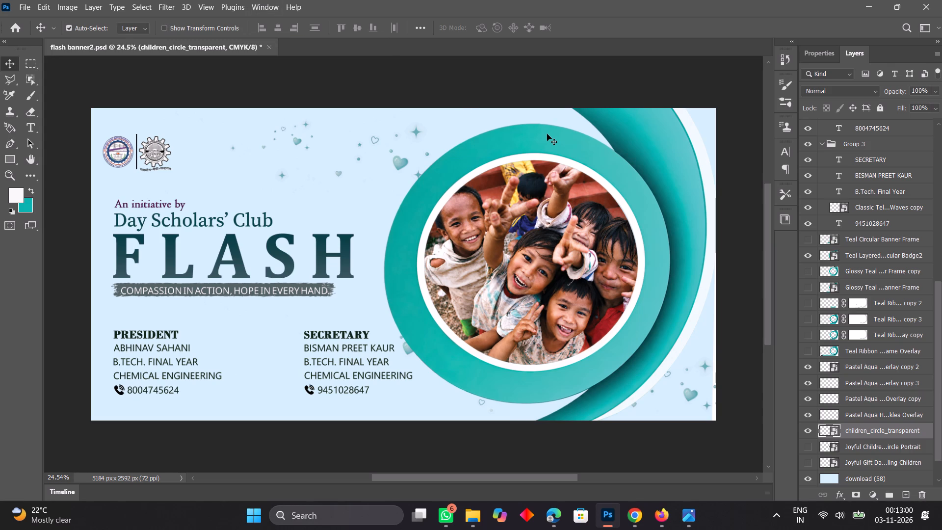
# Nudge the Pastel Aqua Hearts and Sparkles Overlay copy 3 layer slightly right beside the teal ring.
pyautogui.click(355, 296)
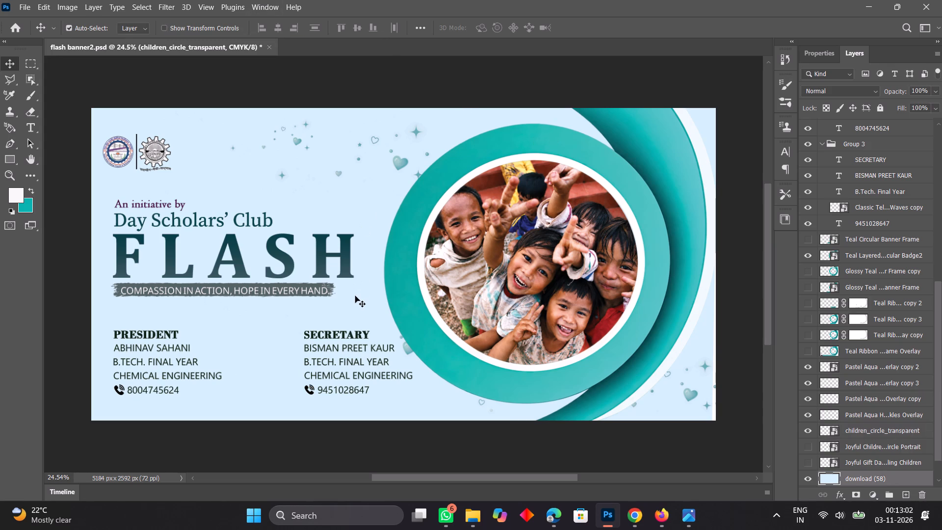
pyautogui.click(408, 351)
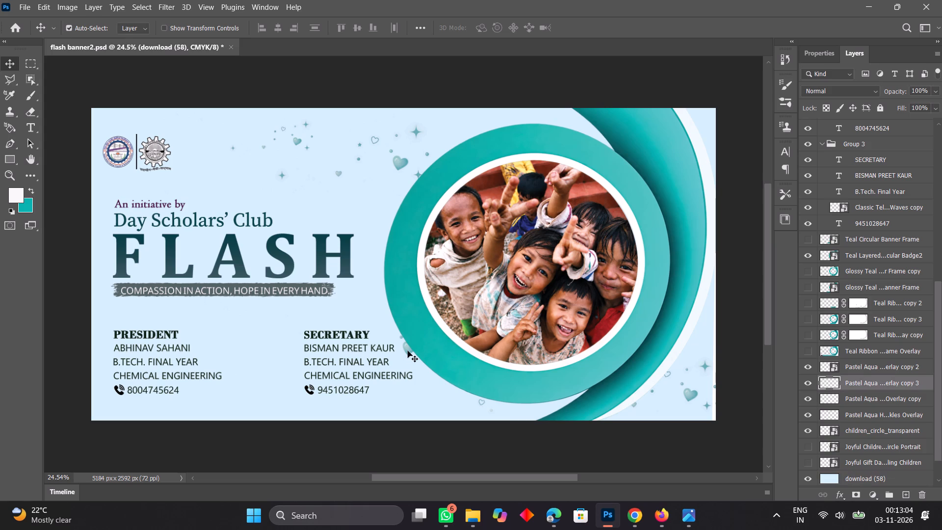
pyautogui.click(163, 27)
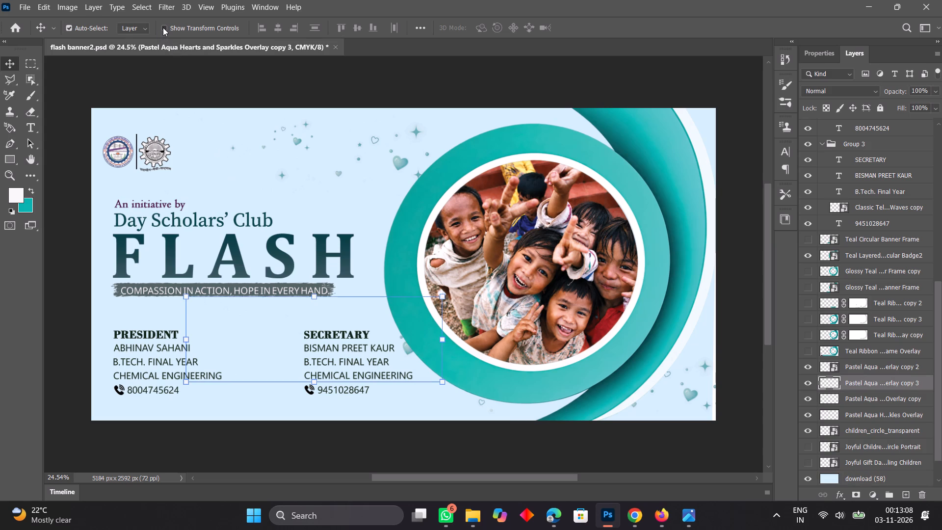
pyautogui.press('Right')
pyautogui.press('Right')
pyautogui.press('Right')
pyautogui.press('Right')
pyautogui.press('Right')
pyautogui.press('Right')
pyautogui.press('Right')
pyautogui.press('Right')
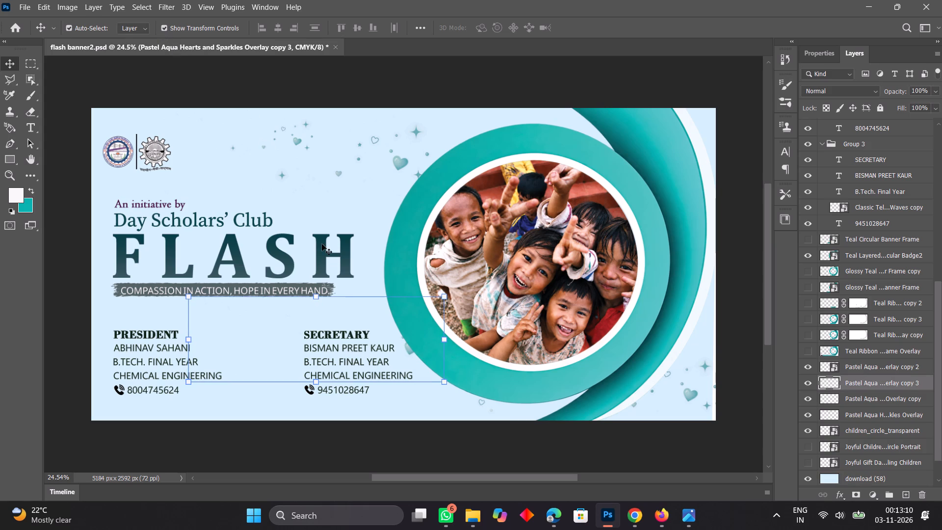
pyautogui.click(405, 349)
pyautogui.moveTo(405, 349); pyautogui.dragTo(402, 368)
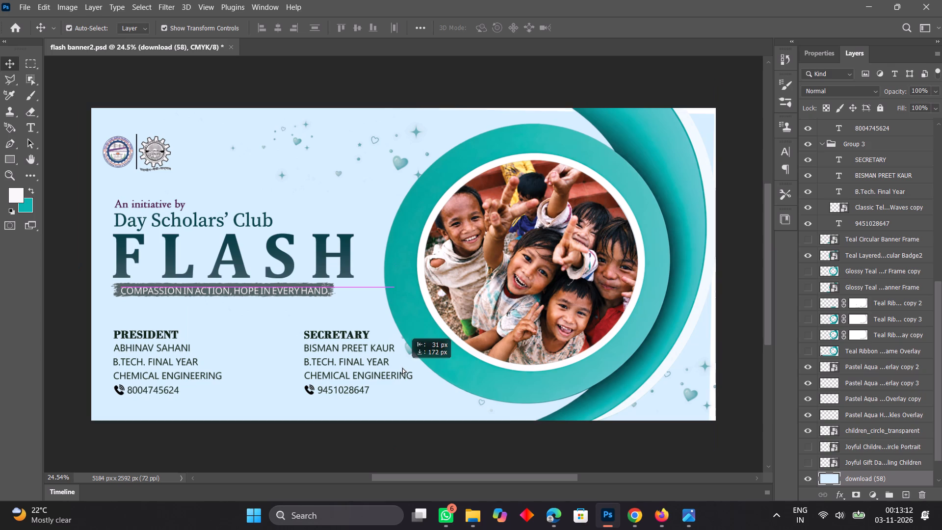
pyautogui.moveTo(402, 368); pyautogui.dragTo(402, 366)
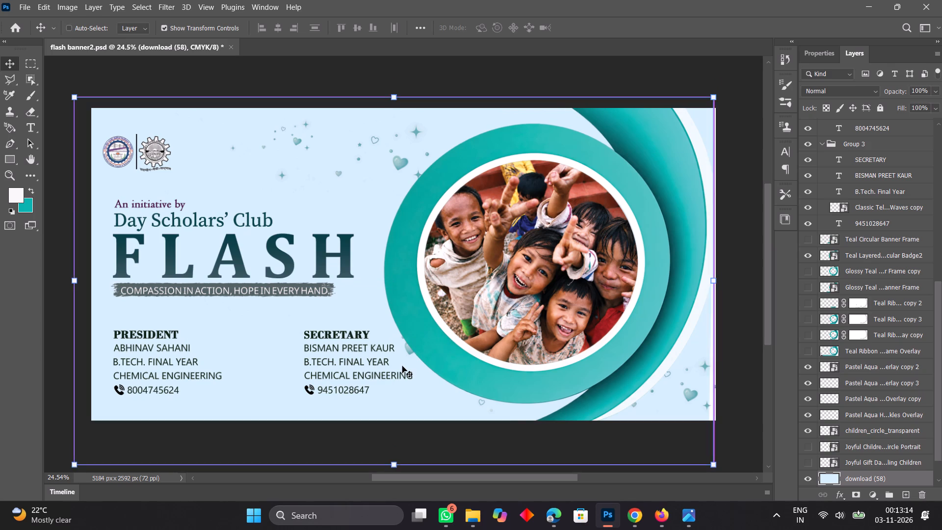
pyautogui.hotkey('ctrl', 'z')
# Scale the Pastel Aqua Hearts and Sparkles Overlay copy 3 layer to about 97.9% and lower its heart beside the secretary's phone number.
pyautogui.click(408, 349)
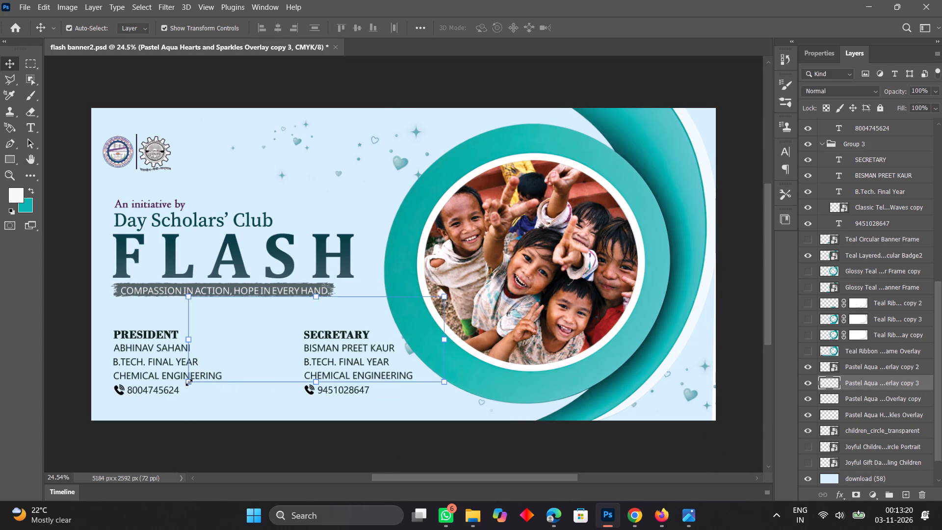
pyautogui.moveTo(189, 382); pyautogui.dragTo(142, 403)
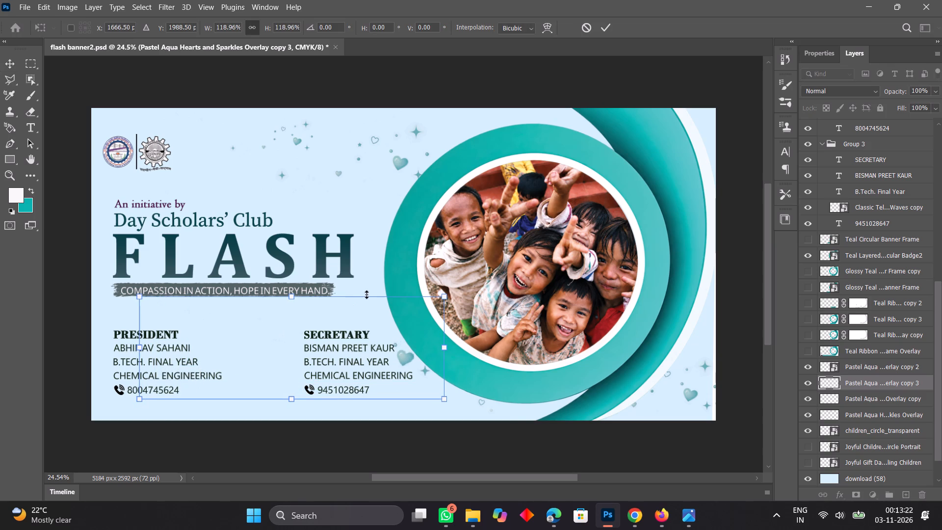
pyautogui.moveTo(445, 296); pyautogui.dragTo(426, 319)
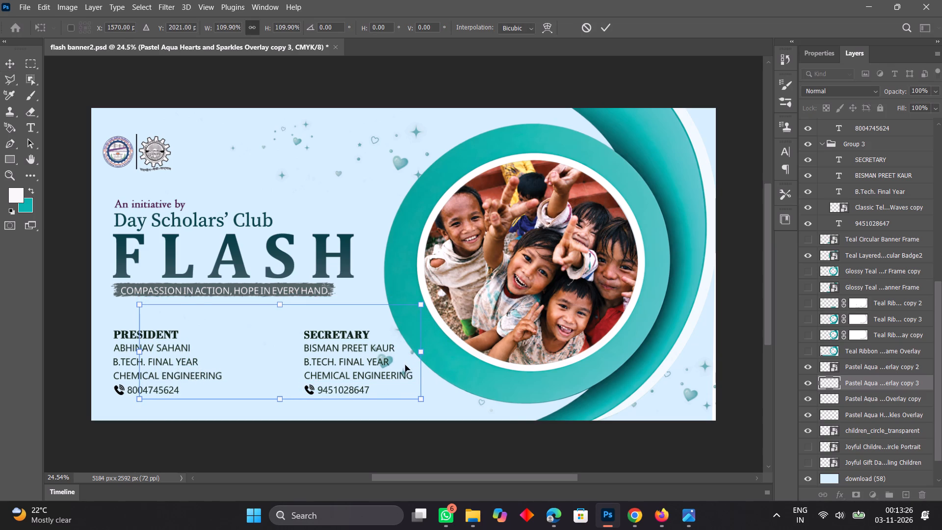
pyautogui.moveTo(421, 400); pyautogui.dragTo(432, 427)
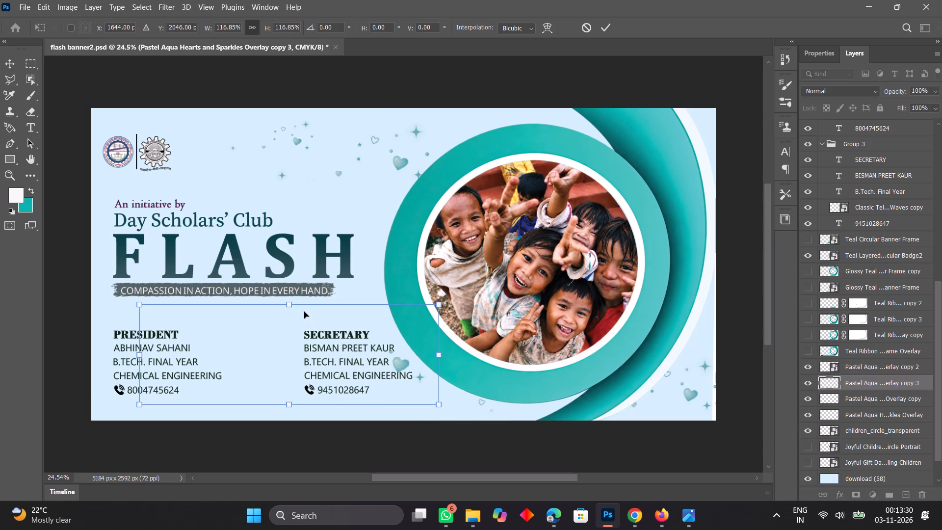
pyautogui.moveTo(304, 312); pyautogui.dragTo(309, 350)
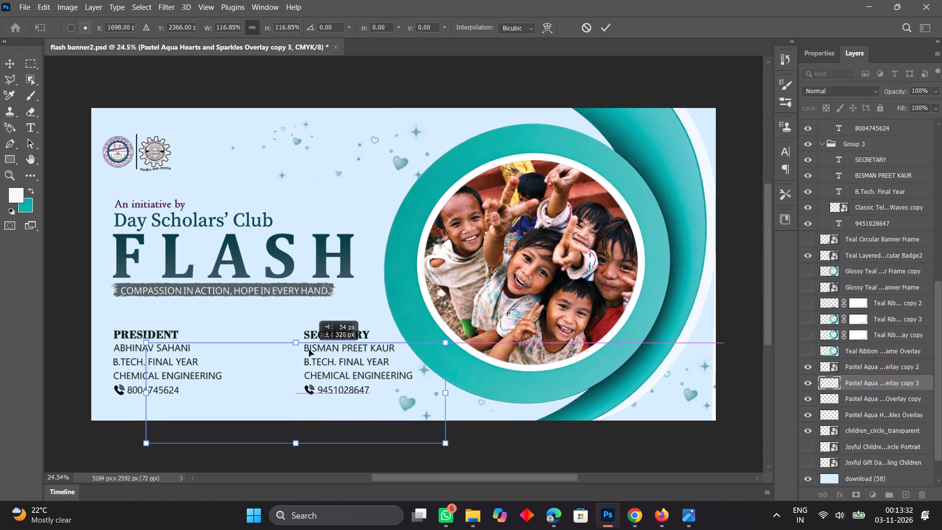
pyautogui.moveTo(309, 350); pyautogui.dragTo(300, 348)
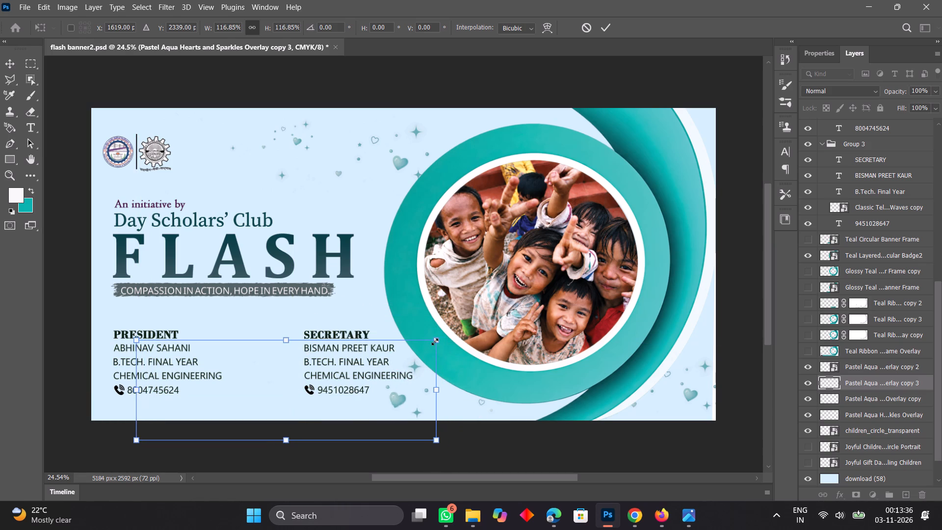
pyautogui.moveTo(435, 342); pyautogui.dragTo(424, 365)
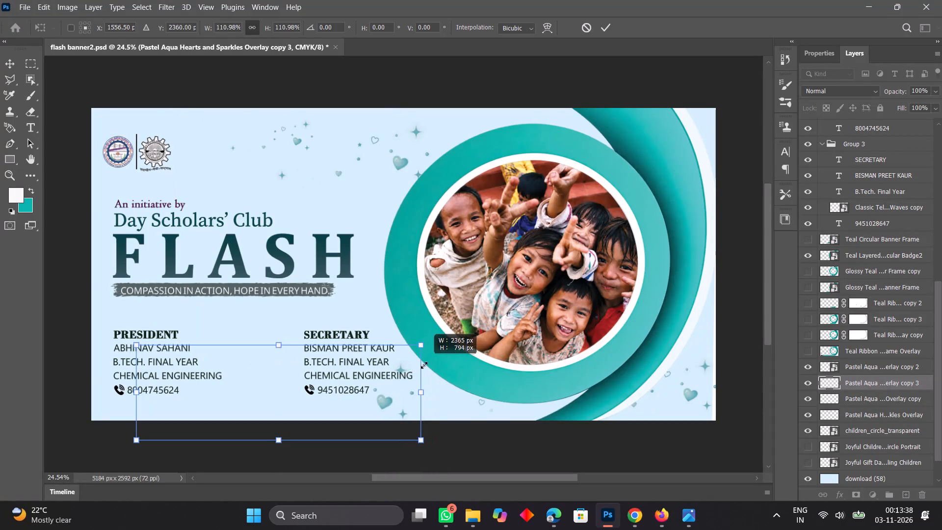
pyautogui.moveTo(424, 365); pyautogui.dragTo(416, 377)
pyautogui.moveTo(378, 405); pyautogui.dragTo(397, 396)
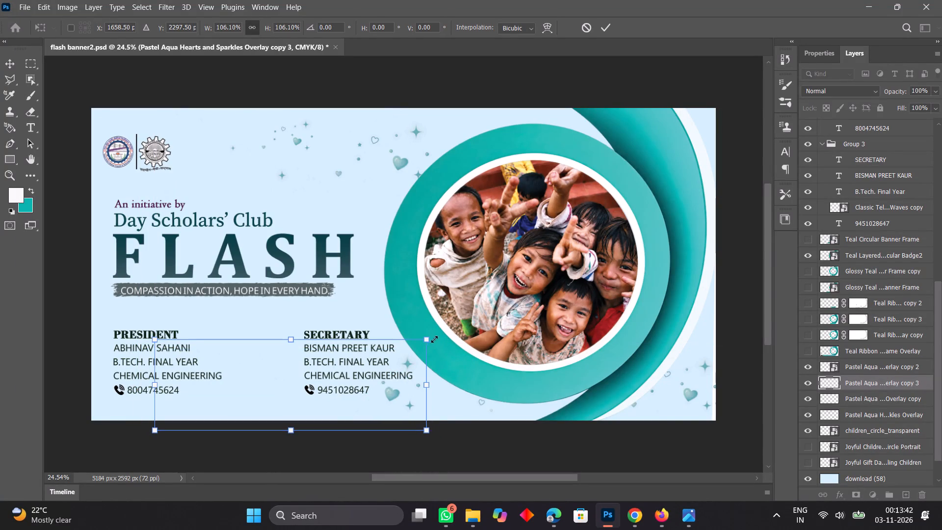
pyautogui.moveTo(431, 339); pyautogui.dragTo(413, 355)
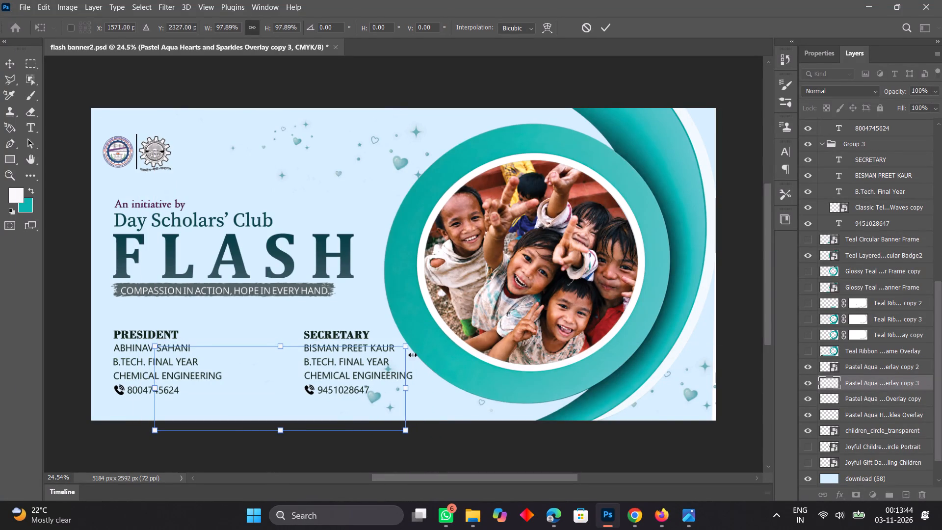
pyautogui.moveTo(375, 397); pyautogui.dragTo(385, 391)
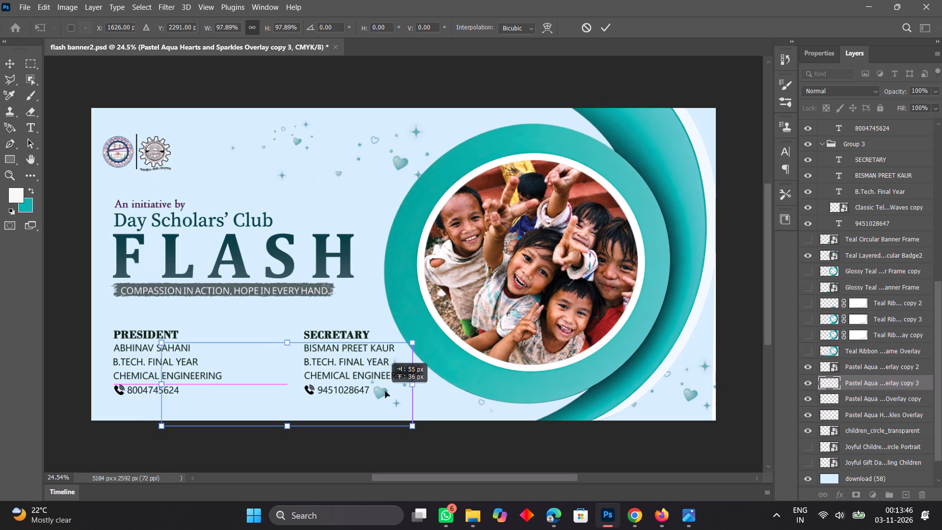
pyautogui.moveTo(385, 391); pyautogui.dragTo(388, 391)
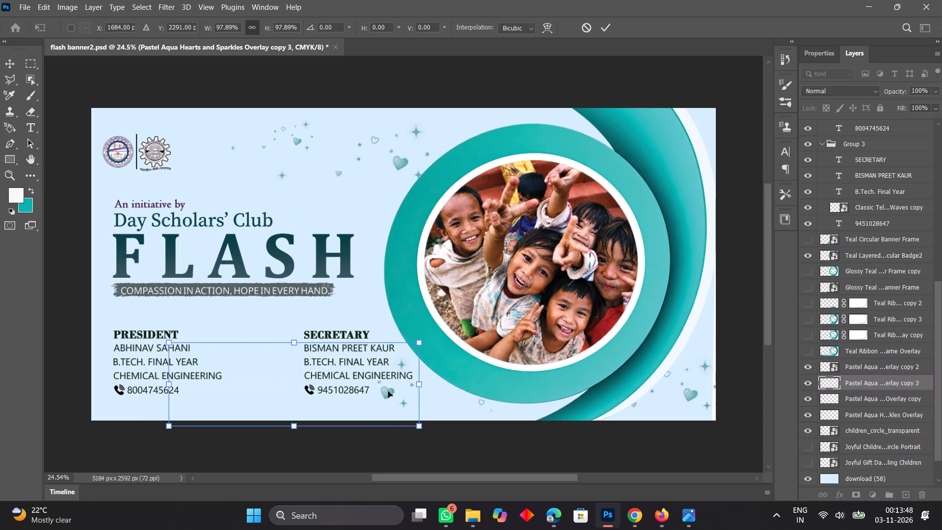
pyautogui.click(388, 391)
pyautogui.moveTo(388, 391); pyautogui.dragTo(388, 397)
pyautogui.moveTo(388, 397); pyautogui.dragTo(393, 402)
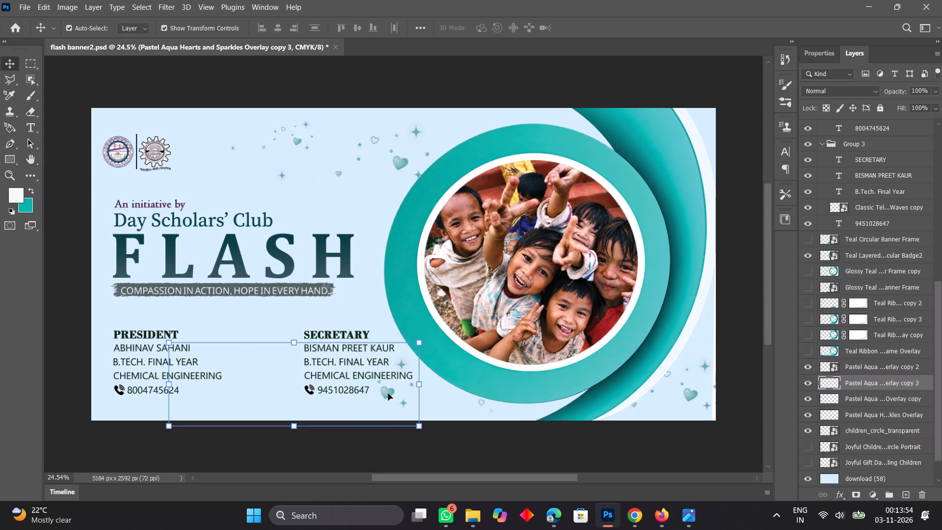
# Move the hearts and sparkles copy 3 layer down so its heart sits at the banner's bottom edge below the secretary's details.
pyautogui.moveTo(388, 394); pyautogui.dragTo(399, 399)
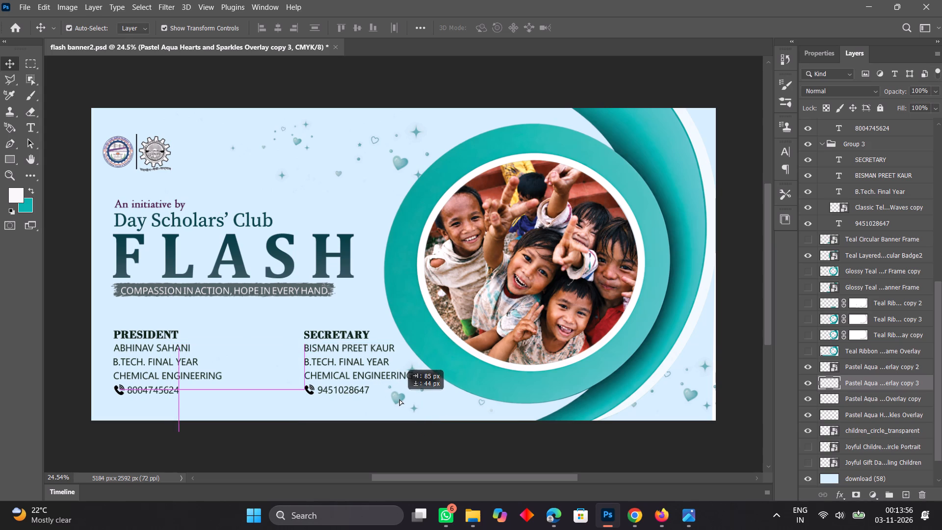
pyautogui.moveTo(399, 399); pyautogui.dragTo(388, 414)
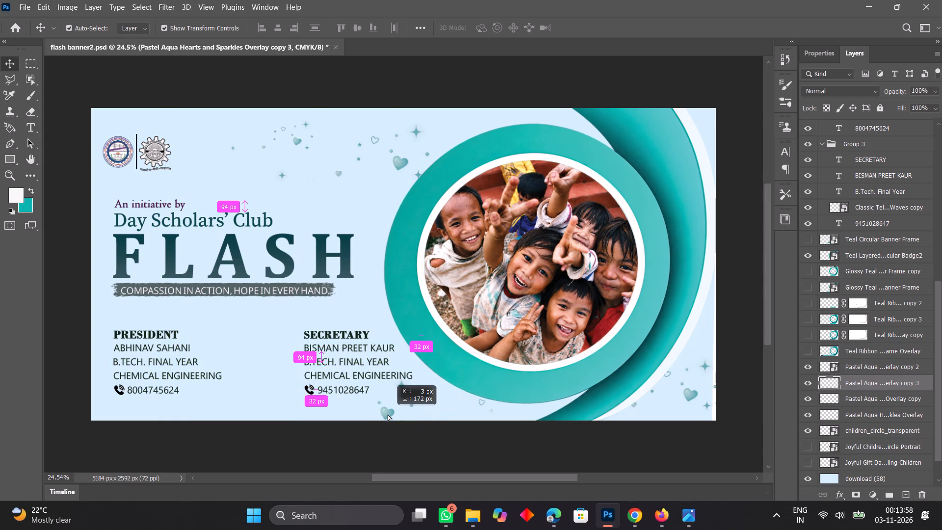
pyautogui.moveTo(388, 414); pyautogui.dragTo(382, 420)
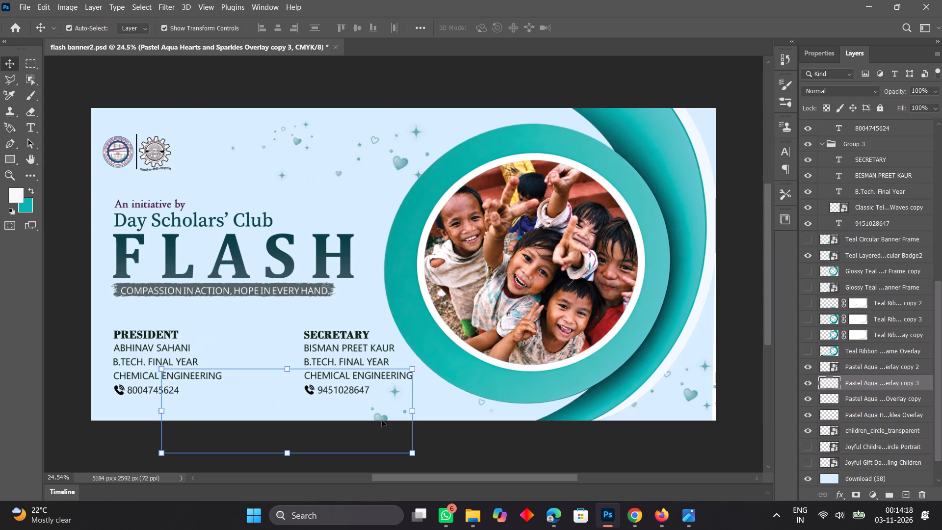
# Save the flash banner2.psd document.
pyautogui.click(23, 5)
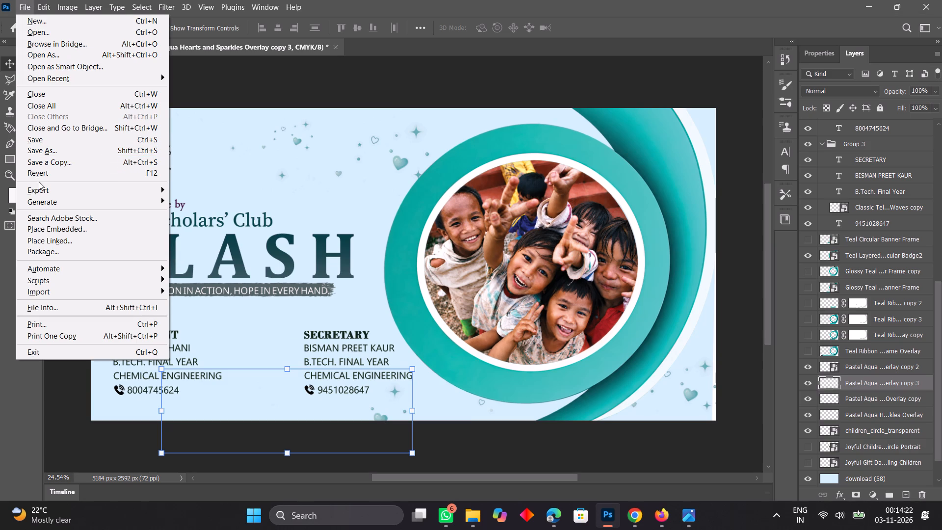
pyautogui.click(37, 141)
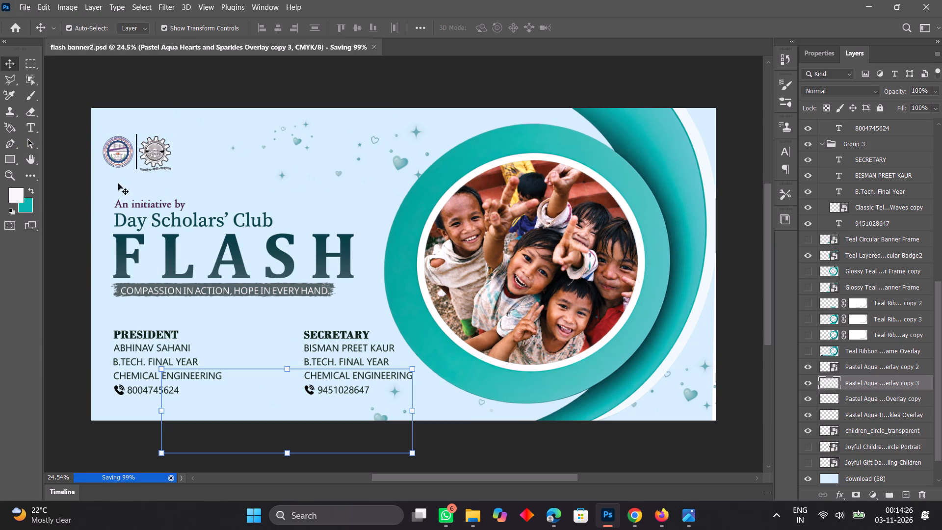
# Export the banner as a full-size 5184 x 2592 px JPG named flash banner4 to the Desktop.
pyautogui.click(23, 7)
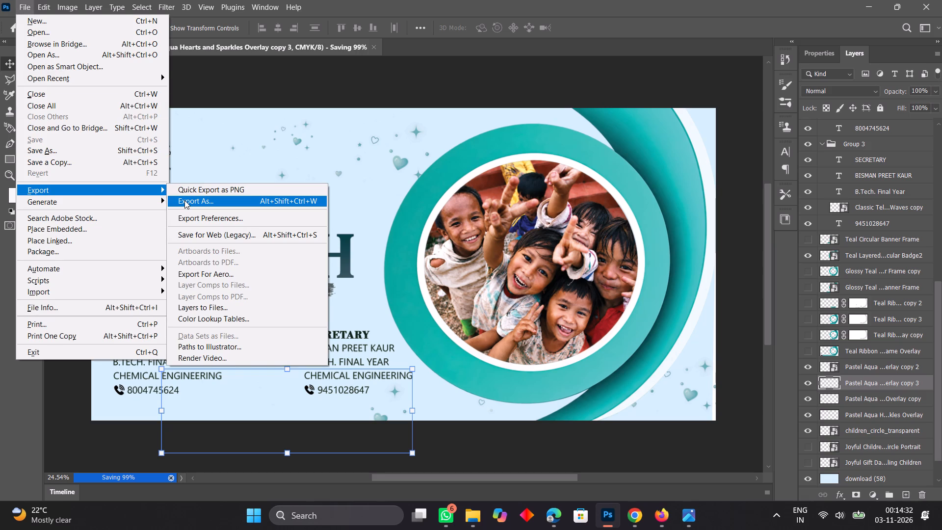
pyautogui.click(184, 200)
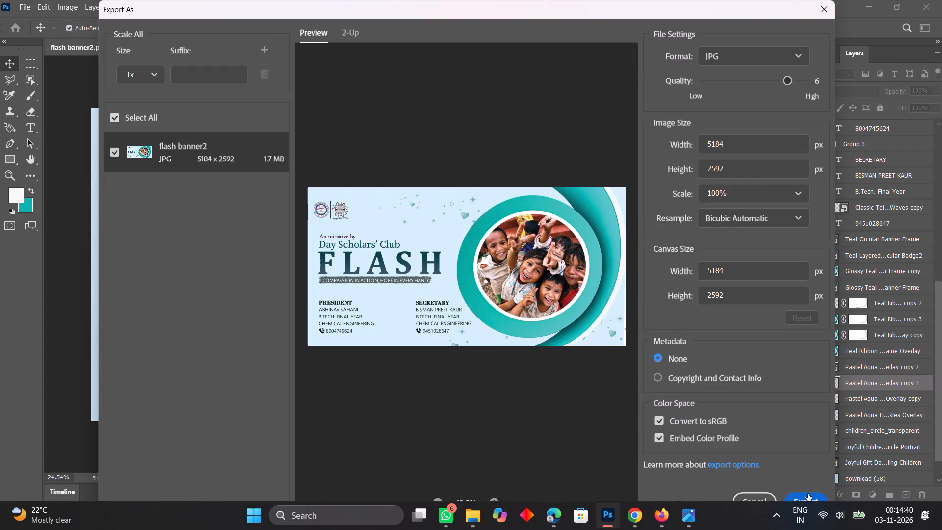
pyautogui.click(808, 494)
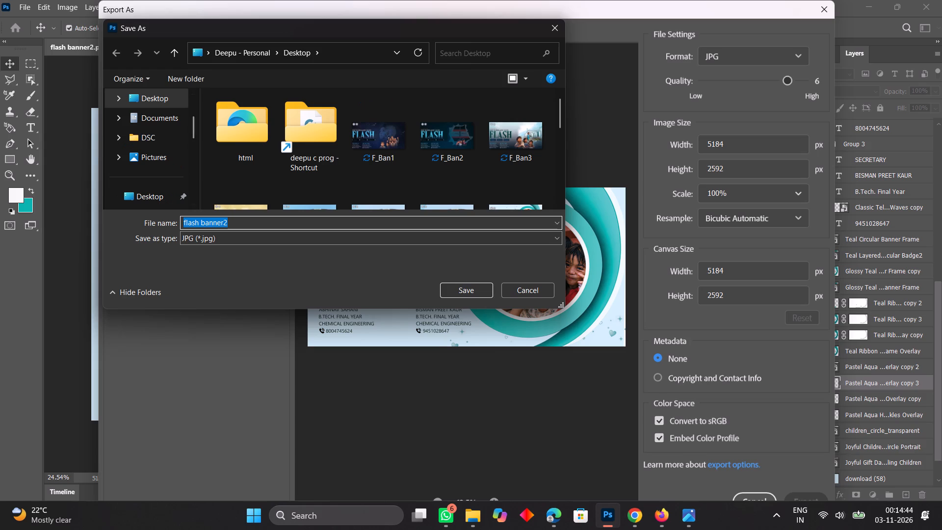
pyautogui.click(228, 219)
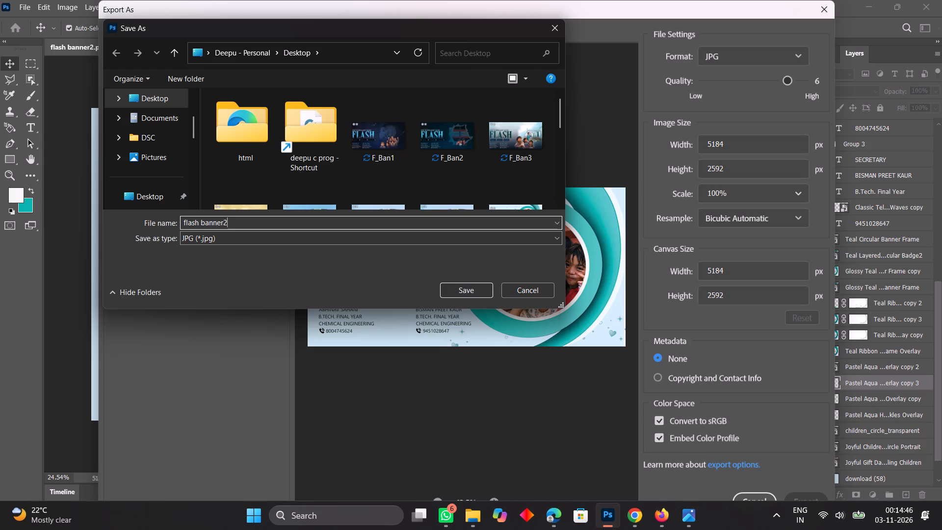
pyautogui.press('BackSpace')
pyautogui.press('4')
pyautogui.press('BackSpace')
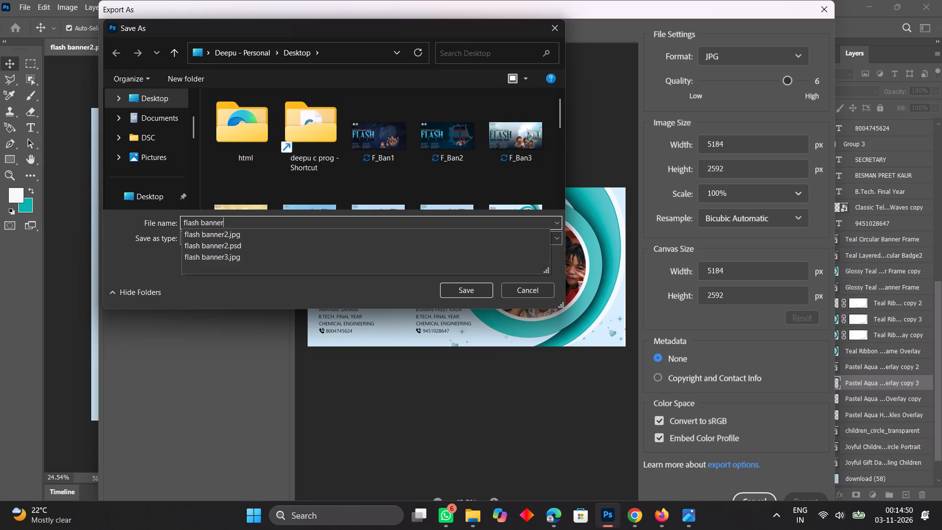
pyautogui.press('4')
pyautogui.click(457, 288)
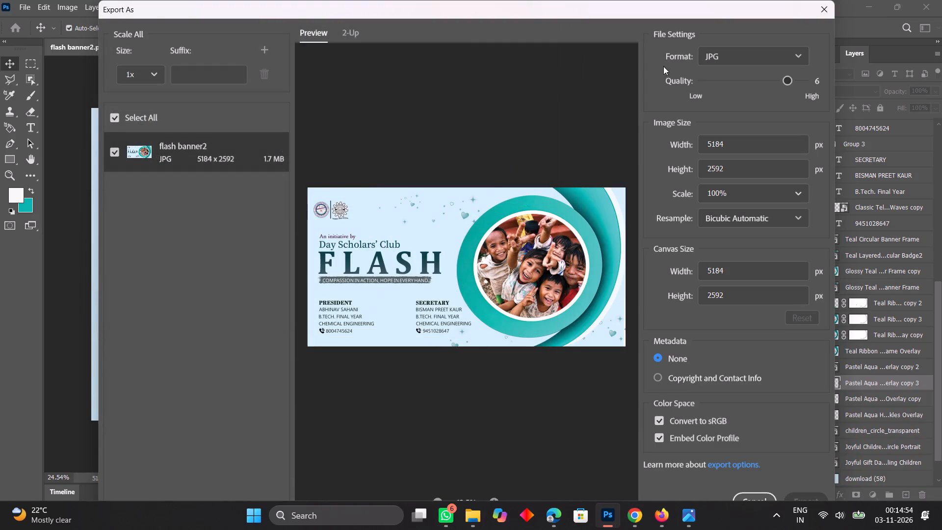
# Switch to the desktop and open the exported flash banner4.jpg in Photos to check the finished banner.
pyautogui.click(871, 6)
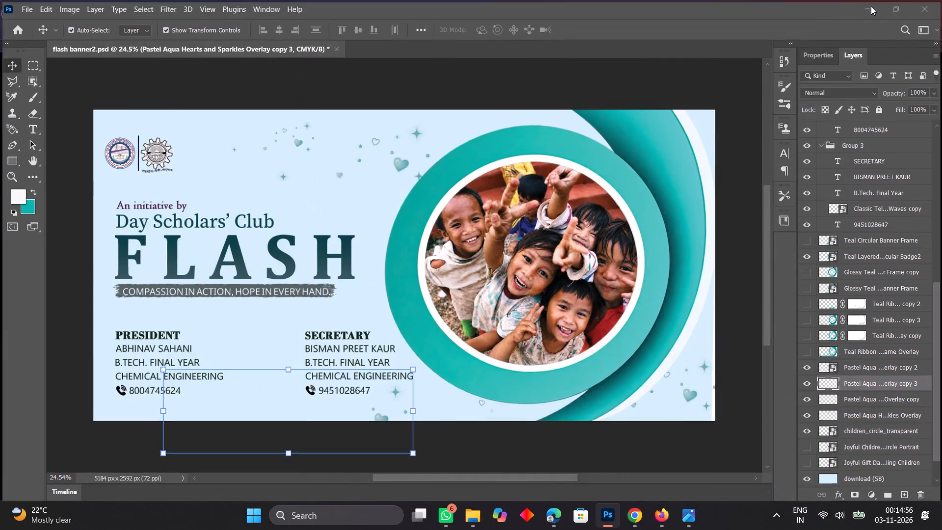
pyautogui.click(880, 9)
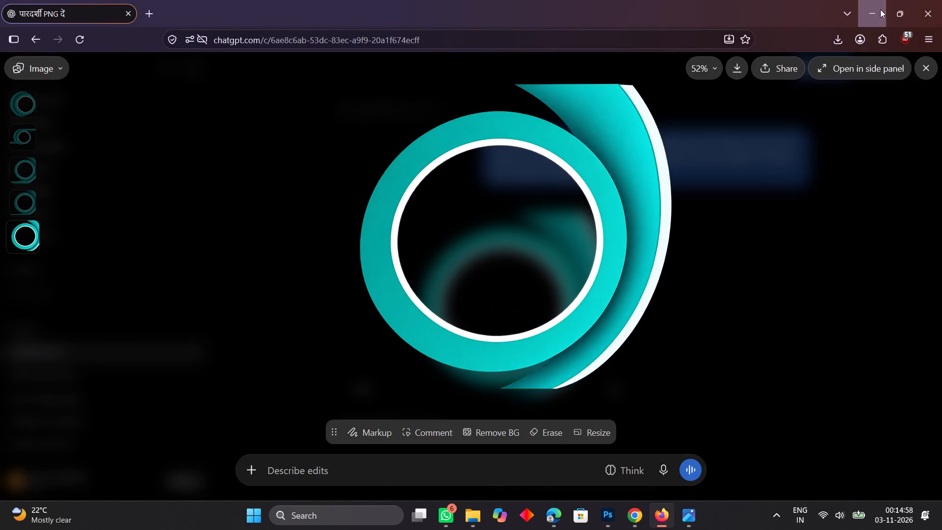
pyautogui.doubleClick(311, 210)
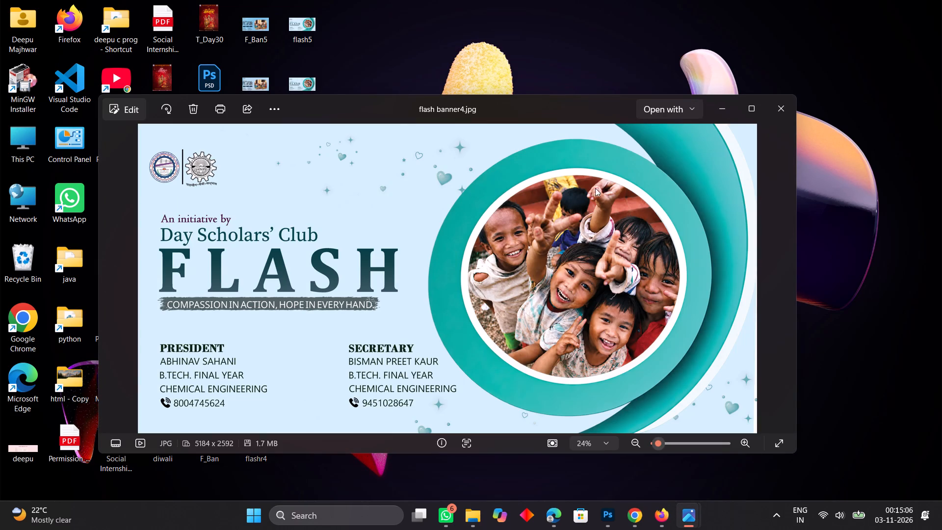
pyautogui.click(723, 110)
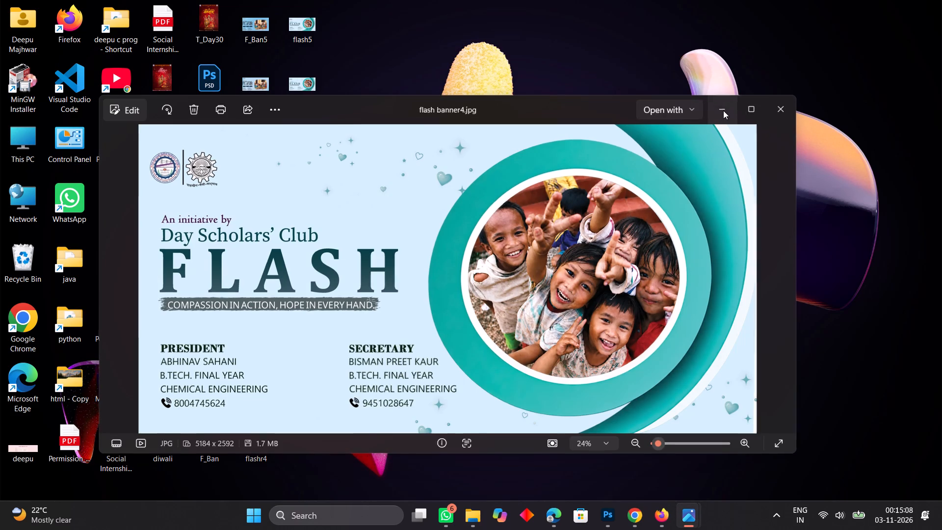
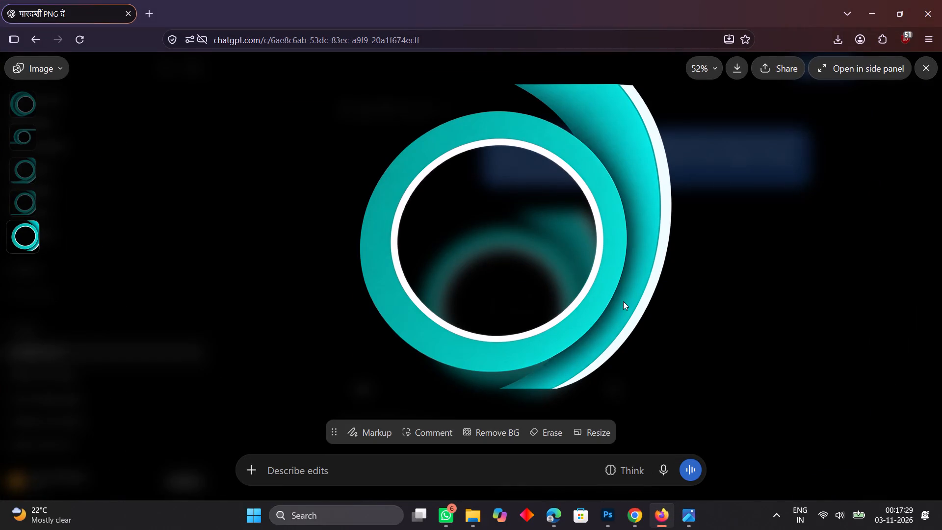
pyautogui.click(929, 66)
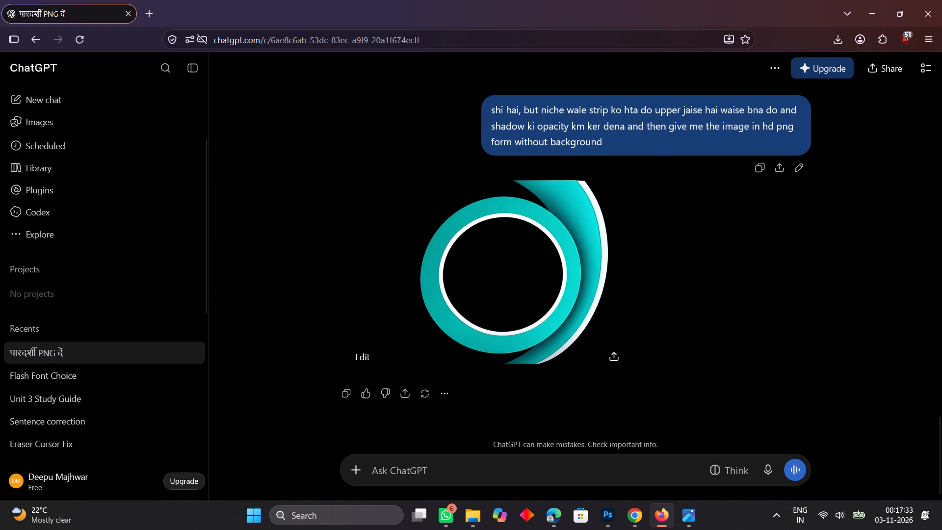
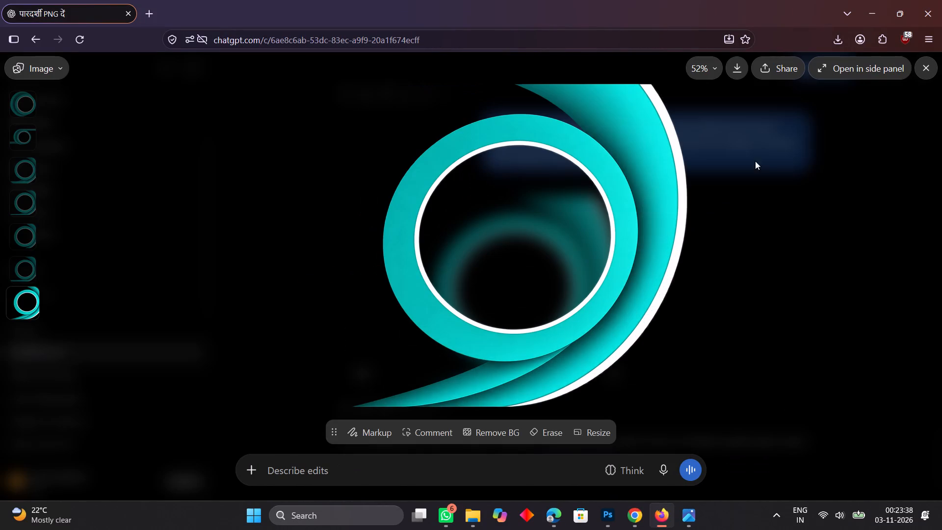
pyautogui.click(736, 67)
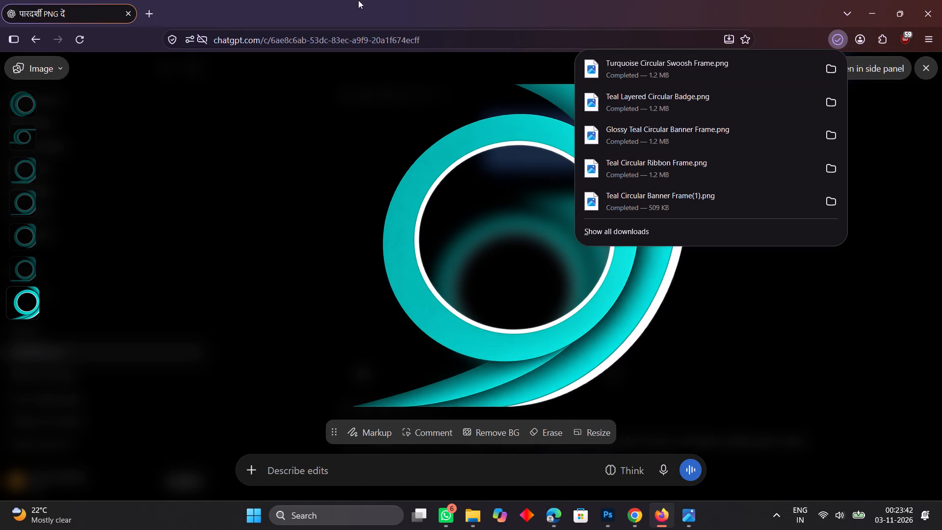
# Switch to Photoshop, placing the downloaded Turquoise Circular Swoosh Frame in flash banner2.psd over the children's photo, enlarged to about 188%.
pyautogui.moveTo(667, 62); pyautogui.dragTo(559, 444)
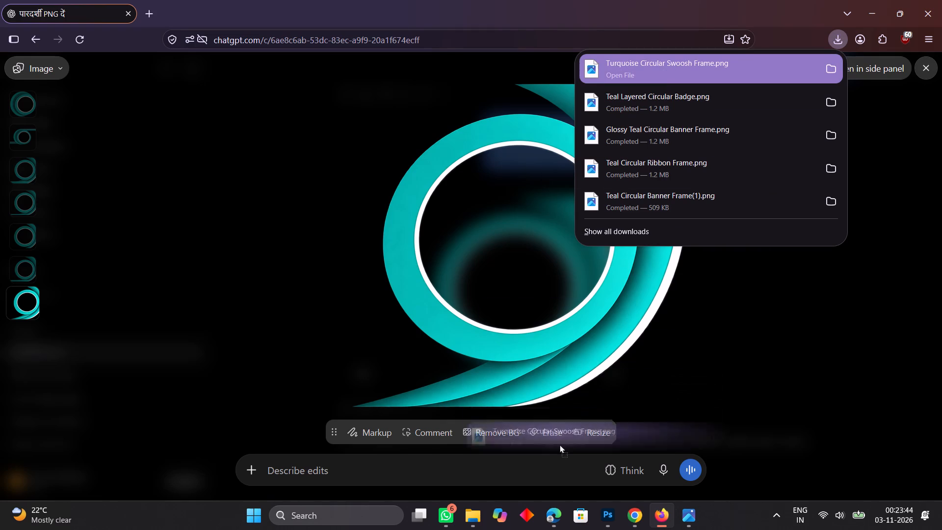
pyautogui.moveTo(559, 444); pyautogui.dragTo(561, 350)
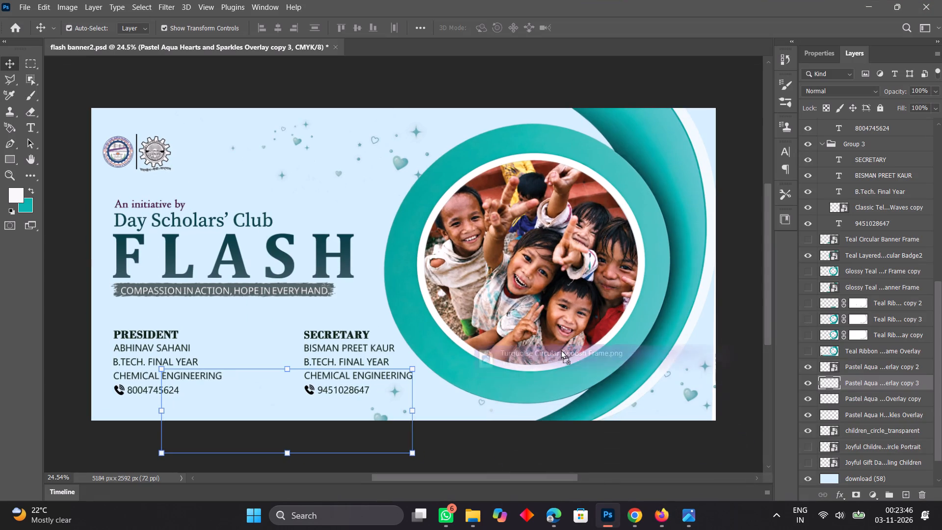
pyautogui.moveTo(561, 350); pyautogui.dragTo(536, 269)
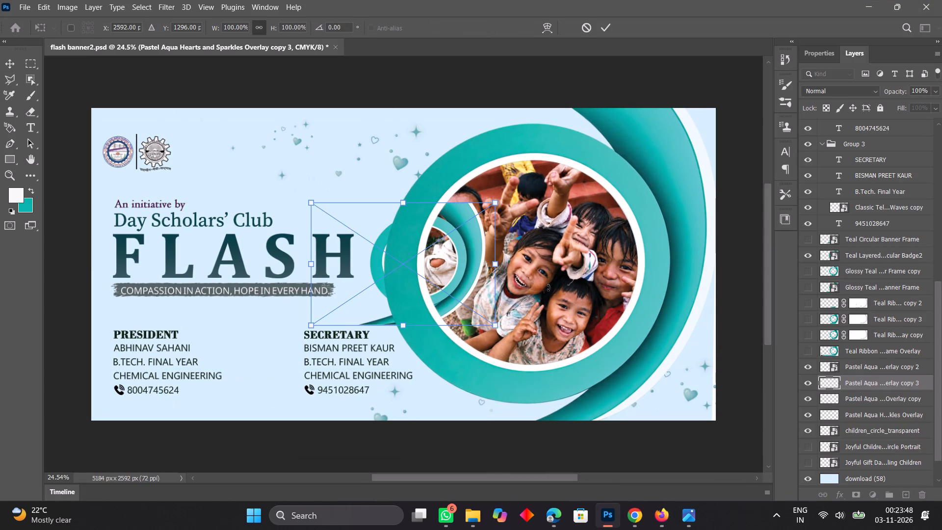
pyautogui.moveTo(462, 282); pyautogui.dragTo(571, 260)
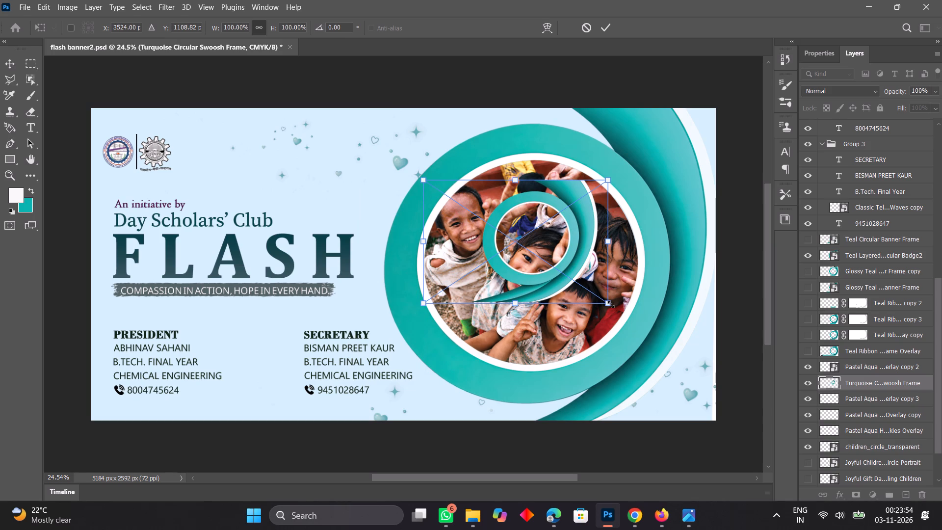
pyautogui.moveTo(609, 304); pyautogui.dragTo(715, 486)
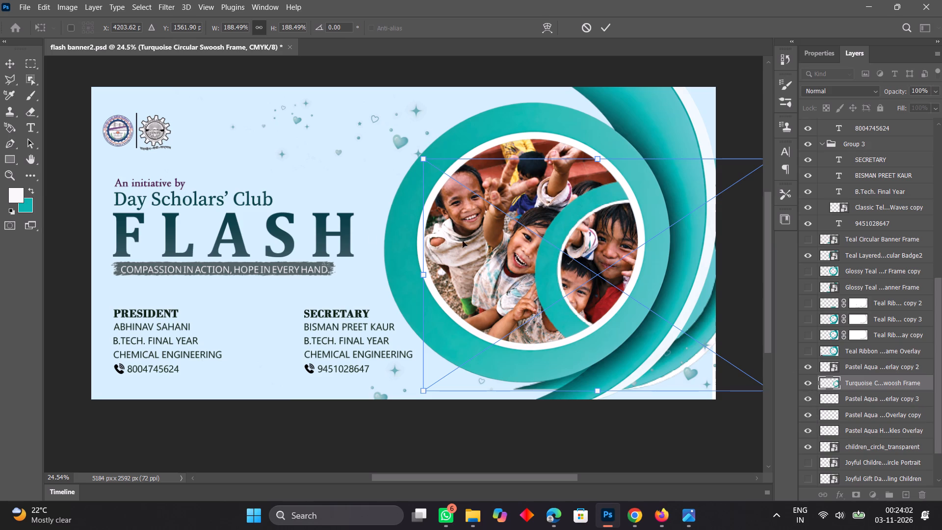
pyautogui.click(0, 66)
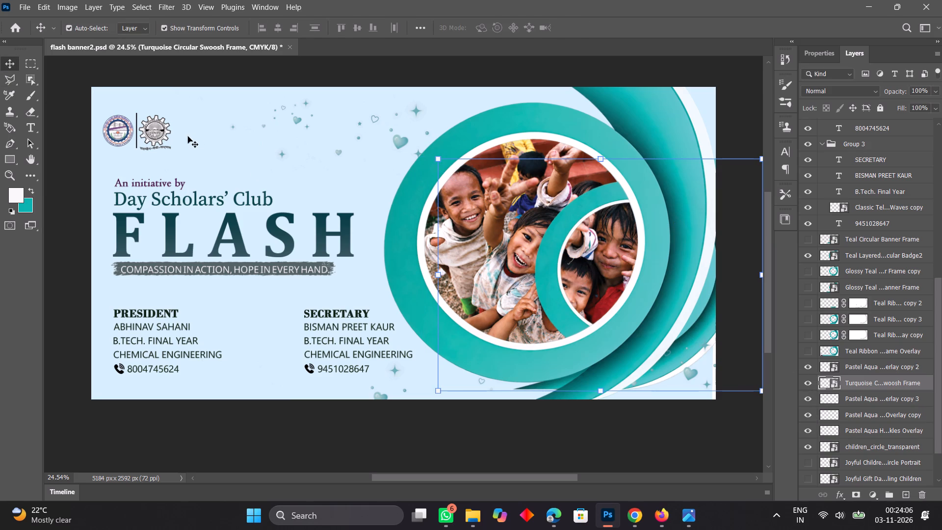
# Enlarge the Turquoise Circular Swoosh Frame layer to about 224% and rotate it about -10.5°.
pyautogui.click(151, 133)
pyautogui.click(465, 235)
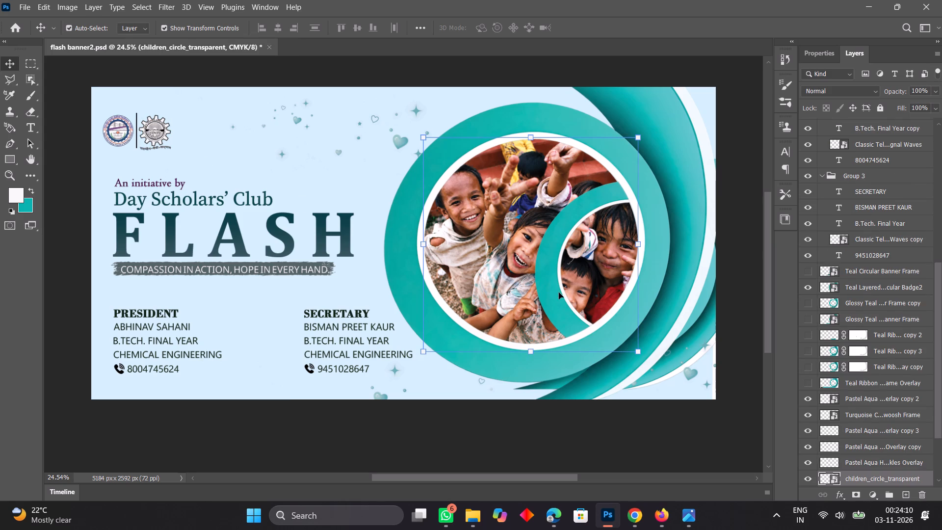
pyautogui.click(671, 372)
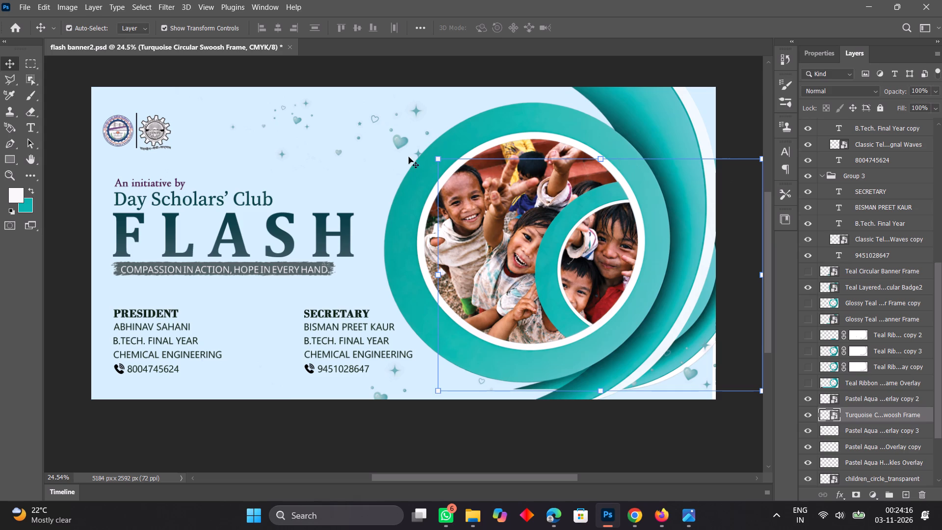
pyautogui.moveTo(439, 157); pyautogui.dragTo(326, 124)
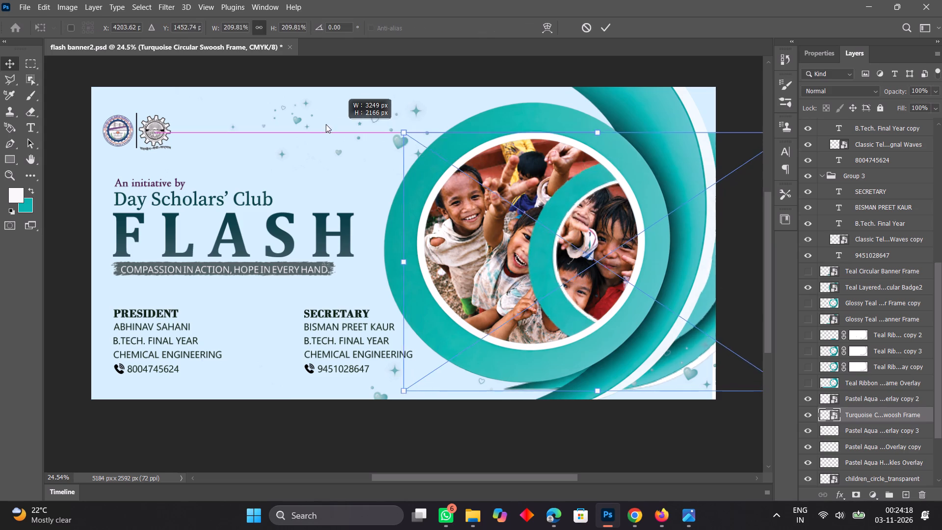
pyautogui.moveTo(326, 124); pyautogui.dragTo(308, 113)
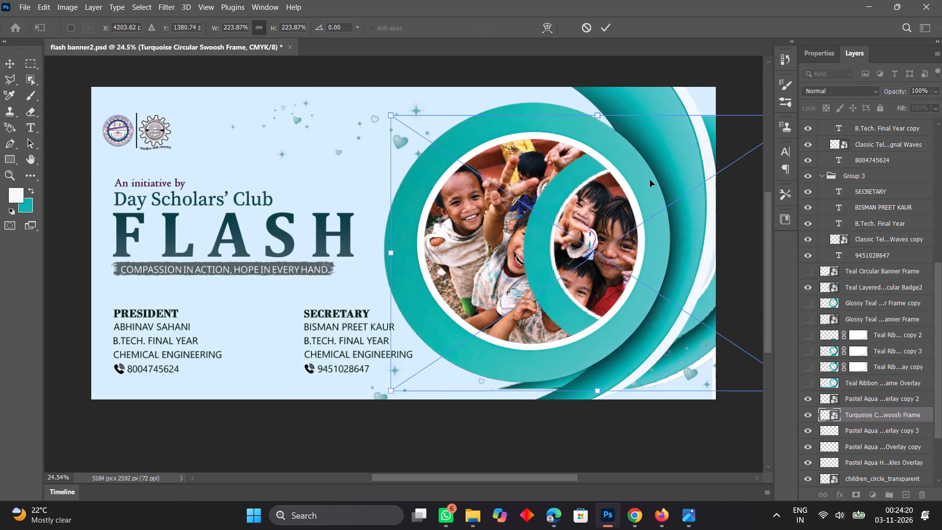
pyautogui.hotkey('ctrl', '0')
pyautogui.hotkey('ctrl', '-')
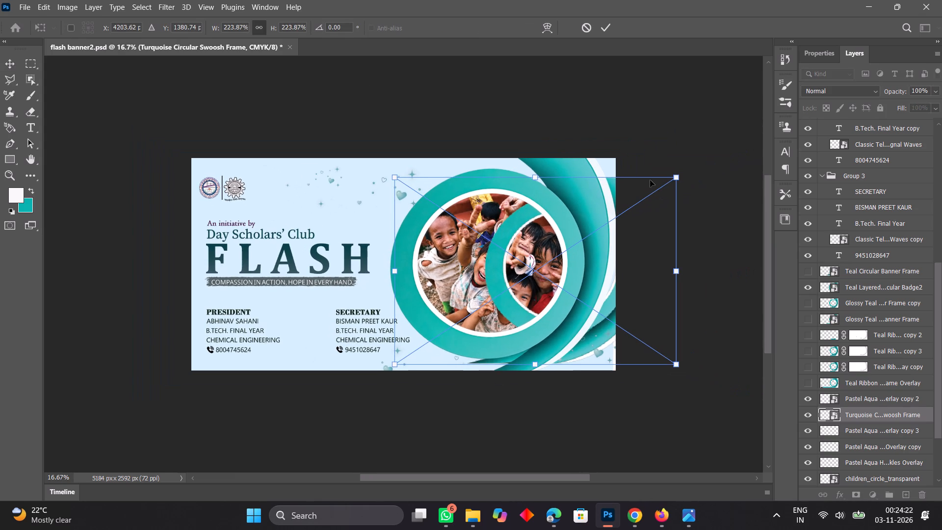
pyautogui.moveTo(684, 174); pyautogui.dragTo(659, 154)
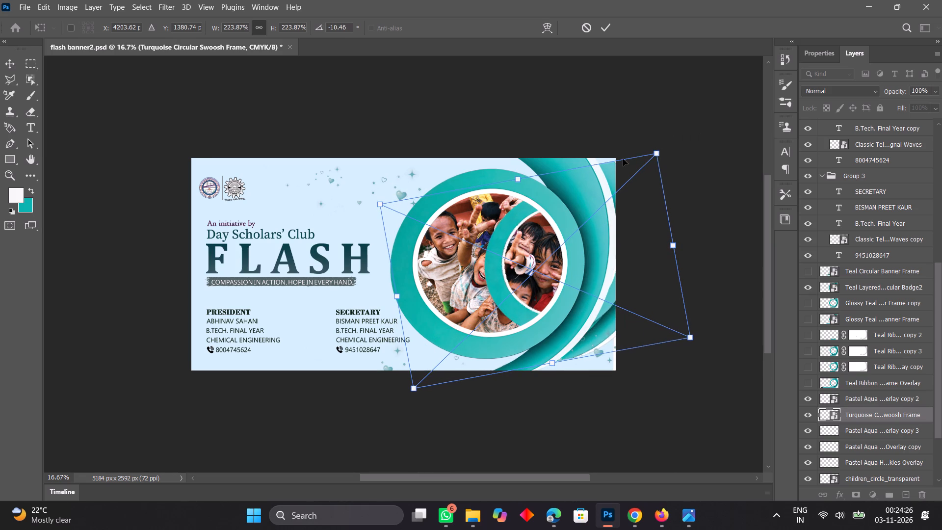
pyautogui.click(235, 184)
# Hide the Teal Layered Circular Badge2 layer that holds the previous ring graphic.
pyautogui.click(317, 257)
pyautogui.click(405, 284)
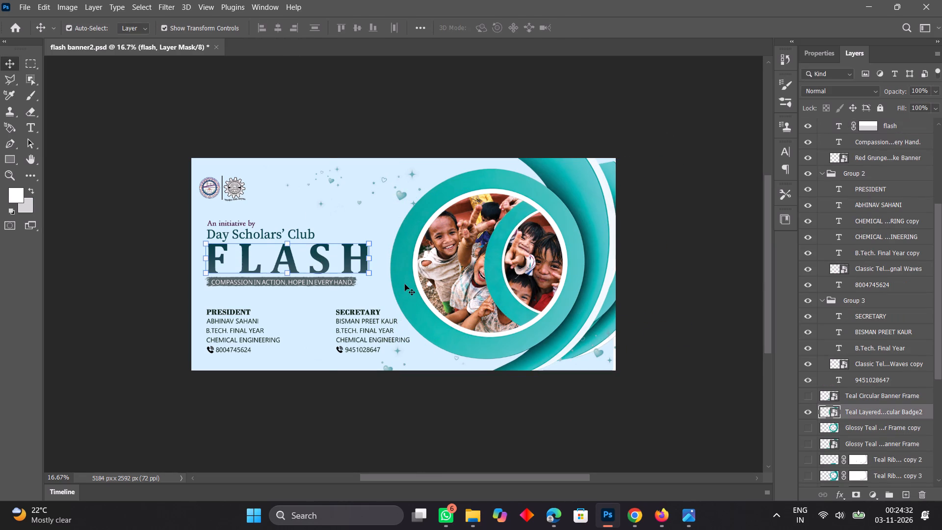
pyautogui.click(806, 410)
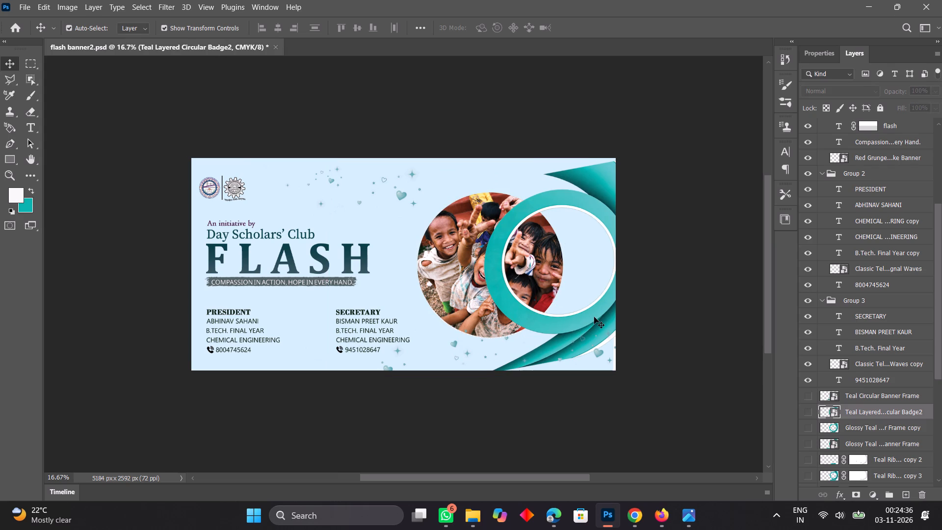
# Move the Turquoise Circular Swoosh Frame so its ring sits over the children's circular photo.
pyautogui.click(594, 317)
pyautogui.moveTo(594, 317); pyautogui.dragTo(529, 322)
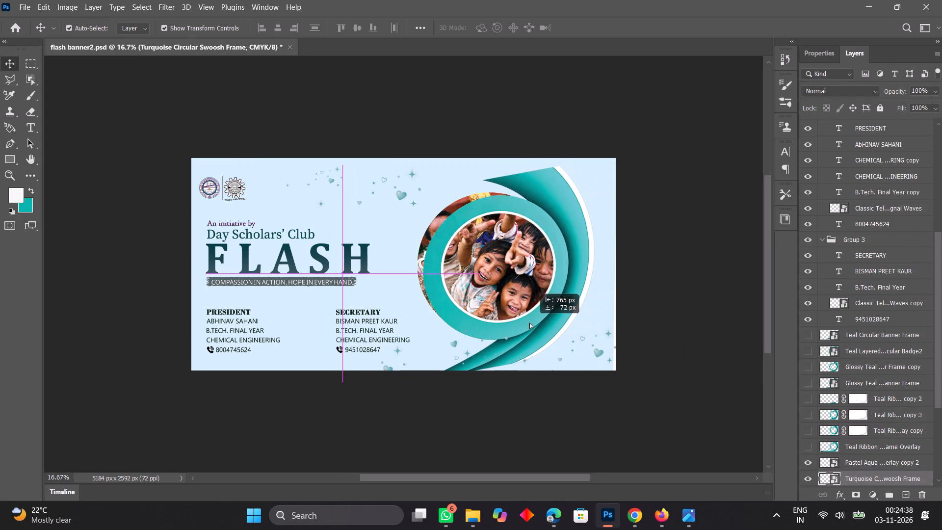
pyautogui.moveTo(529, 322); pyautogui.dragTo(523, 321)
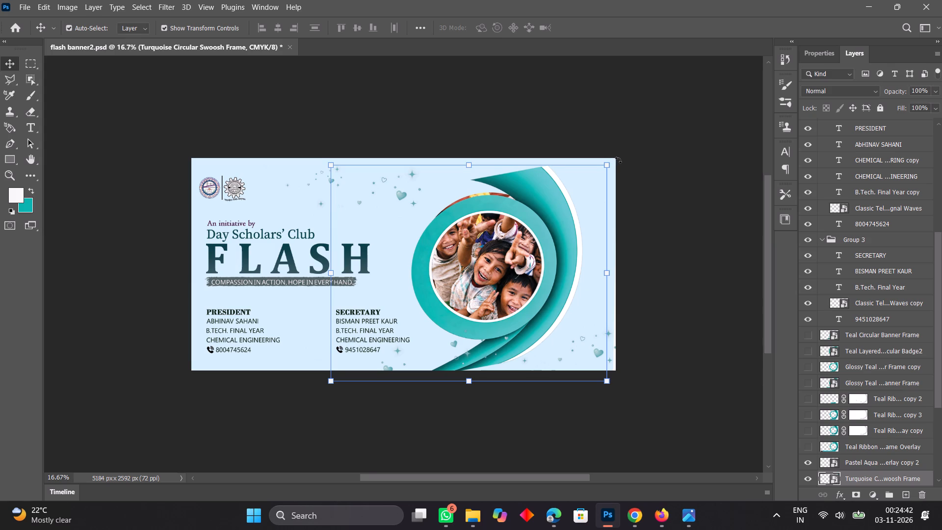
# Rotate the Turquoise Circular Swoosh Frame clockwise until its transform angle is about 0.2°.
pyautogui.moveTo(618, 160); pyautogui.dragTo(630, 169)
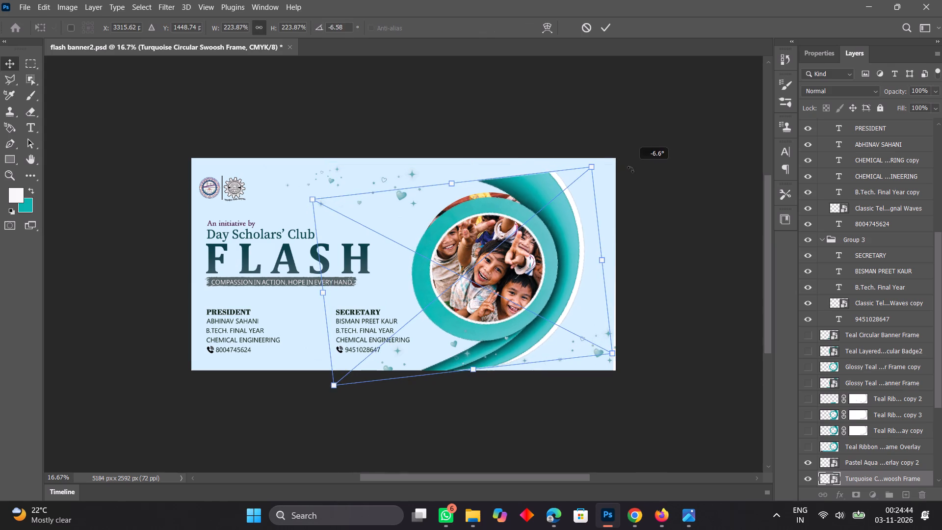
pyautogui.moveTo(630, 169); pyautogui.dragTo(639, 182)
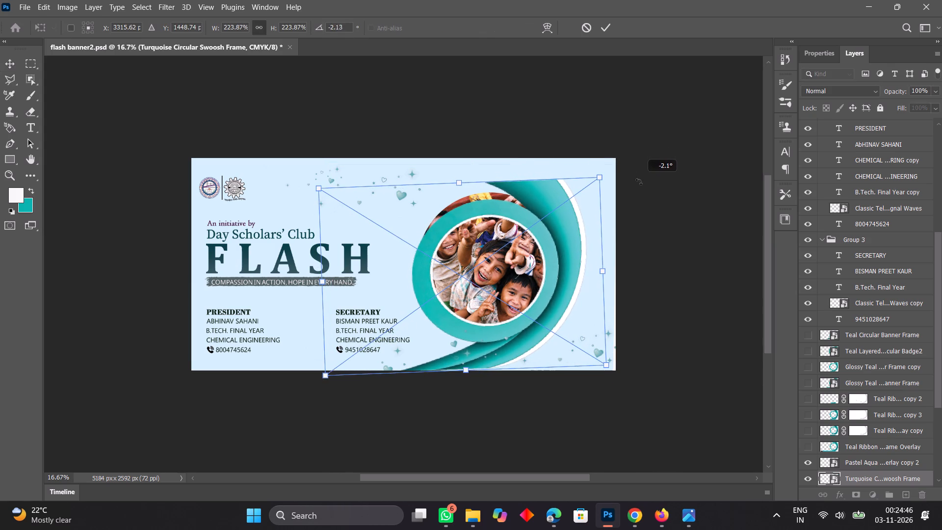
pyautogui.moveTo(639, 182); pyautogui.dragTo(641, 187)
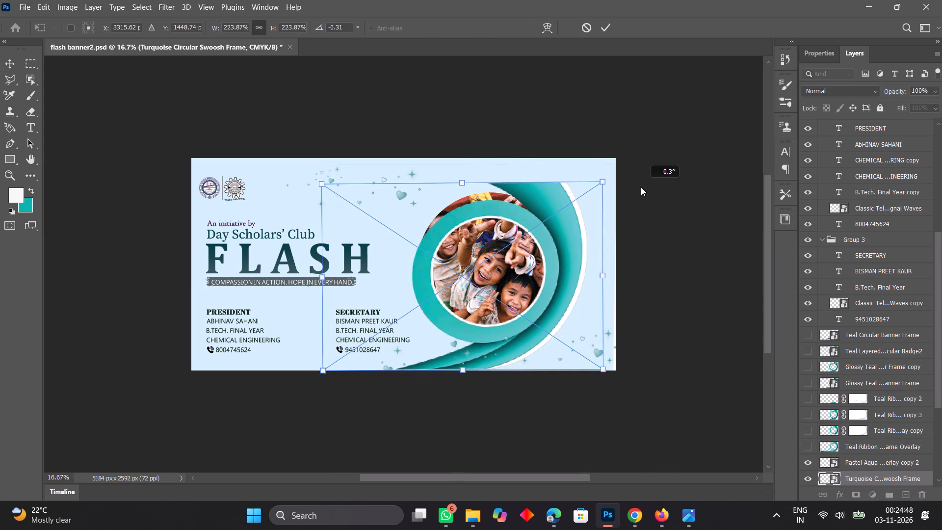
pyautogui.moveTo(641, 187); pyautogui.dragTo(642, 188)
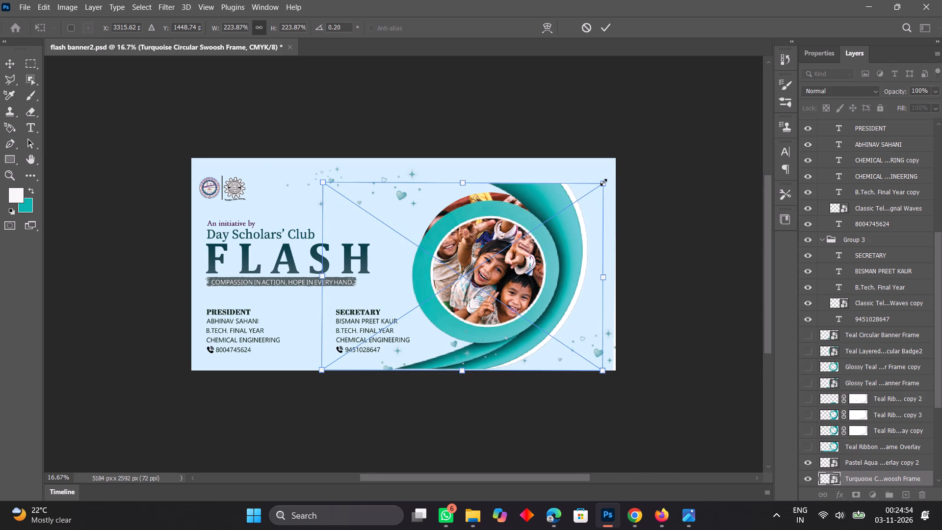
# Enlarge the swoosh frame to about 261% and reposition it so the ring frames the children's photo and the swoosh reaches the banner's edges.
pyautogui.moveTo(603, 182); pyautogui.dragTo(629, 141)
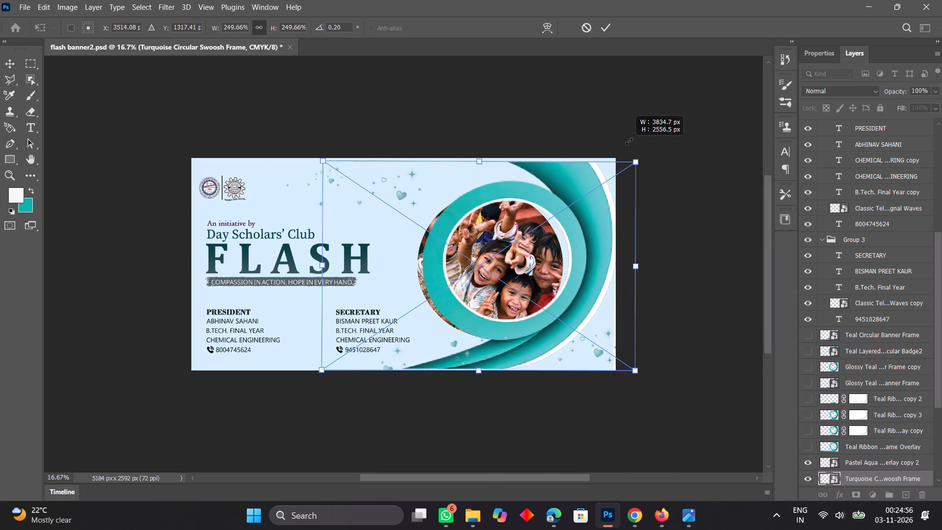
pyautogui.moveTo(629, 141); pyautogui.dragTo(630, 140)
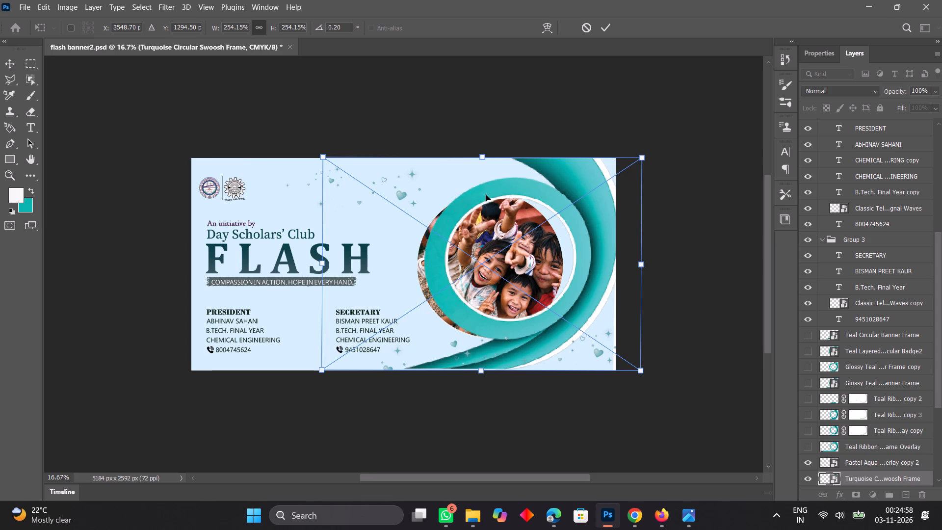
pyautogui.moveTo(486, 195); pyautogui.dragTo(453, 200)
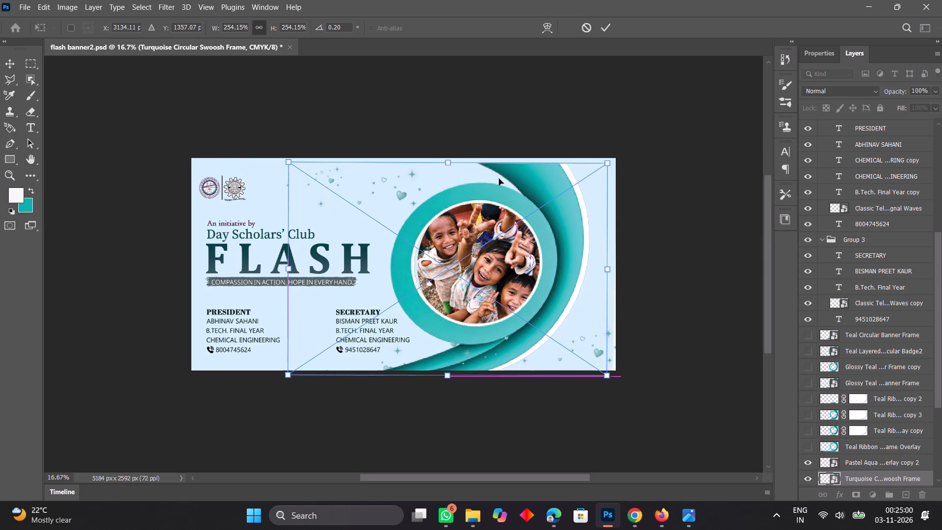
pyautogui.moveTo(607, 162); pyautogui.dragTo(616, 155)
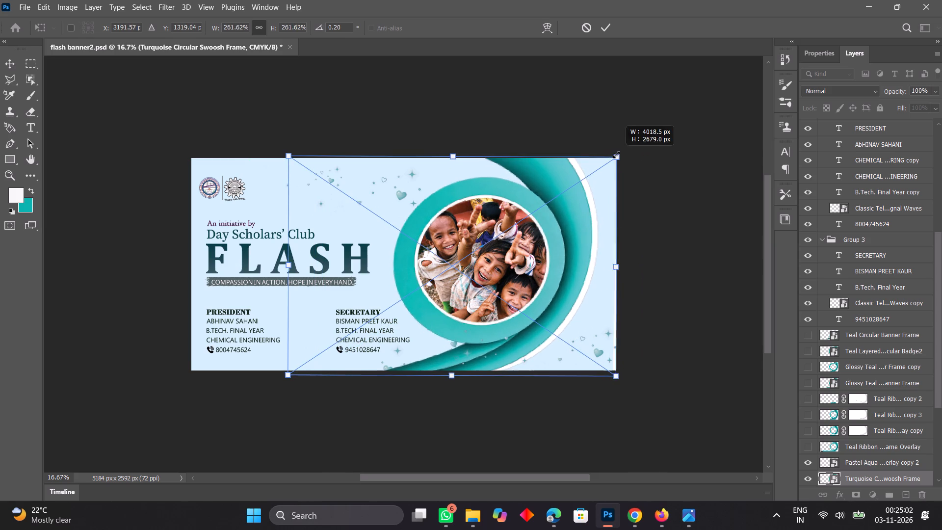
pyautogui.moveTo(616, 155); pyautogui.dragTo(616, 155)
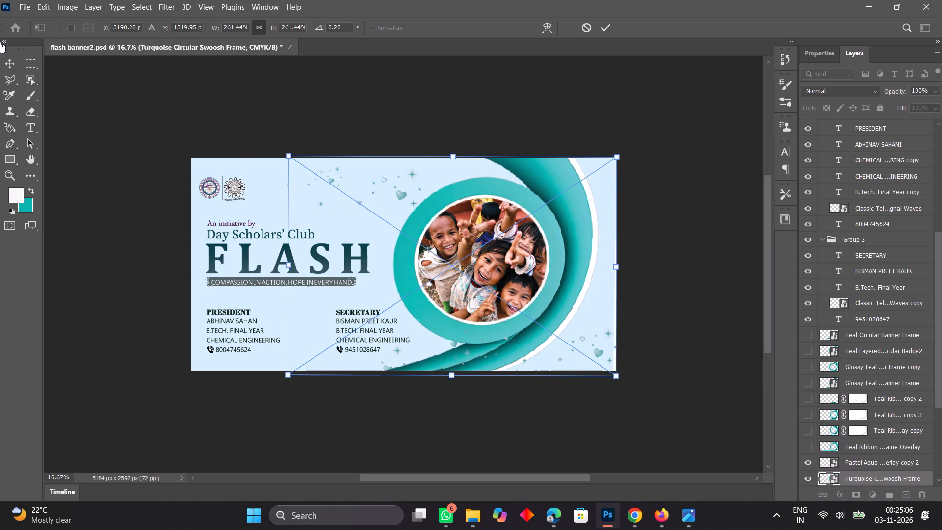
pyautogui.click(11, 61)
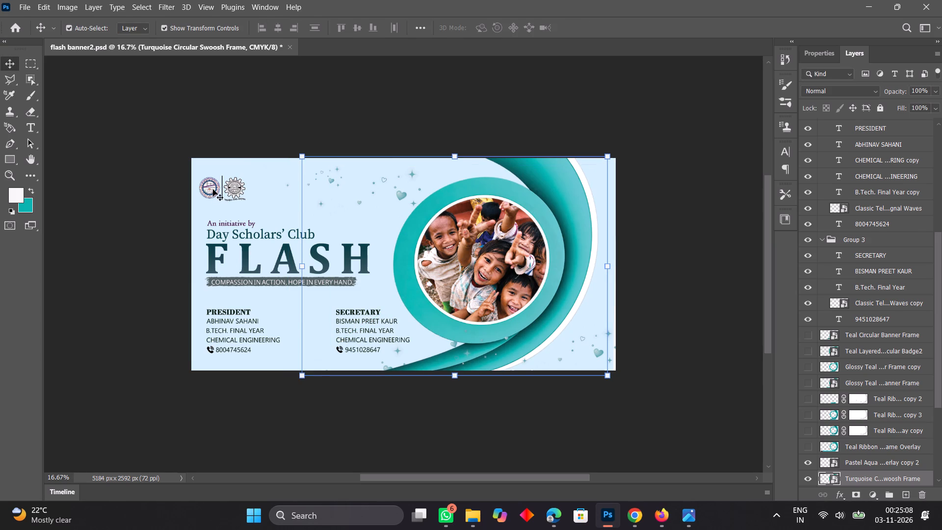
# Examine the fit of the new ring and swoosh around the photo and along the banner's top and bottom edges.
pyautogui.click(213, 189)
pyautogui.hotkey('ctrl', '+')
pyautogui.hotkey('ctrl', '+')
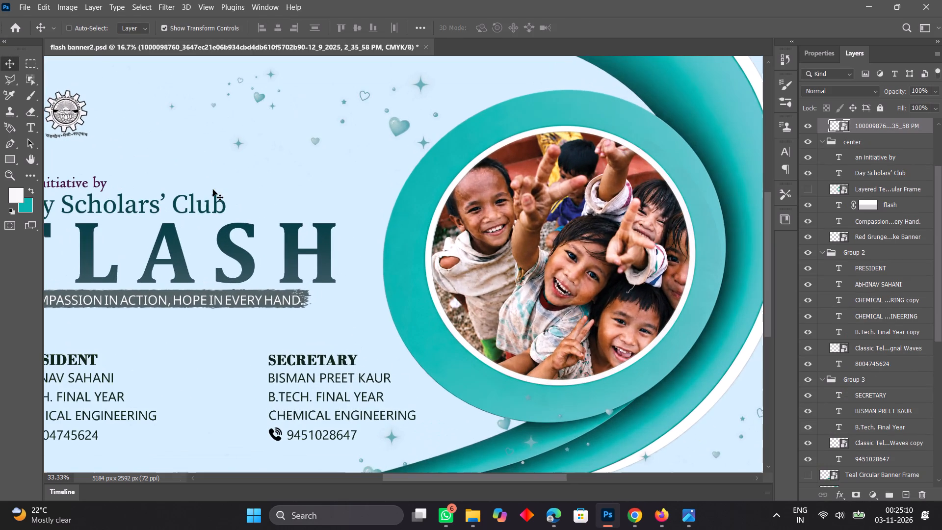
pyautogui.hscroll(1, 213, 189)
pyautogui.scroll(-1, 213, 189)
pyautogui.scroll(2, 213, 189)
pyautogui.scroll(-1, 213, 189)
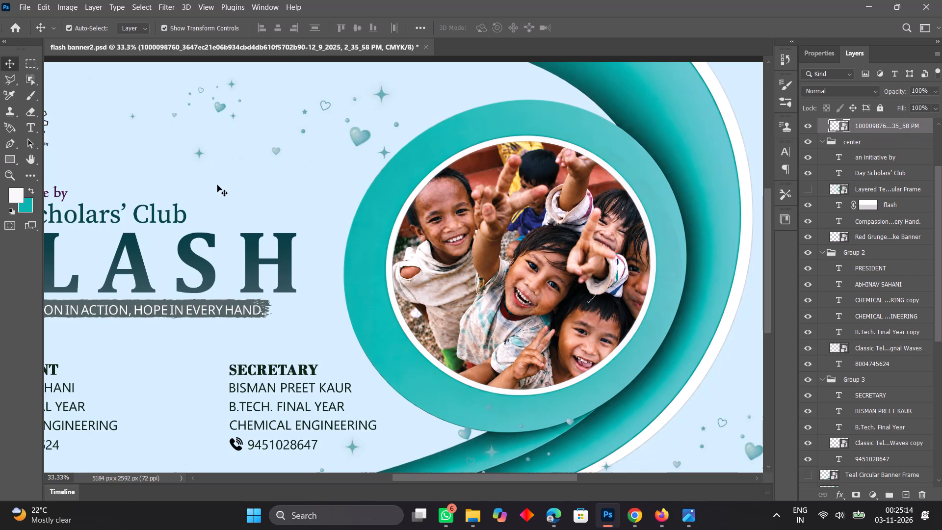
pyautogui.scroll(1, 217, 185)
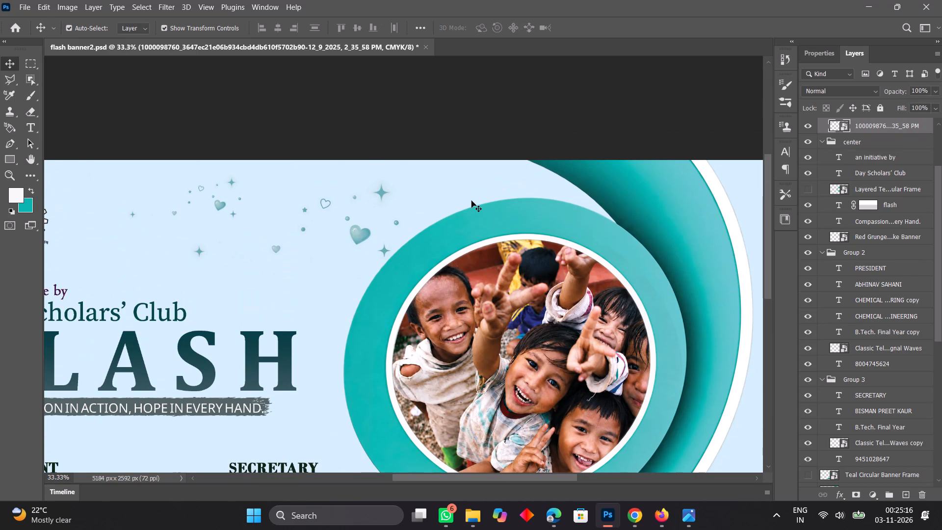
pyautogui.hotkey('ctrl', '0')
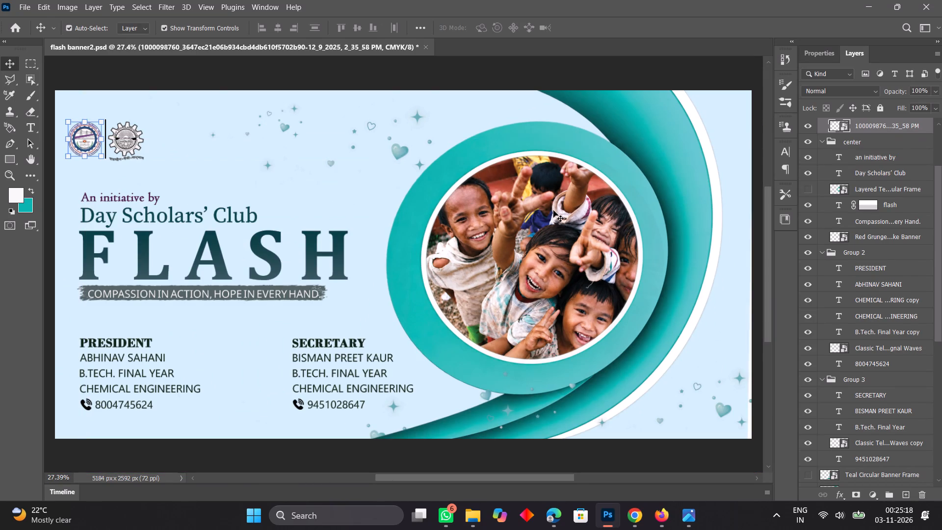
# Scale the children's circular photo down to about 135% so it sits closer to the inside of the white ring.
pyautogui.click(553, 211)
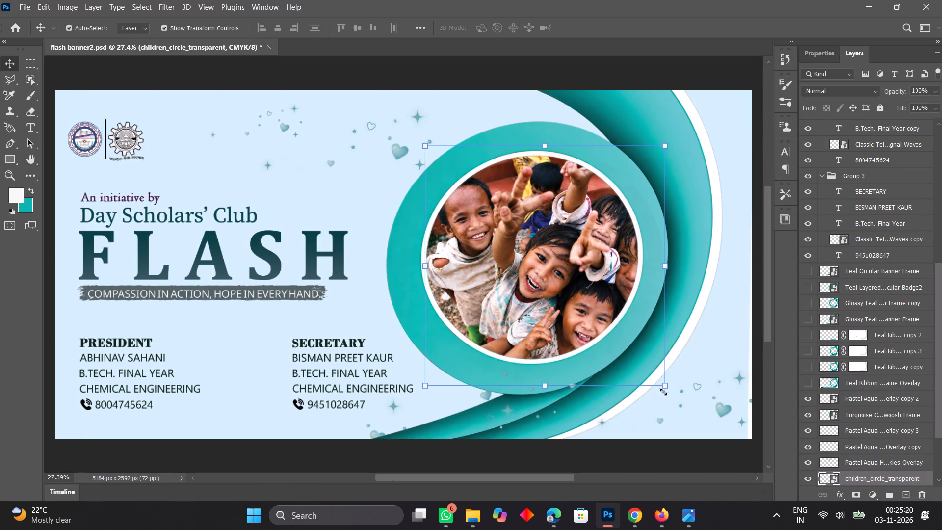
pyautogui.moveTo(664, 384); pyautogui.dragTo(657, 383)
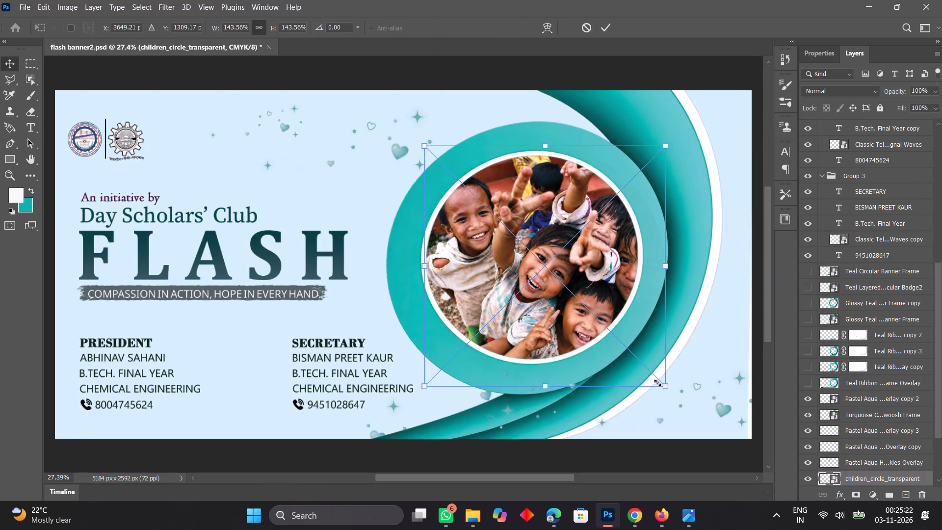
pyautogui.moveTo(657, 383); pyautogui.dragTo(644, 375)
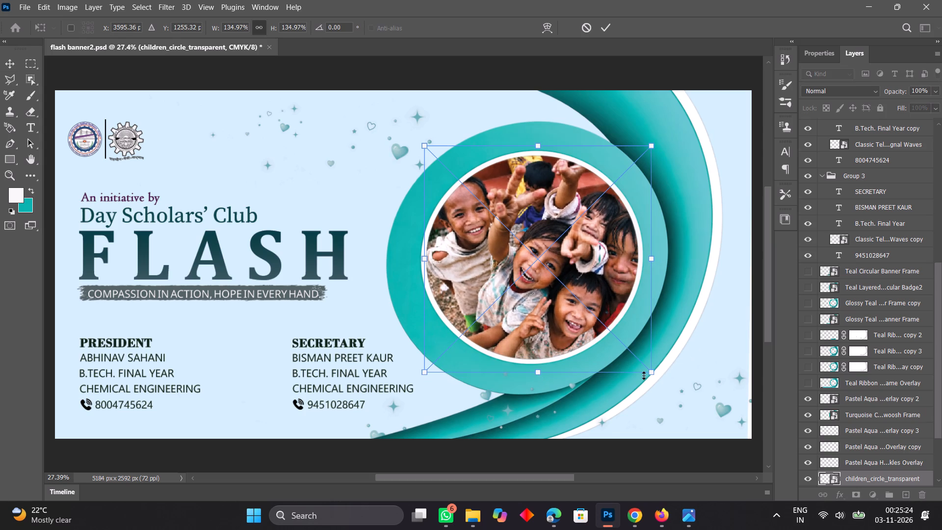
pyautogui.hotkey('ctrl', '-')
pyautogui.hotkey('ctrl', '-')
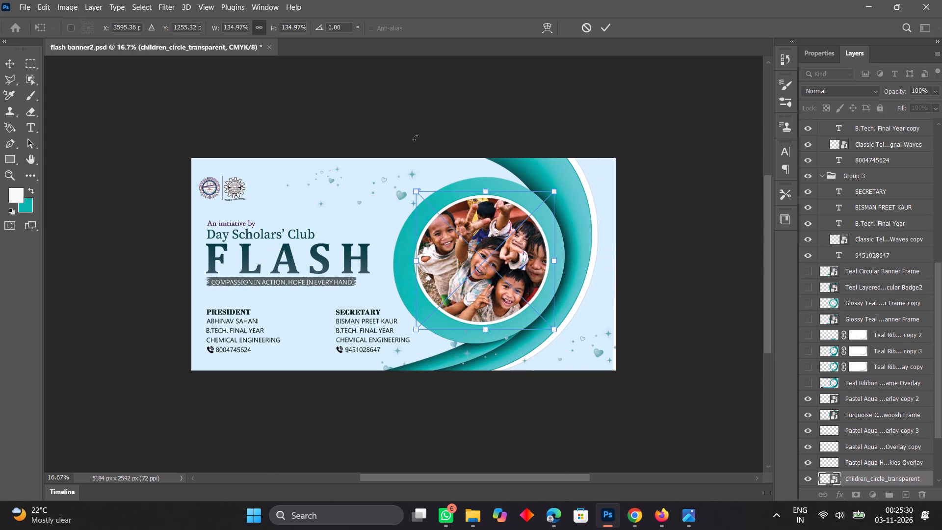
pyautogui.click(8, 61)
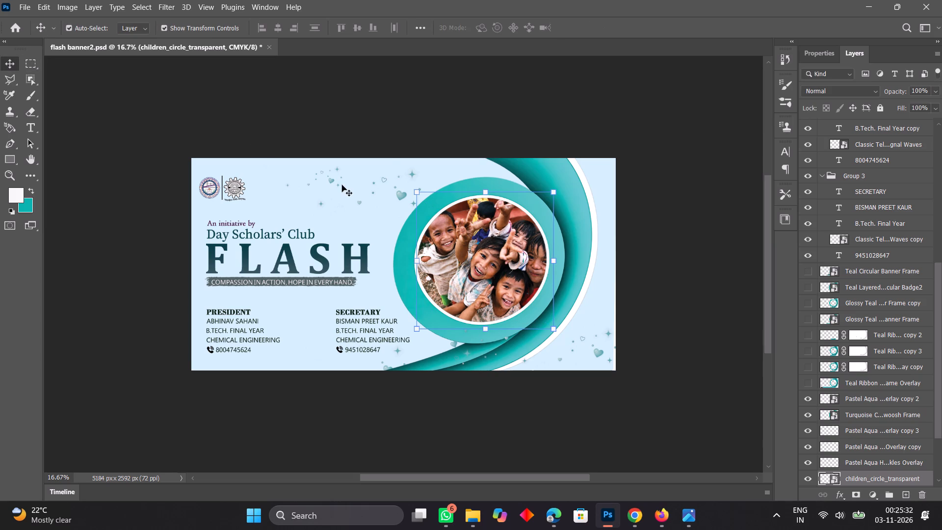
# Enlarge the Turquoise Circular Swoosh Frame to about 281% and nudge it up to about Y 1380 px.
pyautogui.click(526, 163)
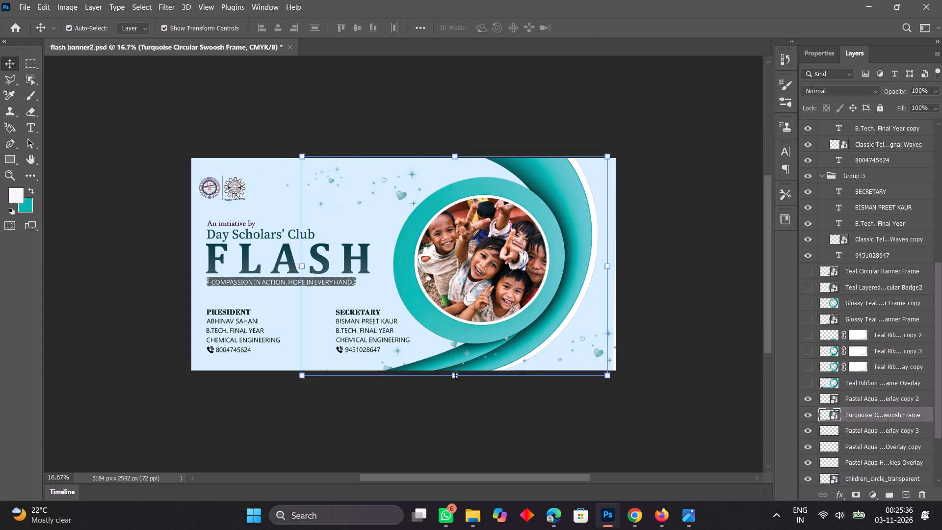
pyautogui.moveTo(455, 375); pyautogui.dragTo(458, 395)
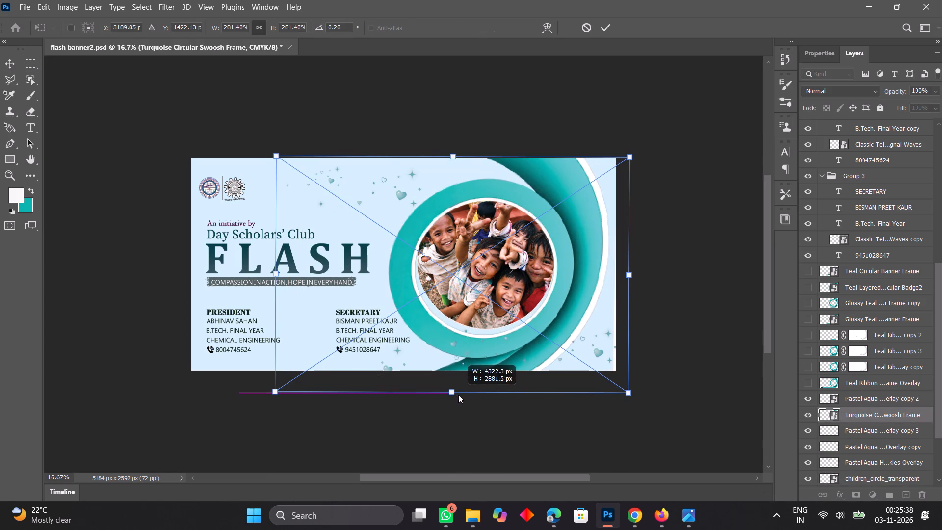
pyautogui.moveTo(458, 395); pyautogui.dragTo(458, 392)
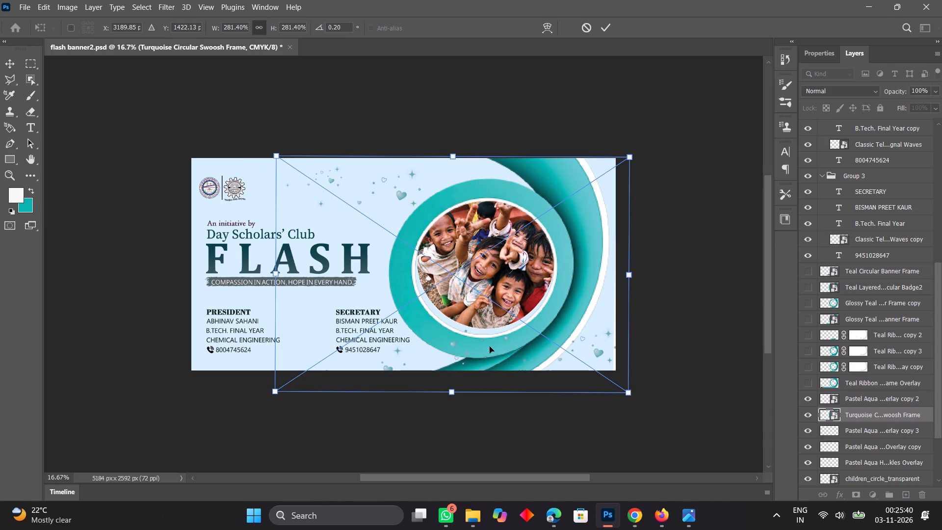
pyautogui.press('Up')
pyautogui.press('Up')
pyautogui.press('Up')
pyautogui.press('Up')
pyautogui.press('Up')
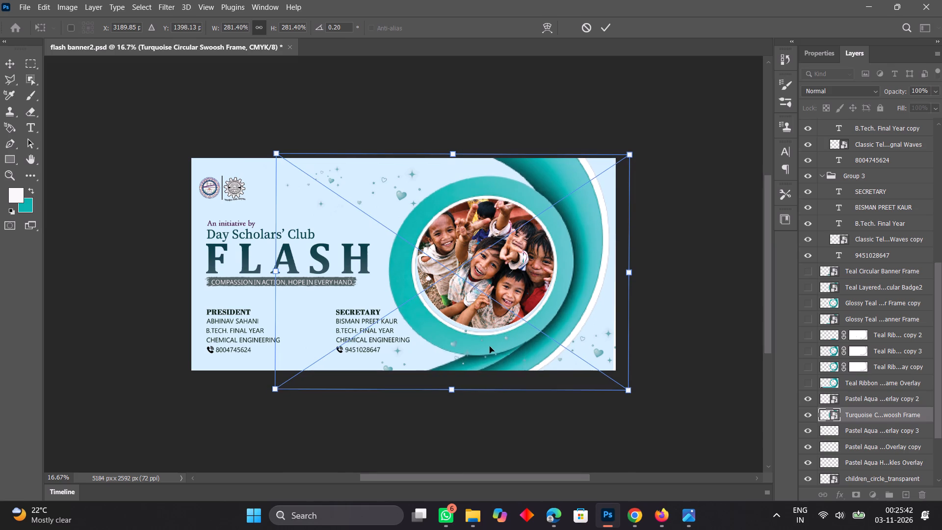
pyautogui.press('Up')
pyautogui.press('Up')
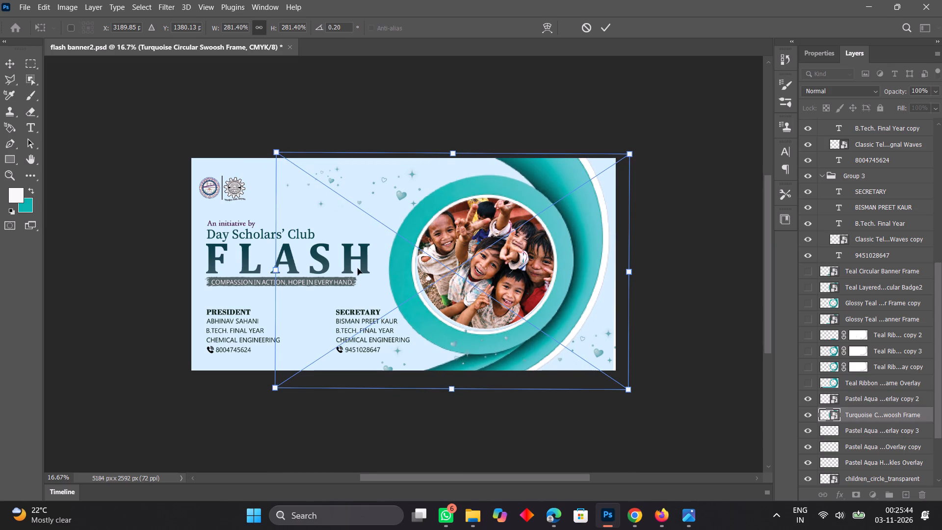
pyautogui.click(11, 63)
# Nudge the children's circular photo slightly down and left towards the centre of the enlarged ring.
pyautogui.click(431, 271)
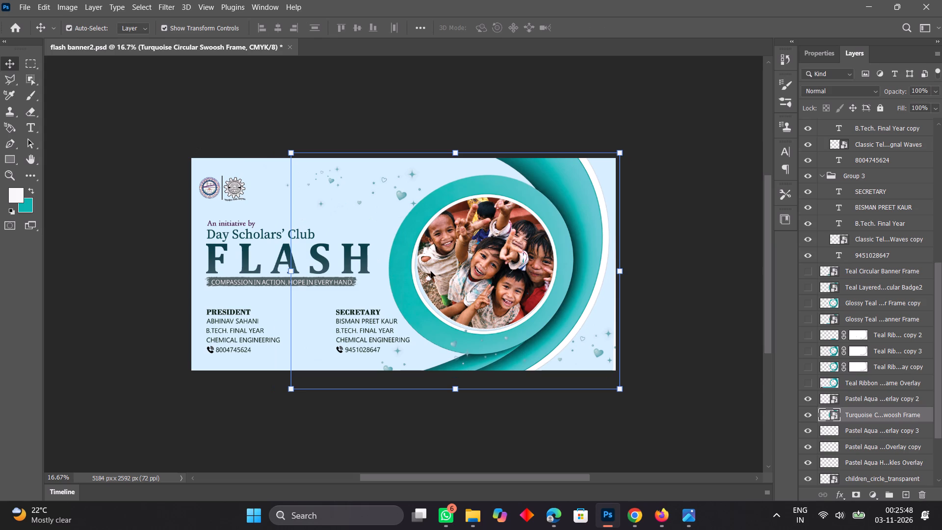
pyautogui.press('Down')
pyautogui.press('Down')
pyautogui.press('Down')
pyautogui.press('Down')
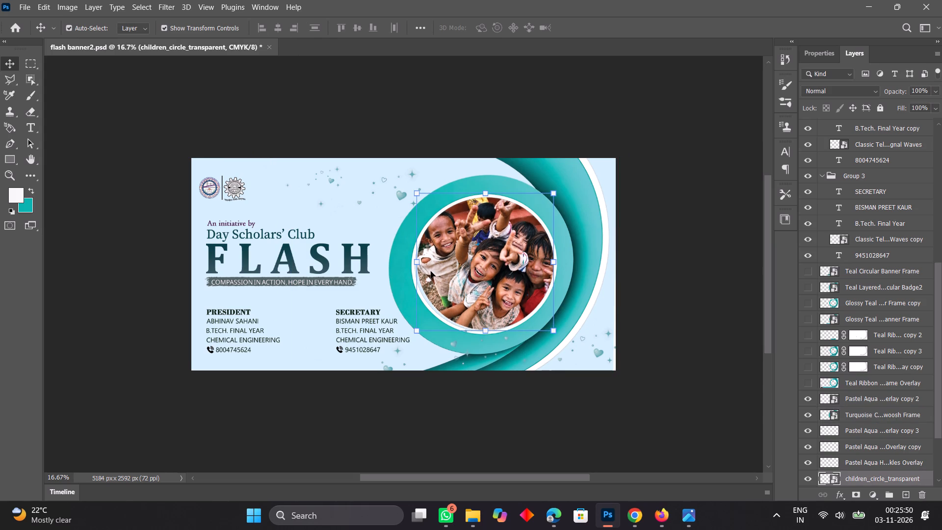
pyautogui.press('Left')
pyautogui.press('Left')
pyautogui.press('Left')
pyautogui.press('Left')
pyautogui.press('Left')
pyautogui.press('Left')
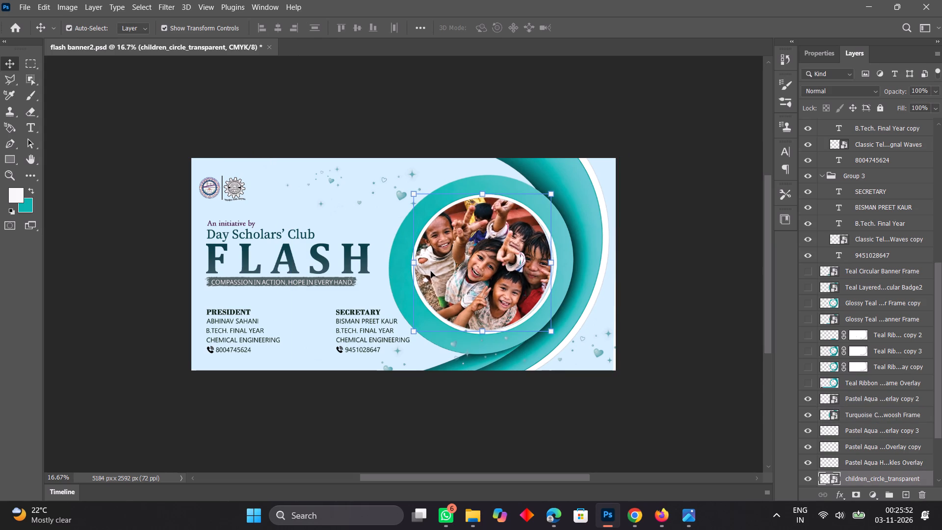
# Enlarge the children's photo to about 139% and nudge it to about X 3568 px, Y 1281 px inside the ring.
pyautogui.click(551, 263)
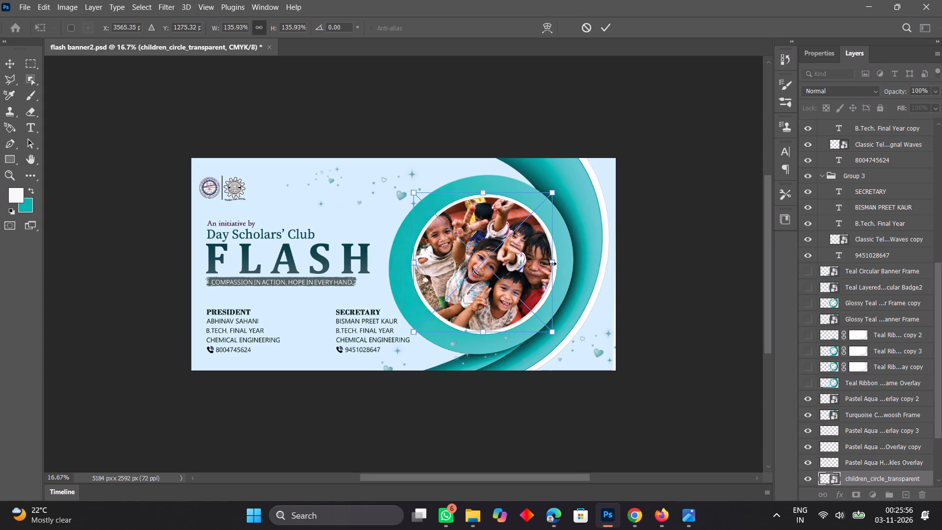
pyautogui.press('Left')
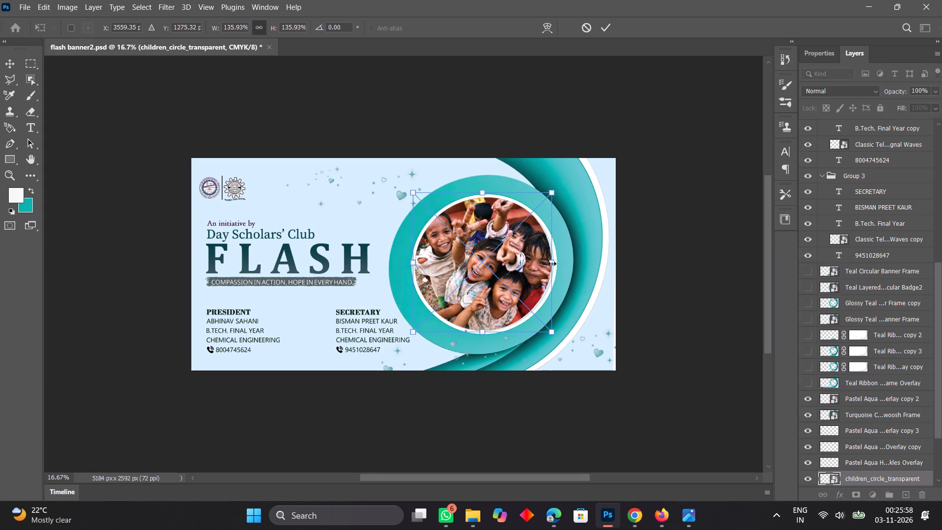
pyautogui.click(552, 264)
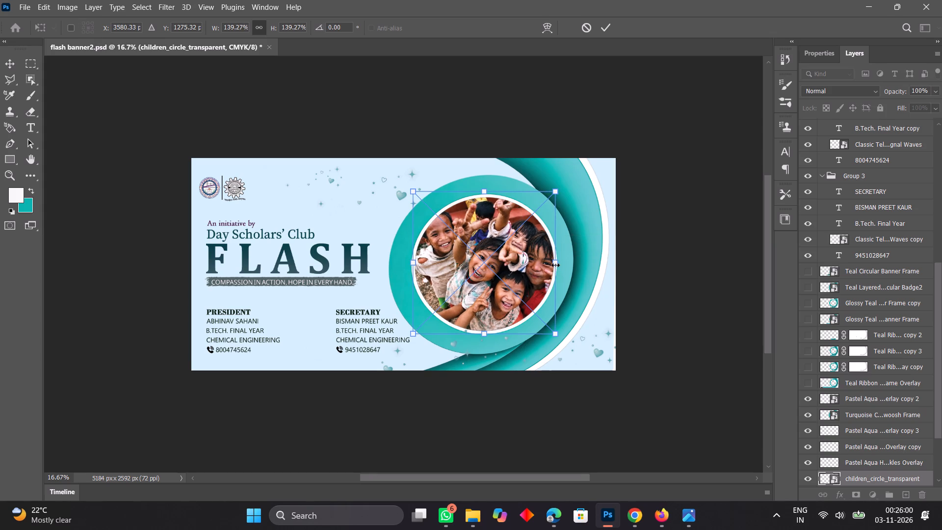
pyautogui.press('Down')
pyautogui.press('Left')
pyautogui.press('Left')
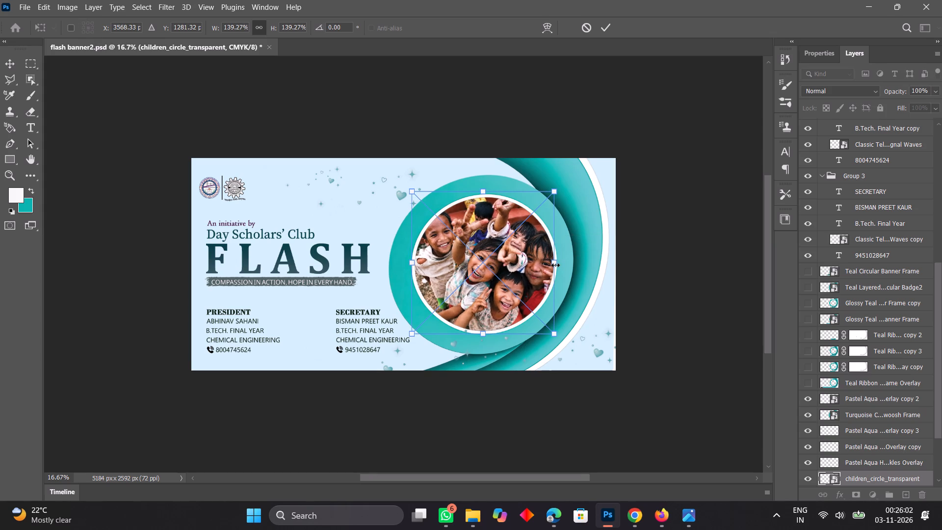
pyautogui.click(7, 67)
# Turn off the display of transform controls.
pyautogui.click(163, 26)
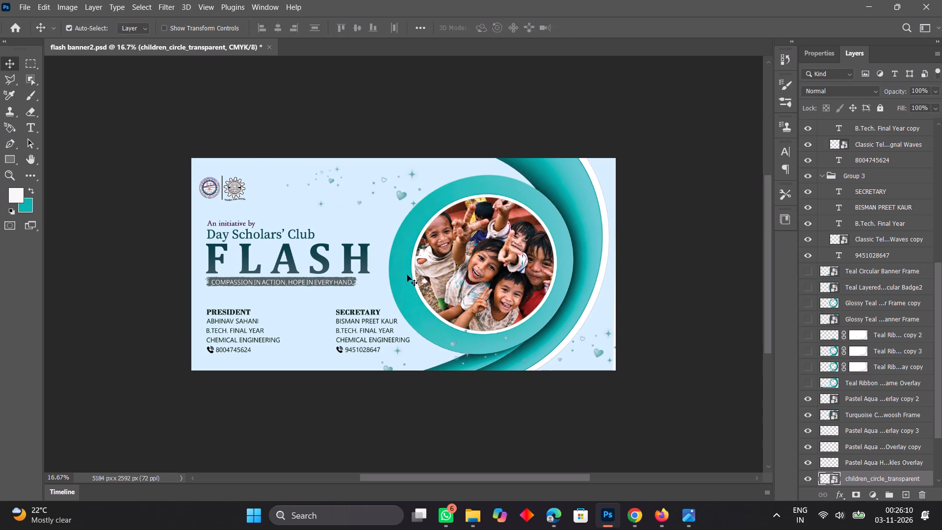
# Move the Turquoise Circular Swoosh Frame layer below the Pastel Aqua overlays, directly above the children's photo layer.
pyautogui.click(469, 350)
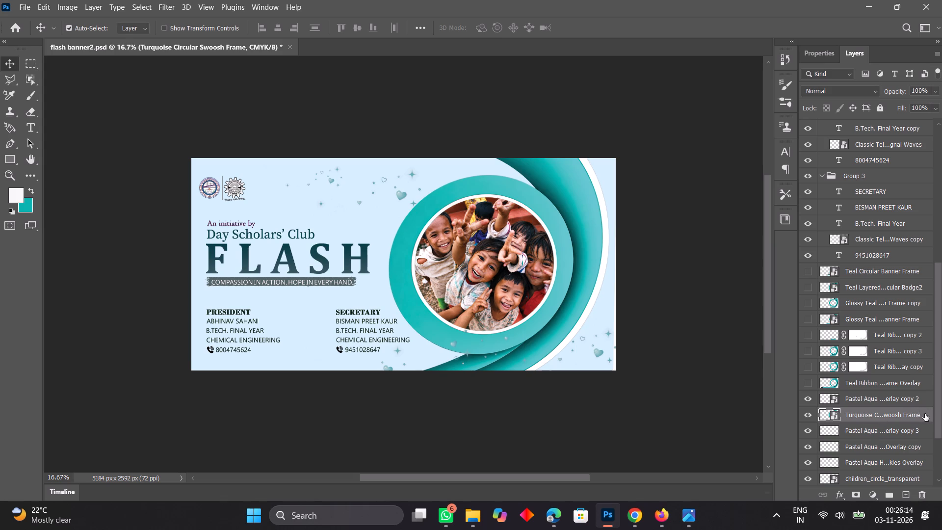
pyautogui.moveTo(925, 414); pyautogui.dragTo(920, 474)
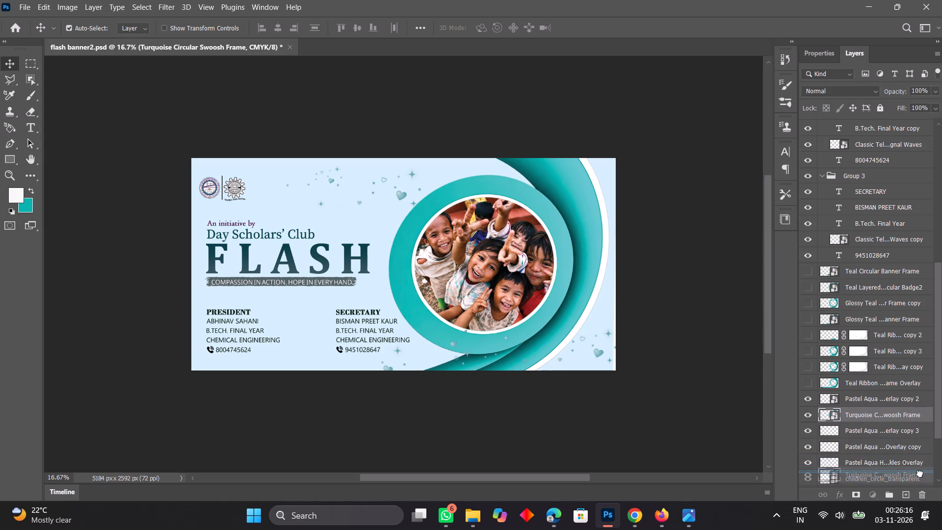
pyautogui.moveTo(920, 474); pyautogui.dragTo(921, 474)
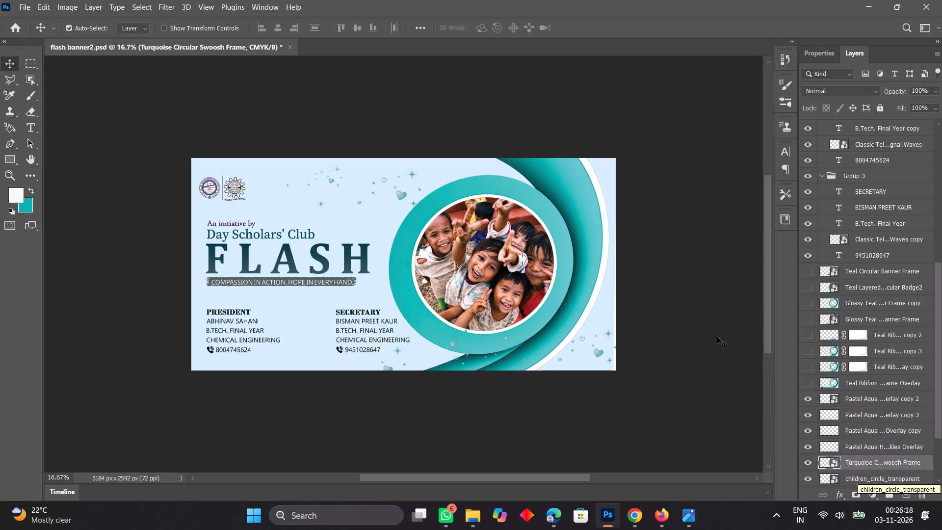
# Move the Pastel Aqua Hearts and Sparkles Overlay copy 2 layer beneath the Turquoise Circular Swoosh Frame, above the children's photo.
pyautogui.click(581, 262)
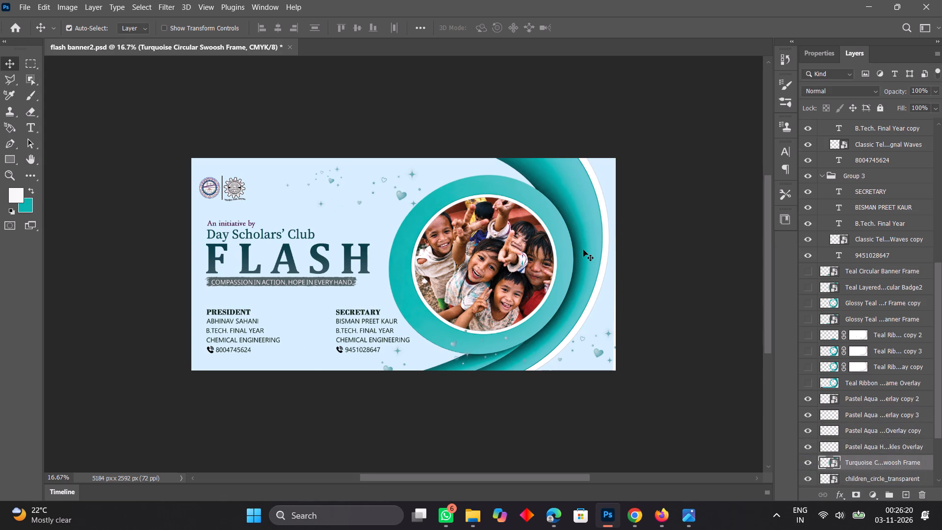
pyautogui.click(583, 246)
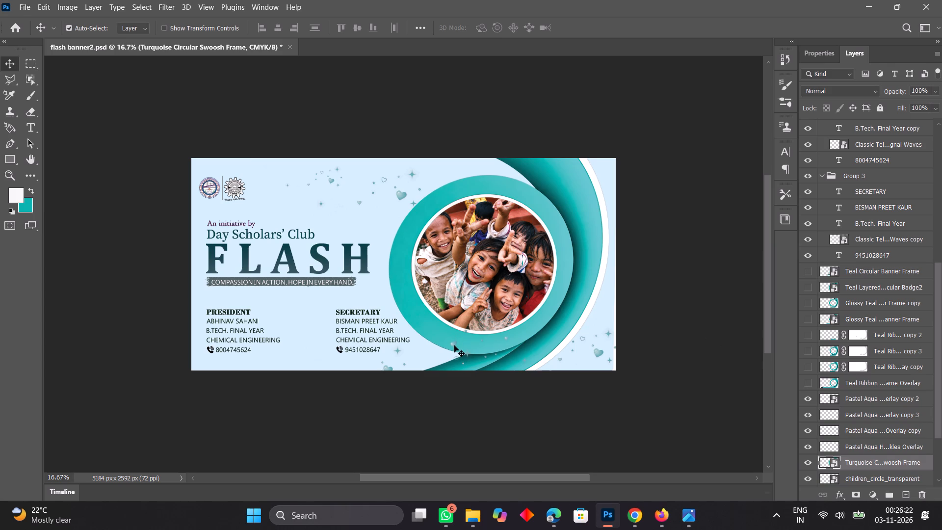
pyautogui.click(454, 345)
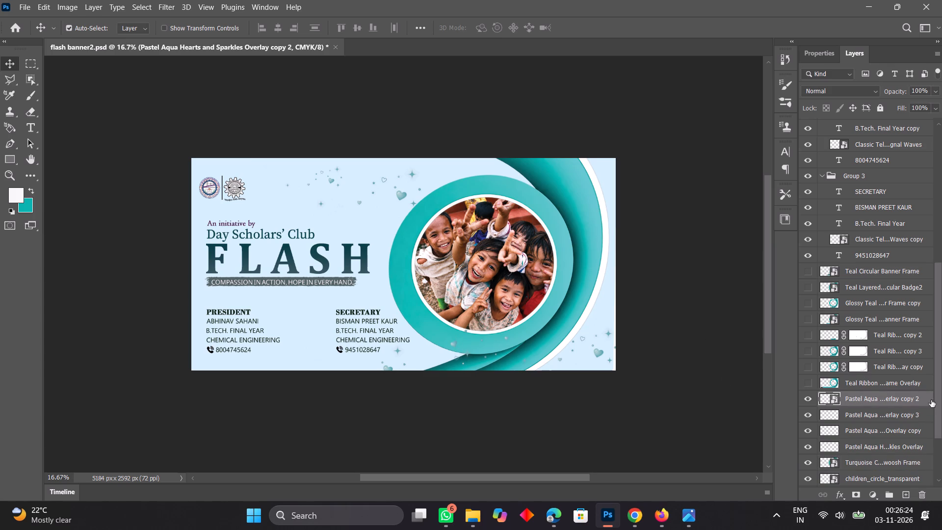
pyautogui.moveTo(927, 398); pyautogui.dragTo(931, 469)
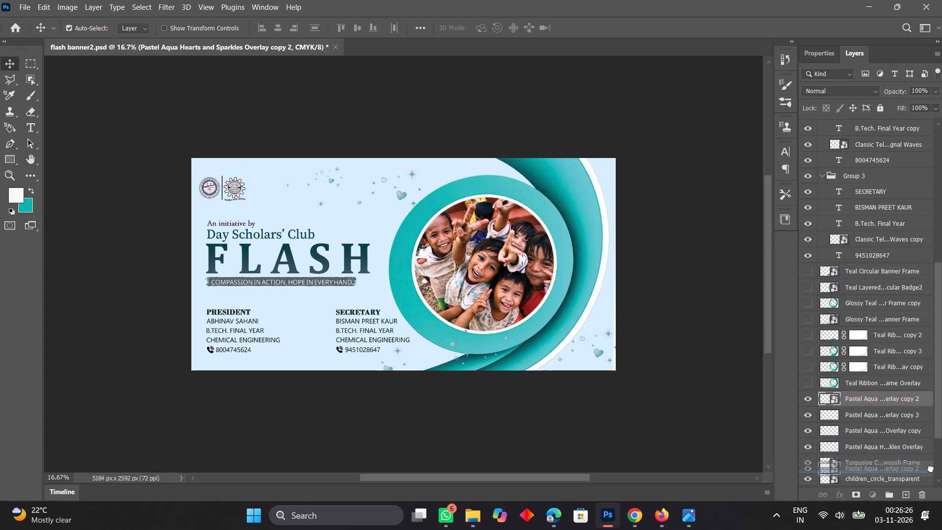
pyautogui.moveTo(931, 469); pyautogui.dragTo(931, 467)
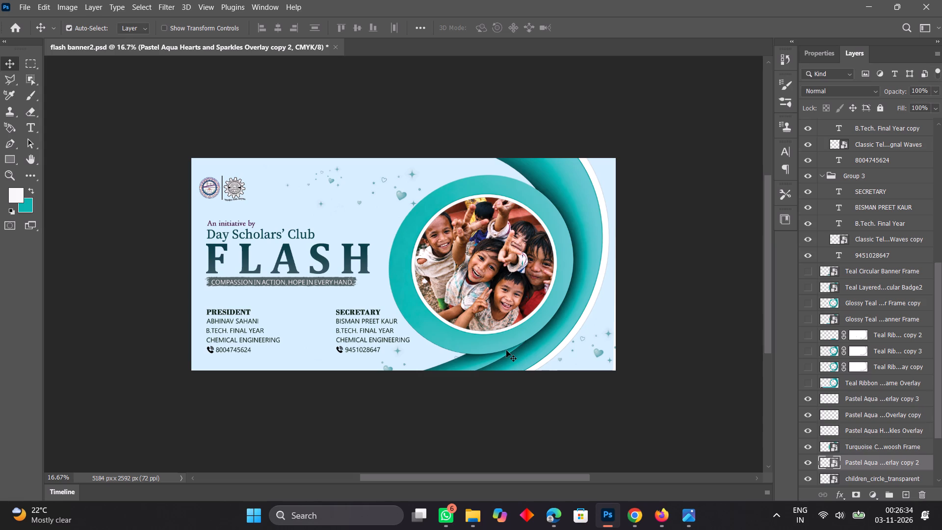
# Nudge the Pastel Aqua Hearts and Sparkles Overlay copy 2 slightly to the right.
pyautogui.press('Right')
pyautogui.press('Right')
pyautogui.press('Right')
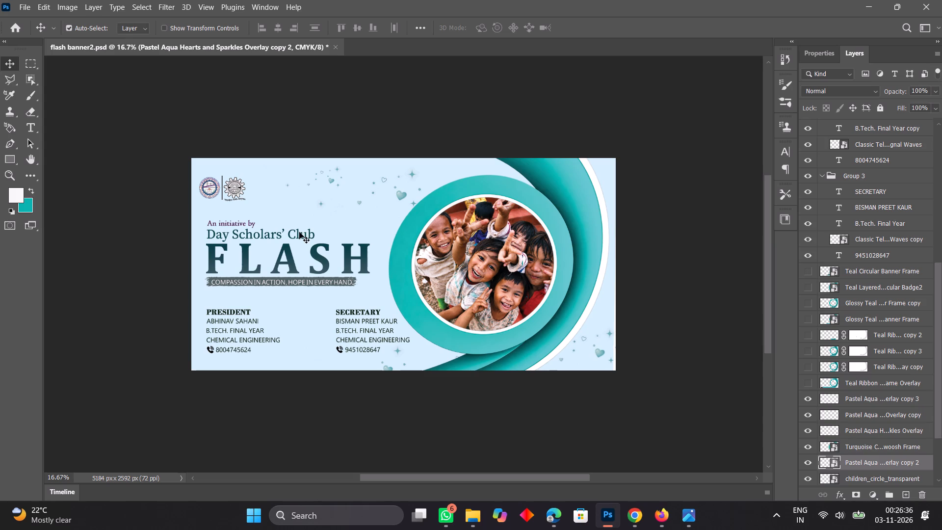
# Set the letter tracking of the FLASH heading to 180.
pyautogui.click(319, 254)
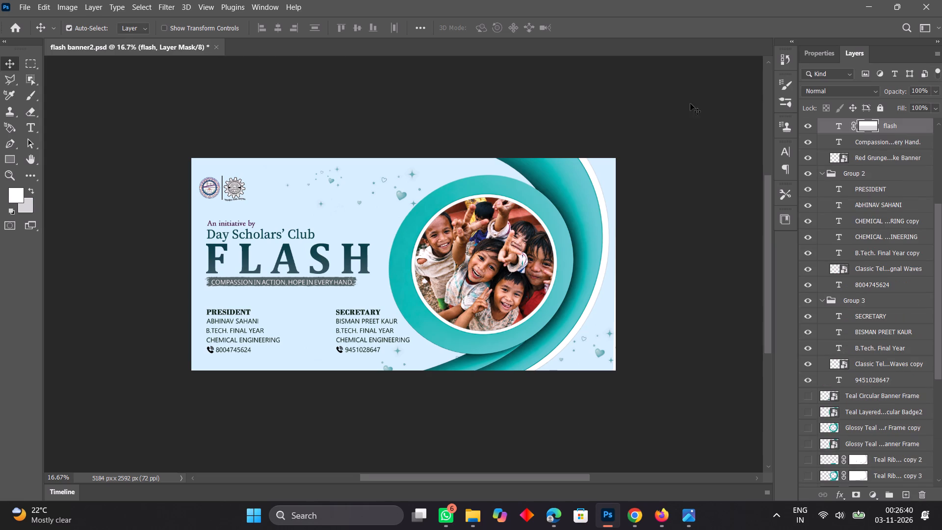
pyautogui.click(874, 89)
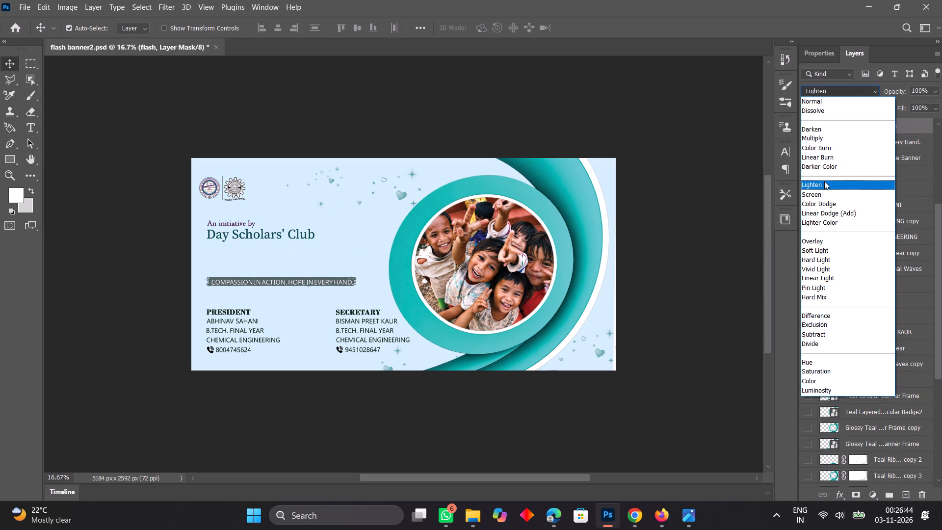
pyautogui.click(822, 97)
pyautogui.click(818, 50)
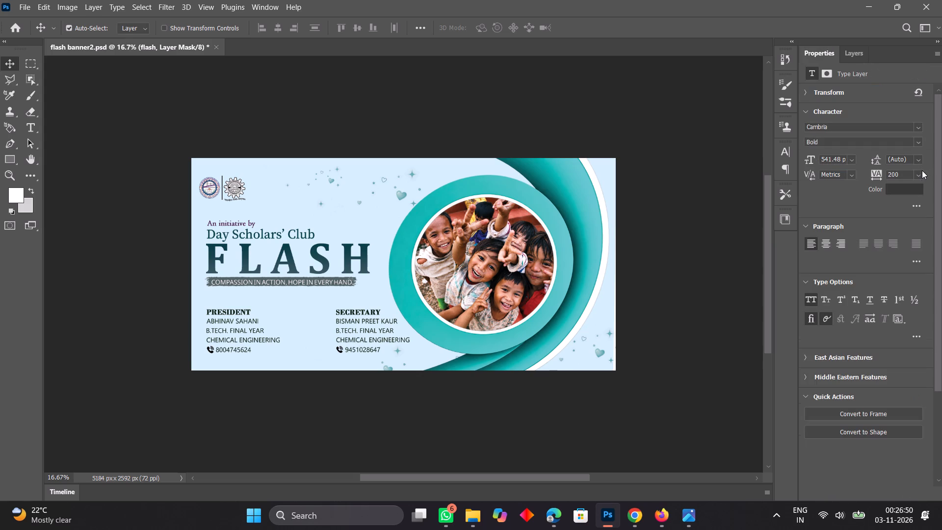
pyautogui.click(916, 177)
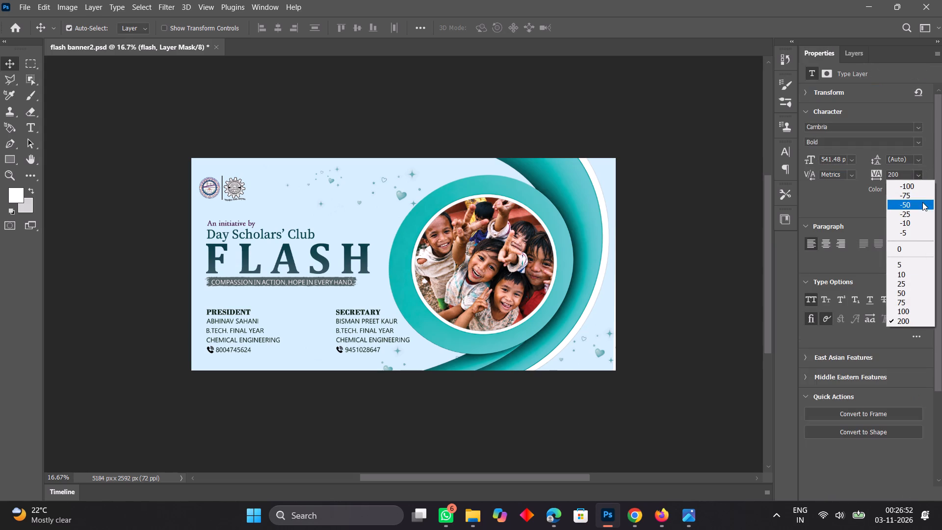
pyautogui.doubleClick(899, 171)
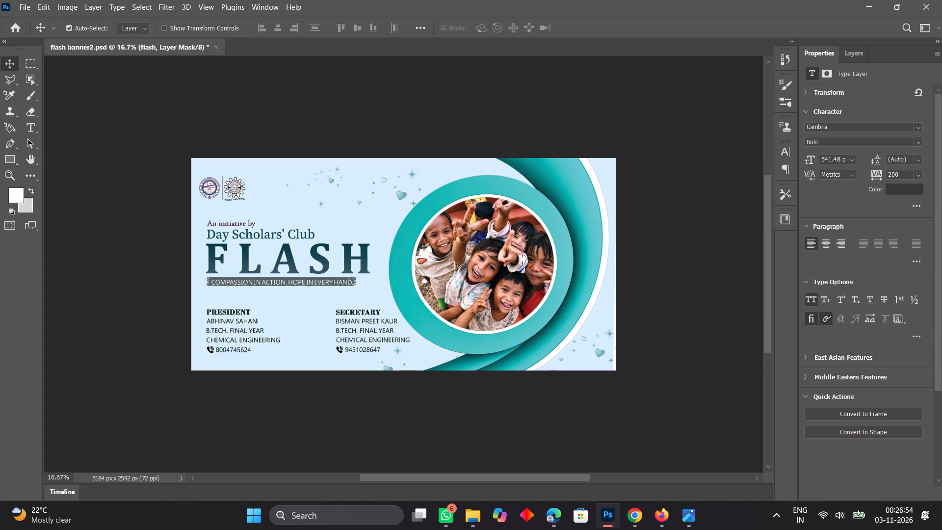
pyautogui.moveTo(899, 172); pyautogui.dragTo(886, 172)
pyautogui.press('BackSpace')
pyautogui.write('180')
pyautogui.press('Return')
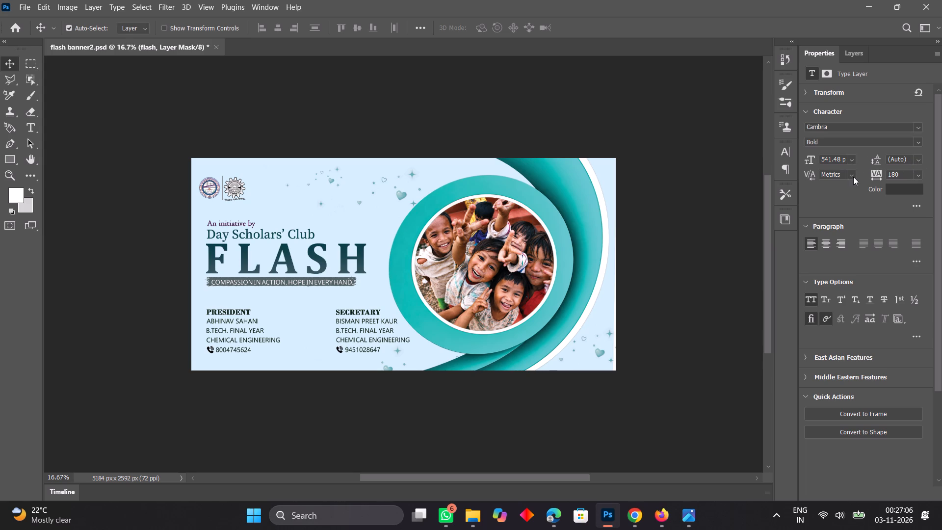
# Check the text colour of the FLASH heading in the colour picker.
pyautogui.click(897, 188)
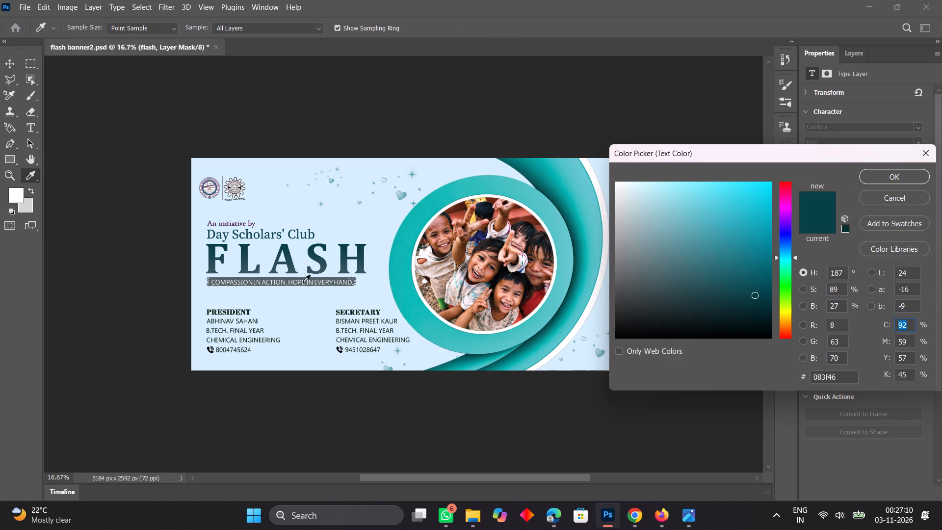
pyautogui.click(888, 176)
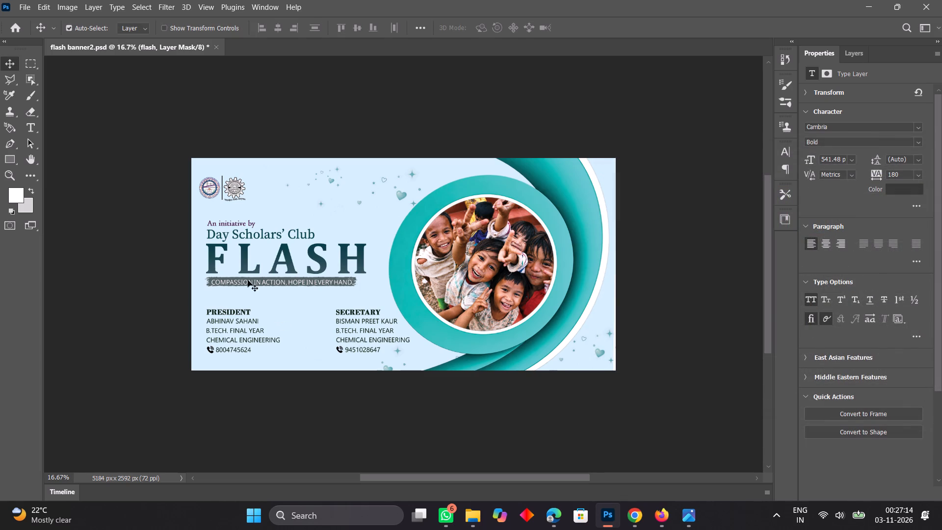
# Scale the "An initiative by" text line up proportionally to about 105%, giving a font size of about 103.4 pt.
pyautogui.click(223, 225)
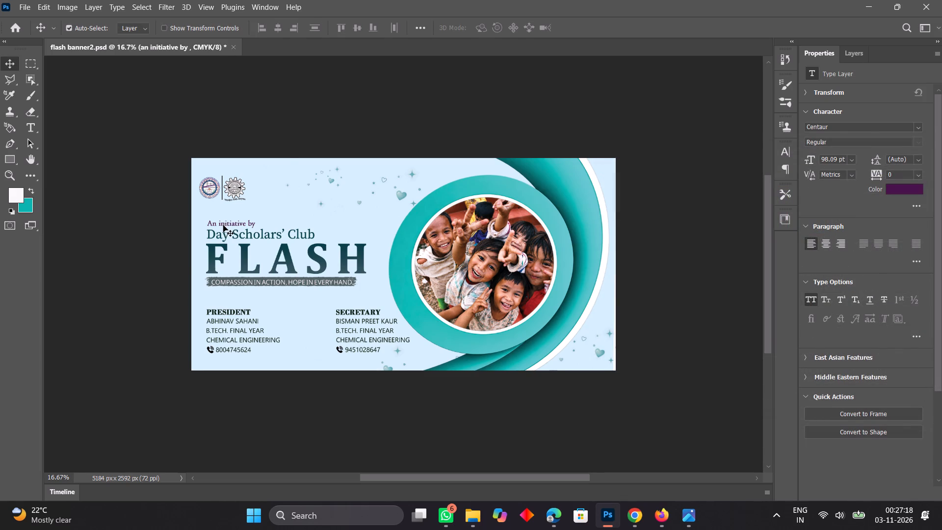
pyautogui.hotkey('ctrl', '0')
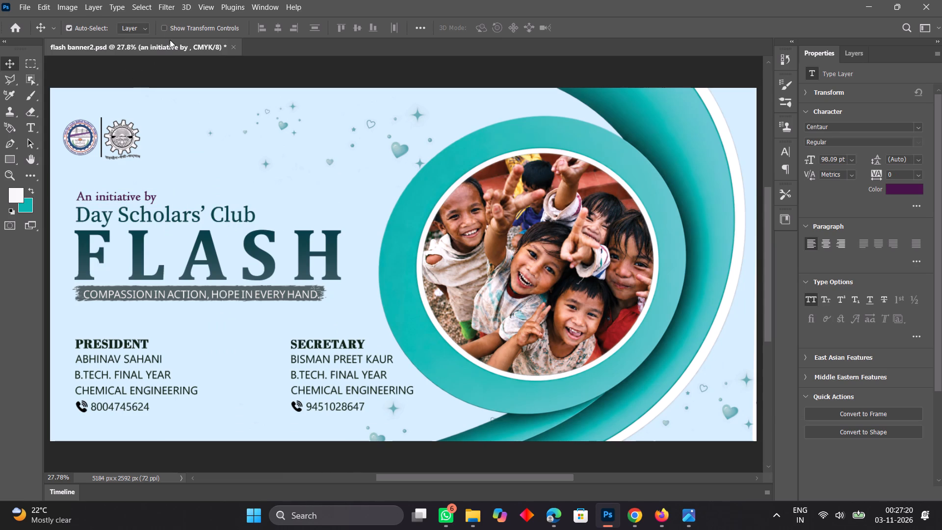
pyautogui.click(166, 28)
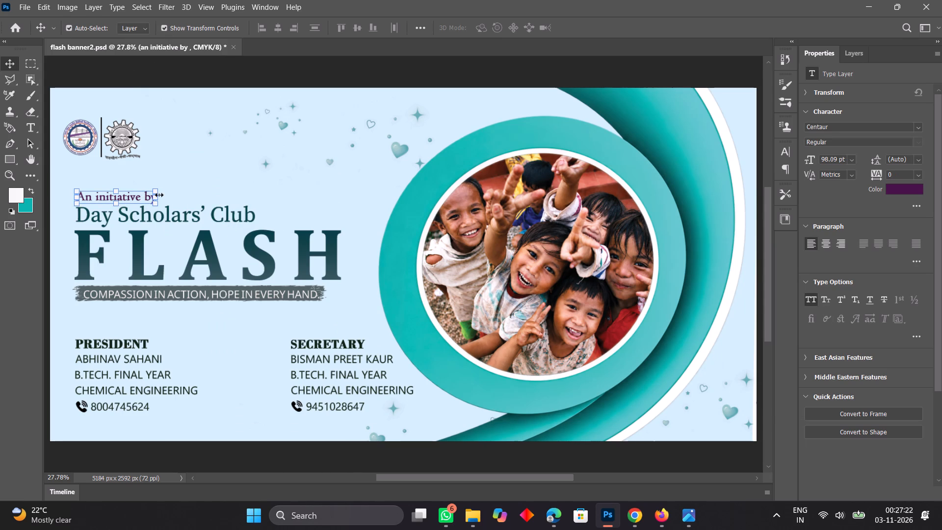
pyautogui.click(156, 203)
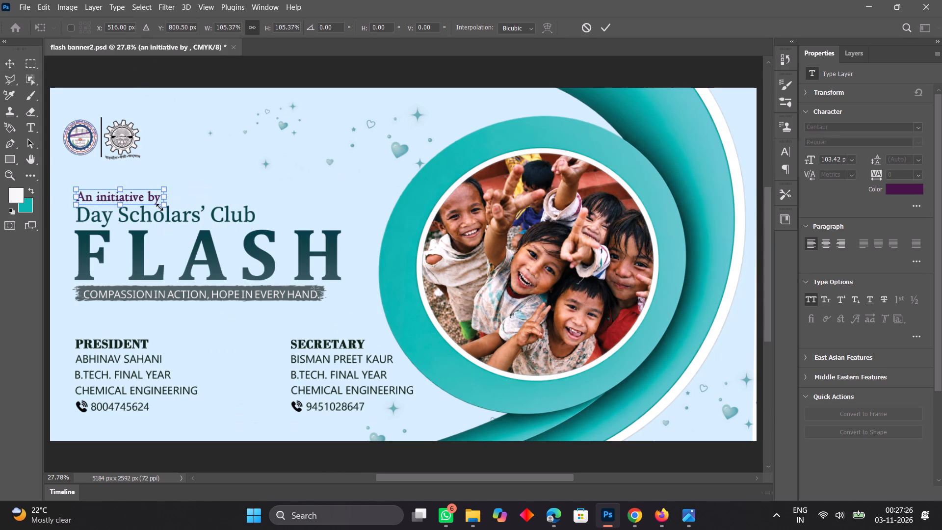
pyautogui.click(11, 62)
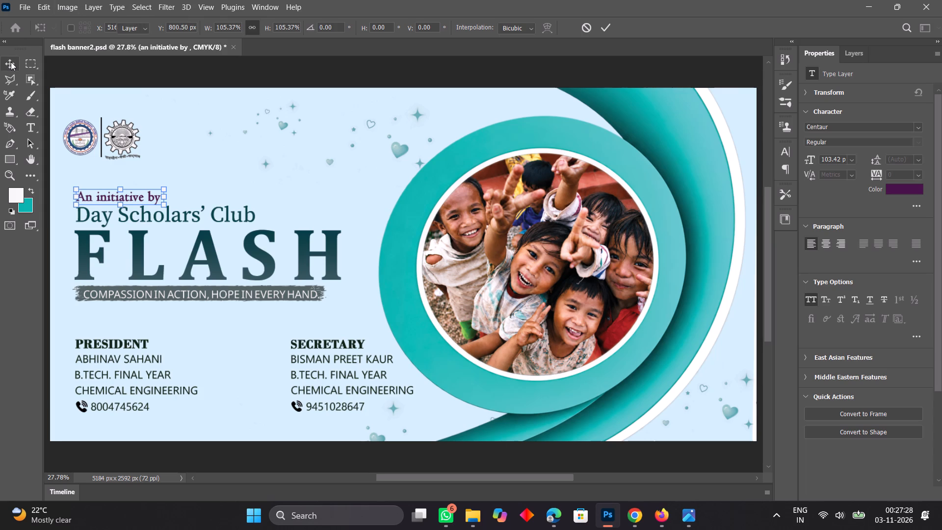
pyautogui.click(168, 26)
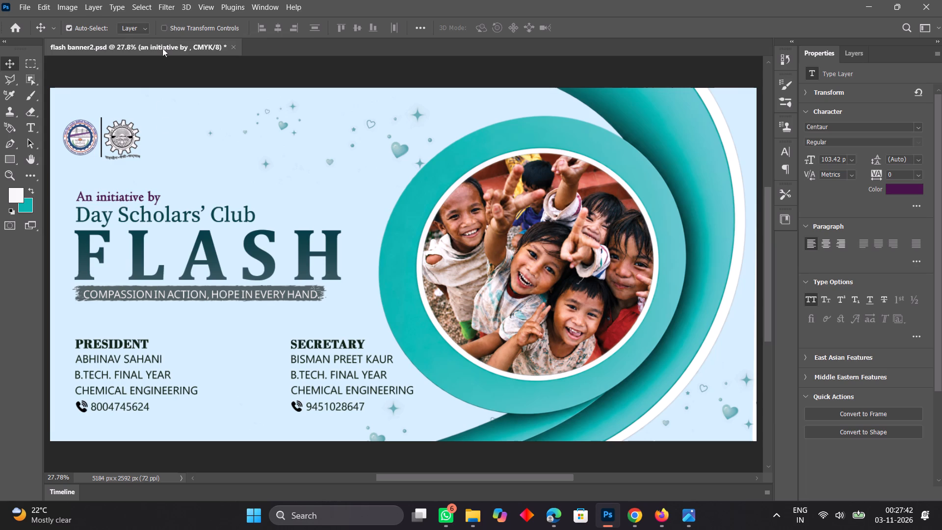
pyautogui.click(138, 250)
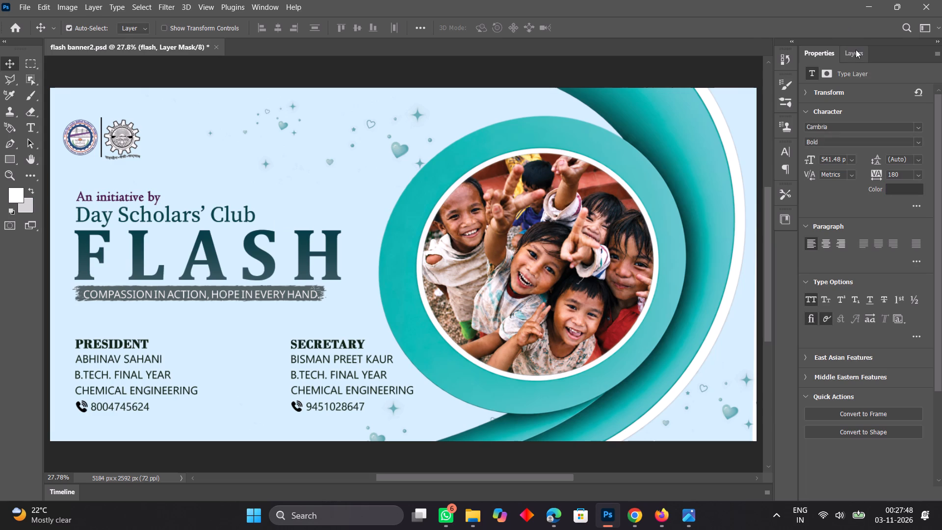
# Save the flash banner2.psd document.
pyautogui.click(27, 5)
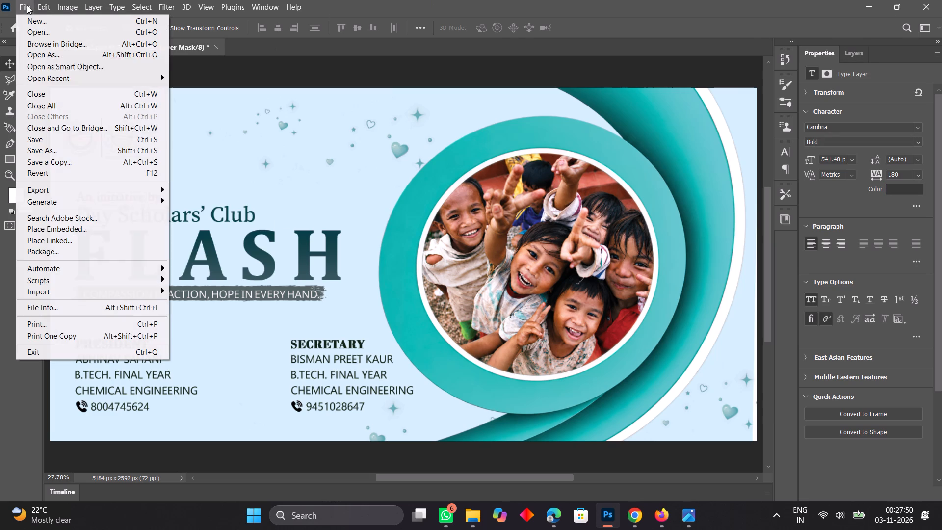
pyautogui.click(55, 143)
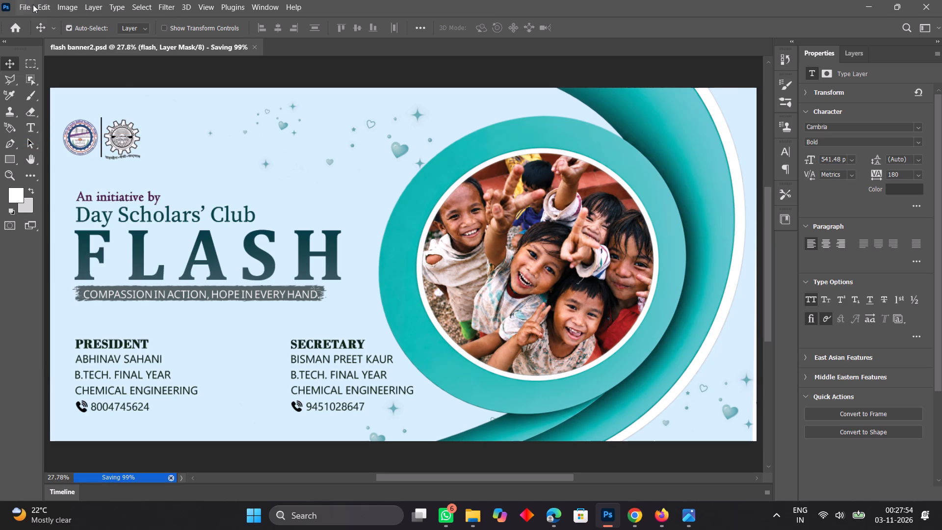
# Export the banner as a full-size JPG to the Desktop under the file name flash banner5.
pyautogui.click(30, 5)
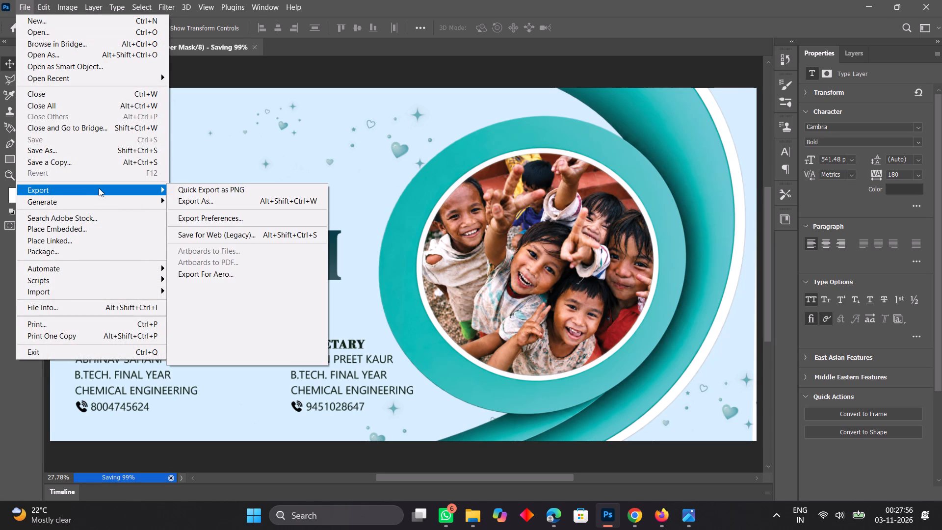
pyautogui.click(186, 200)
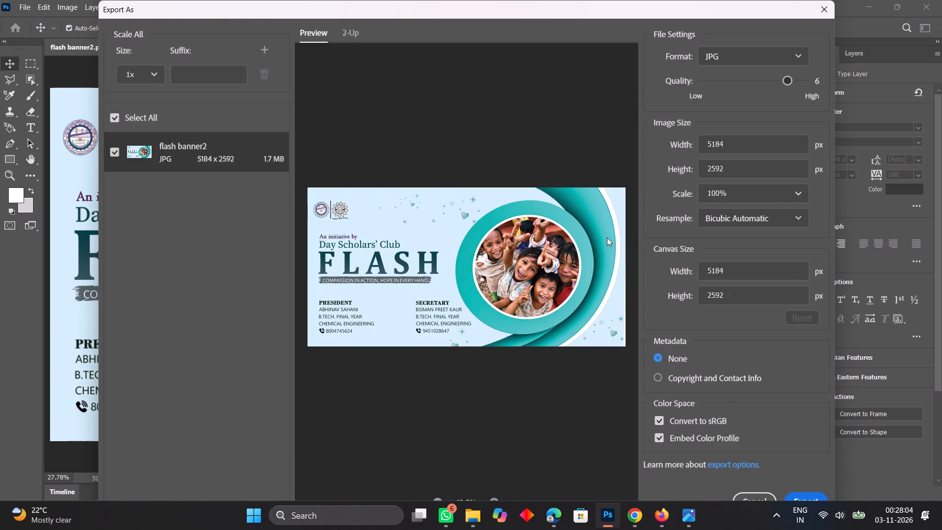
pyautogui.click(793, 495)
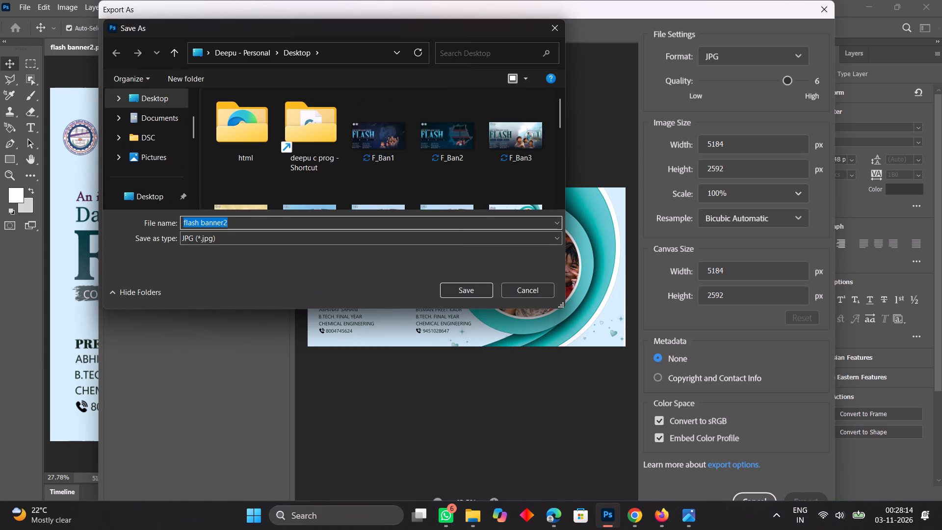
pyautogui.click(228, 220)
pyautogui.press('BackSpace')
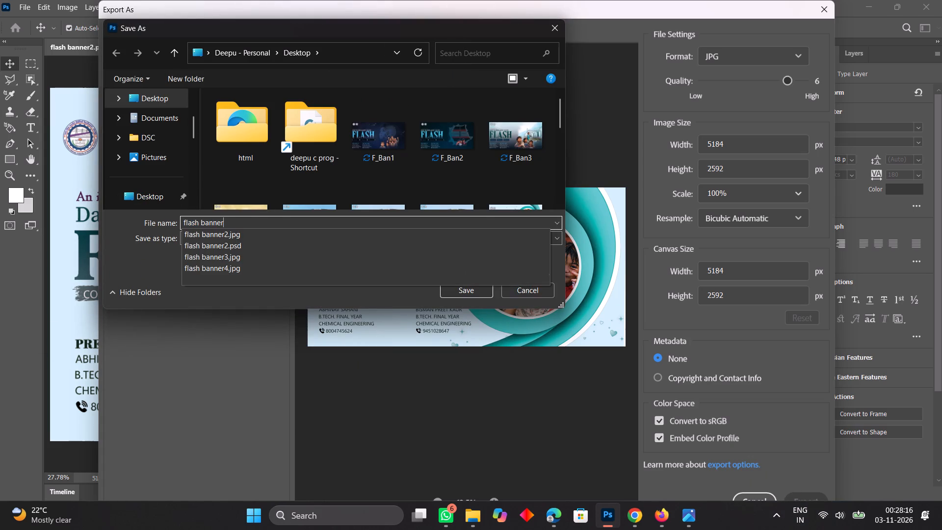
pyautogui.press('5')
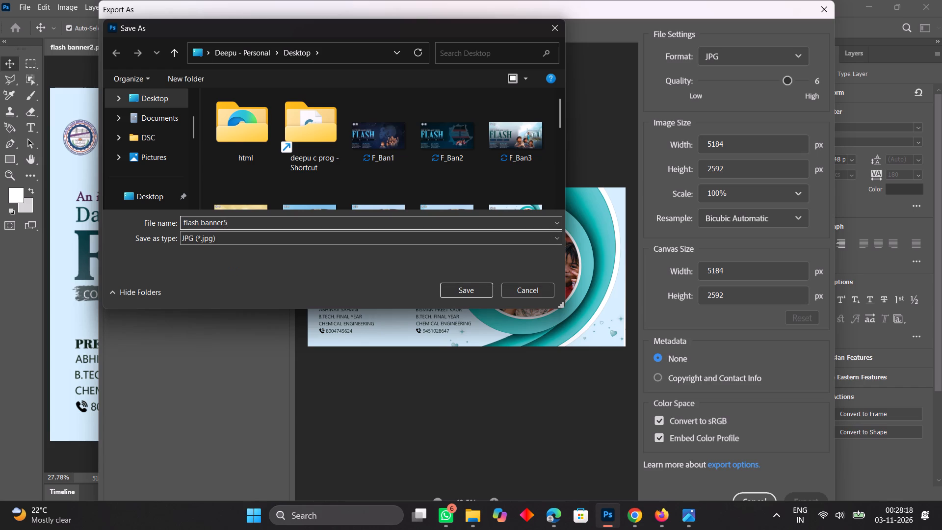
pyautogui.click(471, 292)
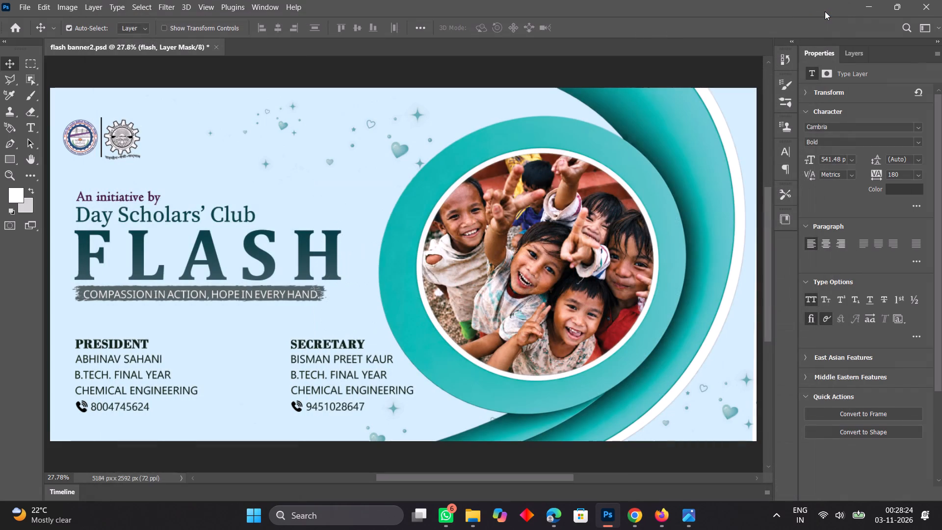
# Save the flash banner2.psd document again after the export.
pyautogui.click(866, 8)
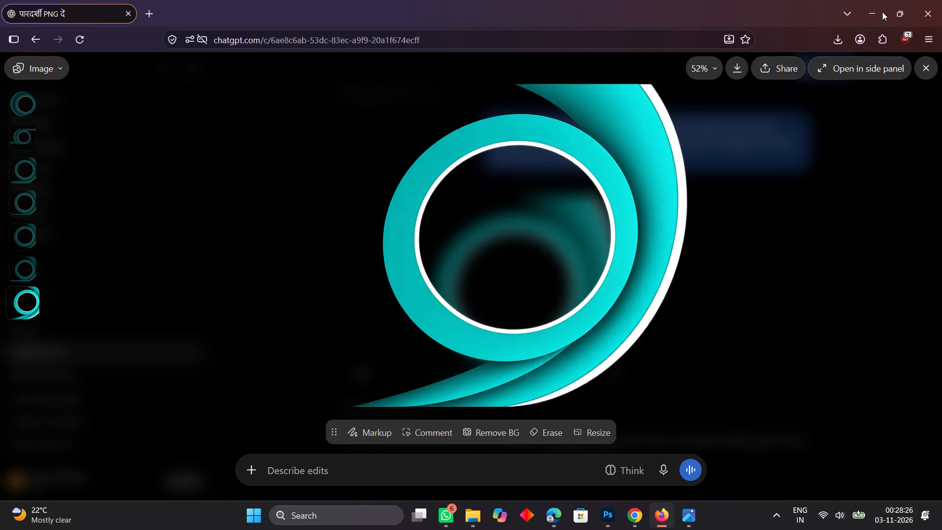
pyautogui.click(605, 529)
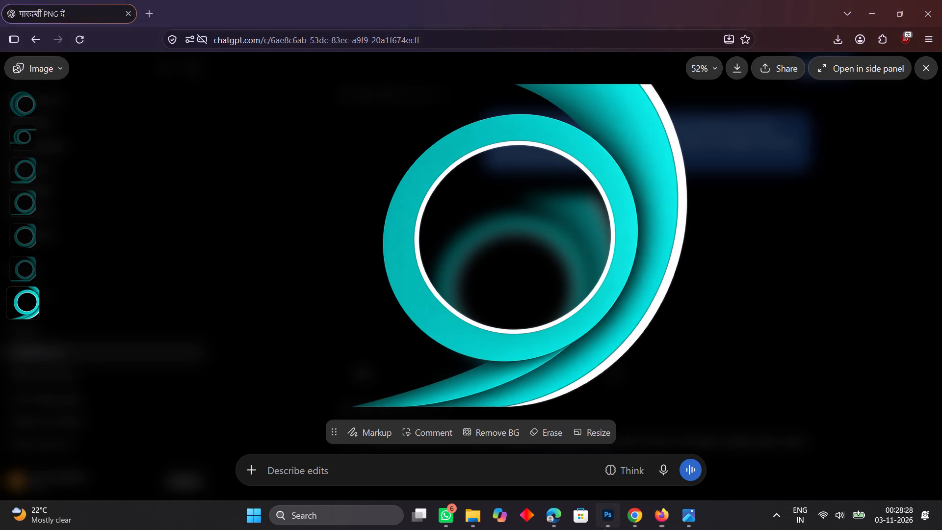
pyautogui.click(24, 1)
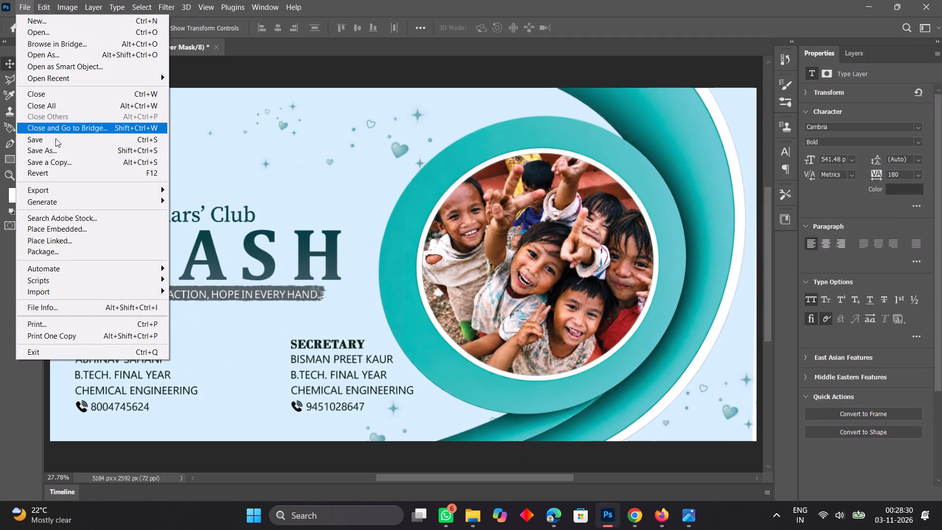
pyautogui.click(55, 138)
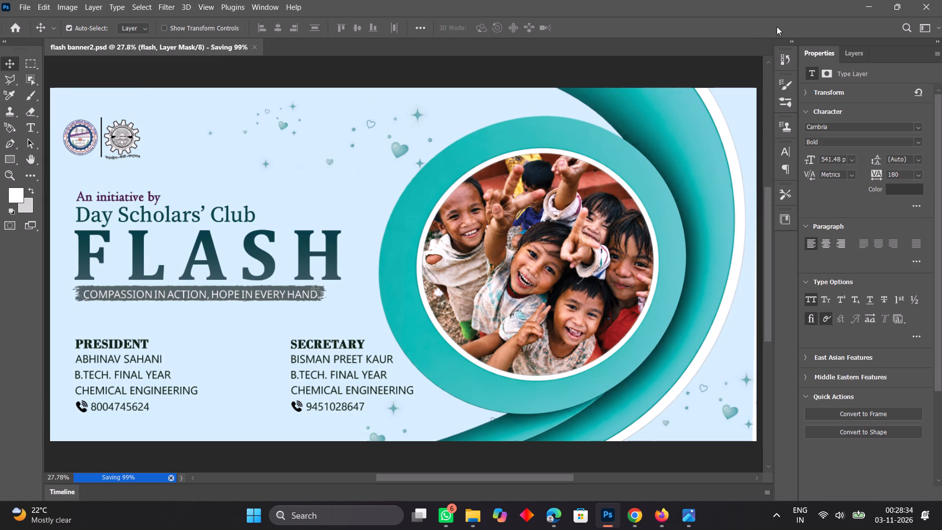
# Switch to the Windows desktop and refresh it to view the exported banner files.
pyautogui.click(867, 12)
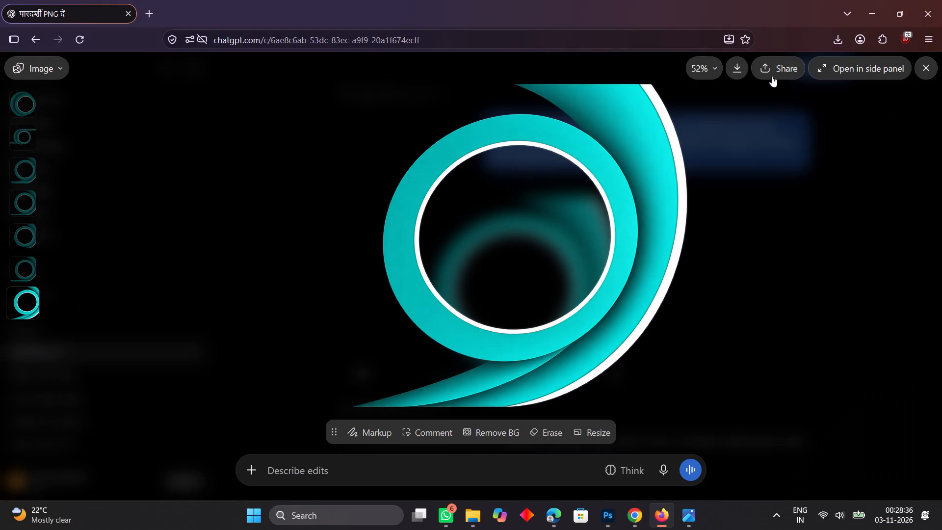
pyautogui.click(870, 17)
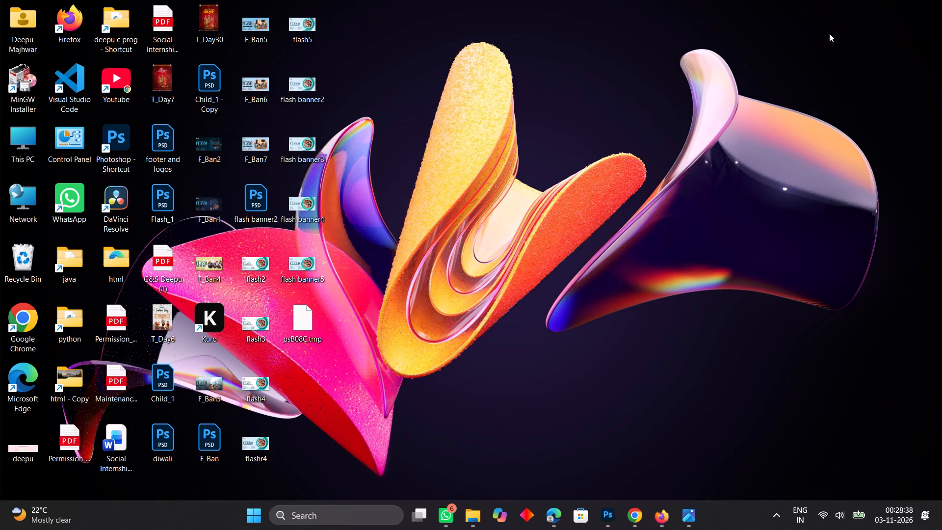
pyautogui.rightClick(517, 194)
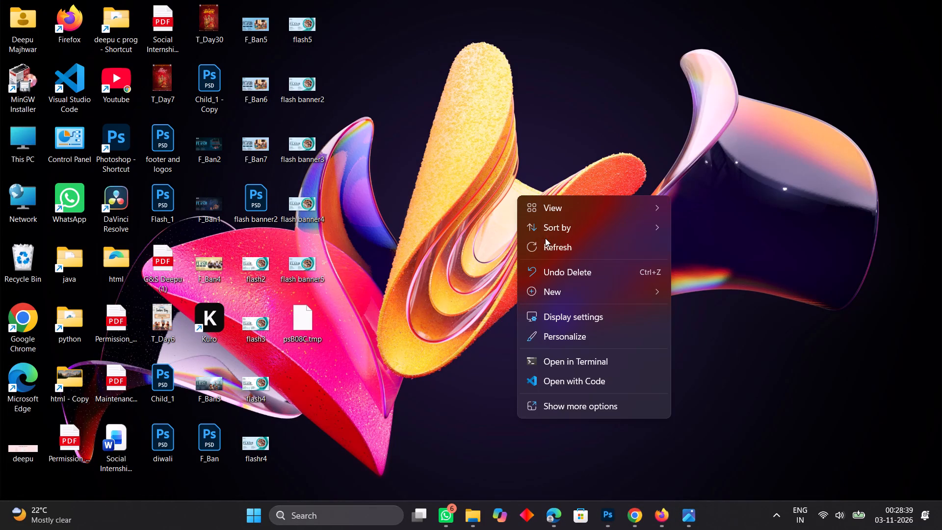
pyautogui.click(544, 245)
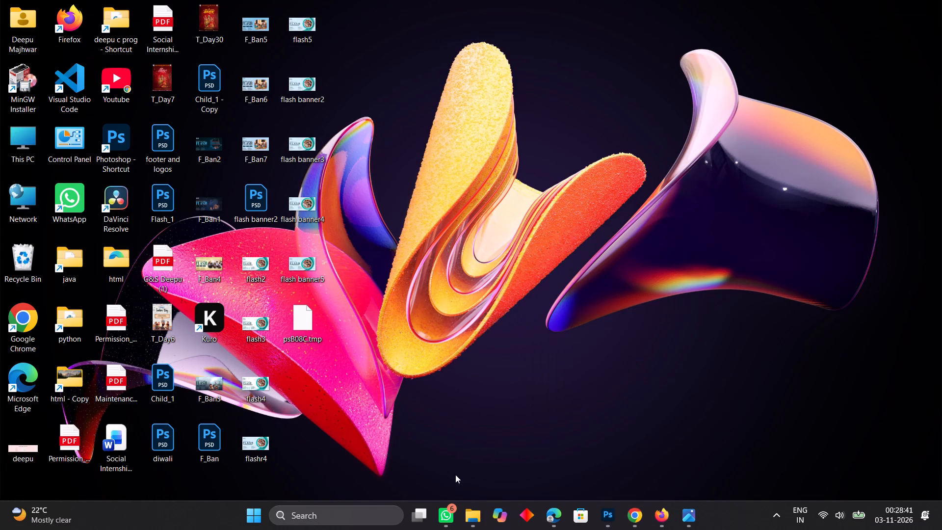
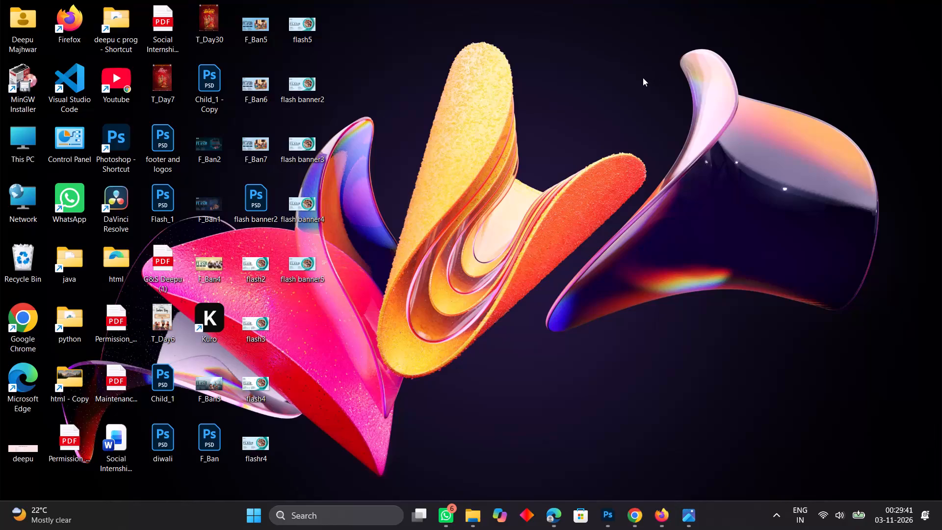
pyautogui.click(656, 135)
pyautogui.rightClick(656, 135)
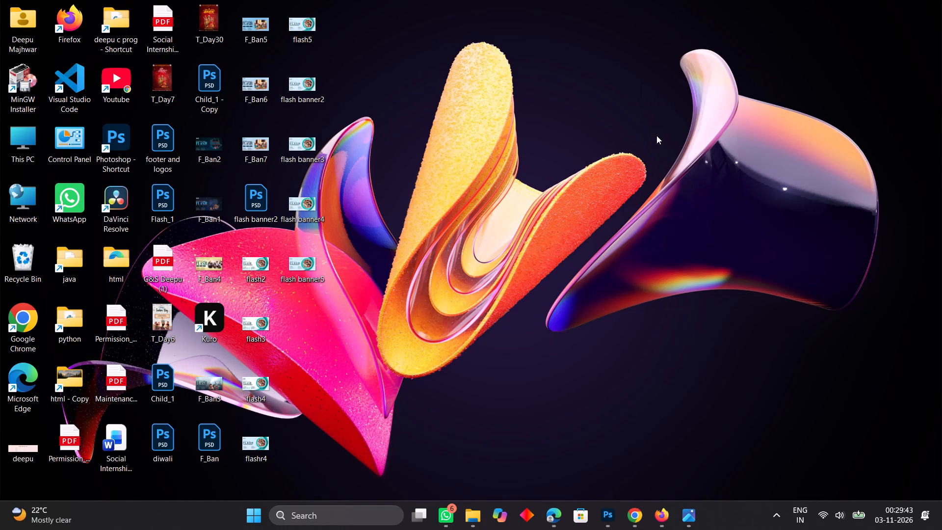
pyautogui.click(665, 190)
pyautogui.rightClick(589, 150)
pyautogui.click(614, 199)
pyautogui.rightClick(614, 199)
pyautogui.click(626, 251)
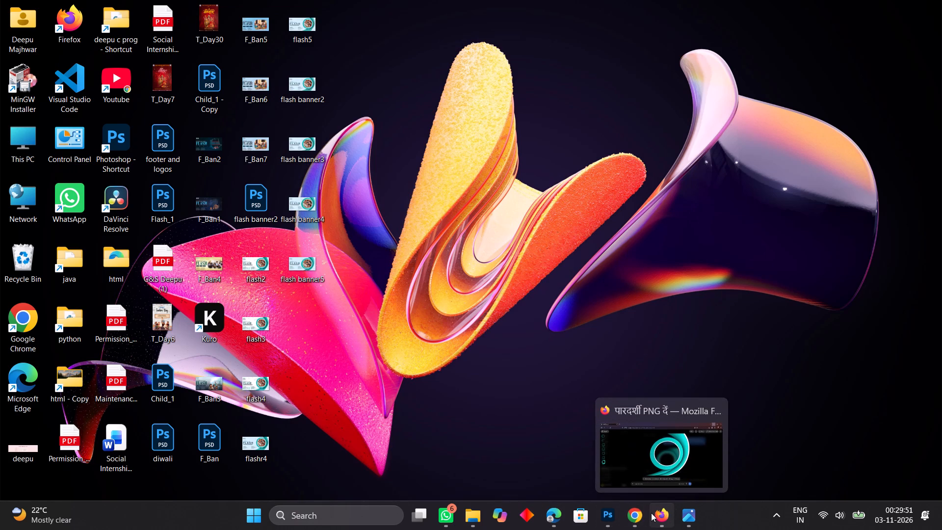
# Close the Firefox window showing the teal ring image.
pyautogui.click(719, 411)
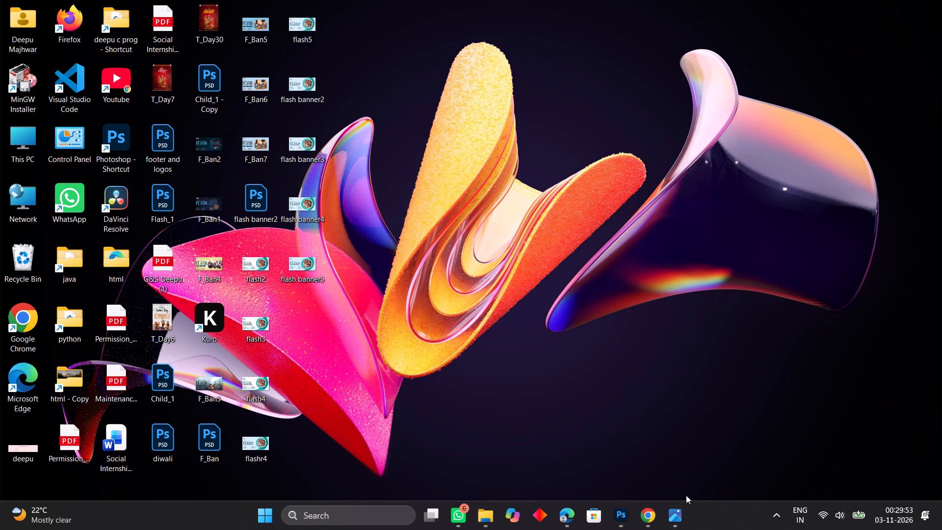
# Close all open banner image viewer windows, including flash banner4.jpg and flash banner2.jpg.
pyautogui.click(728, 408)
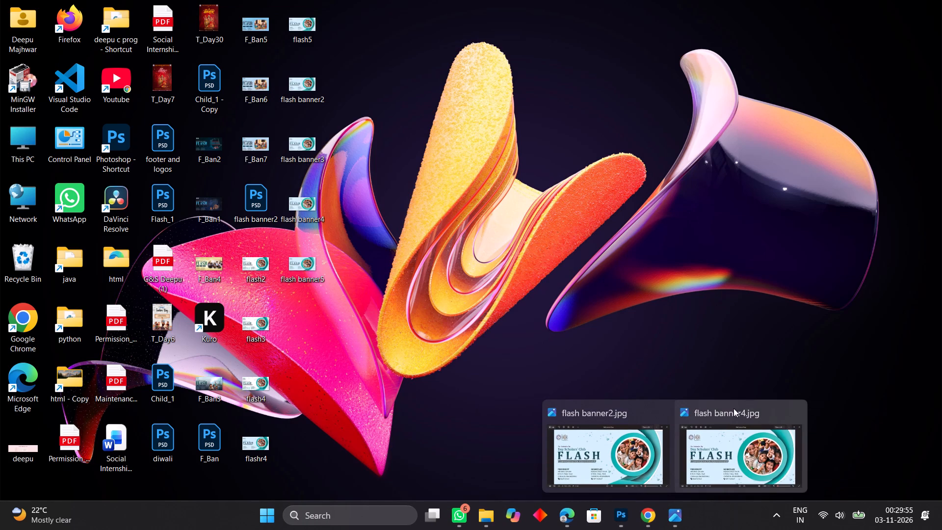
pyautogui.click(795, 415)
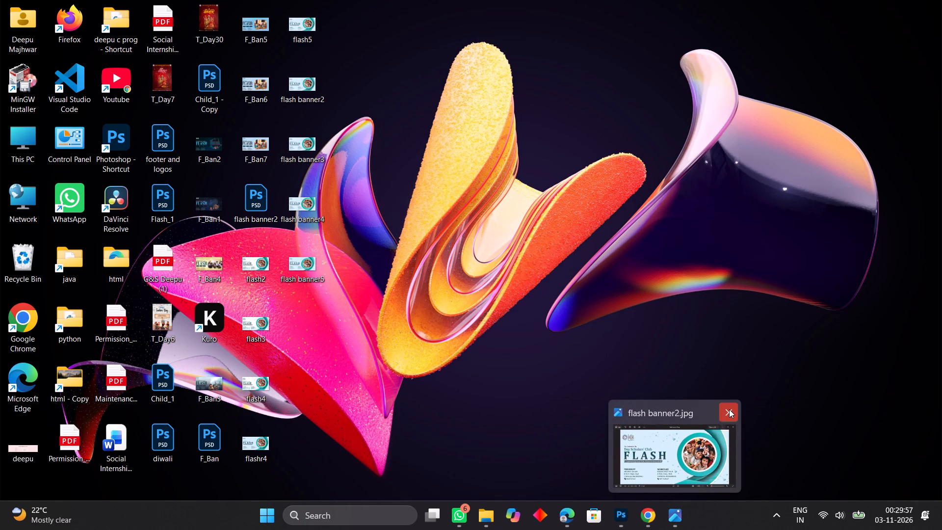
pyautogui.click(729, 409)
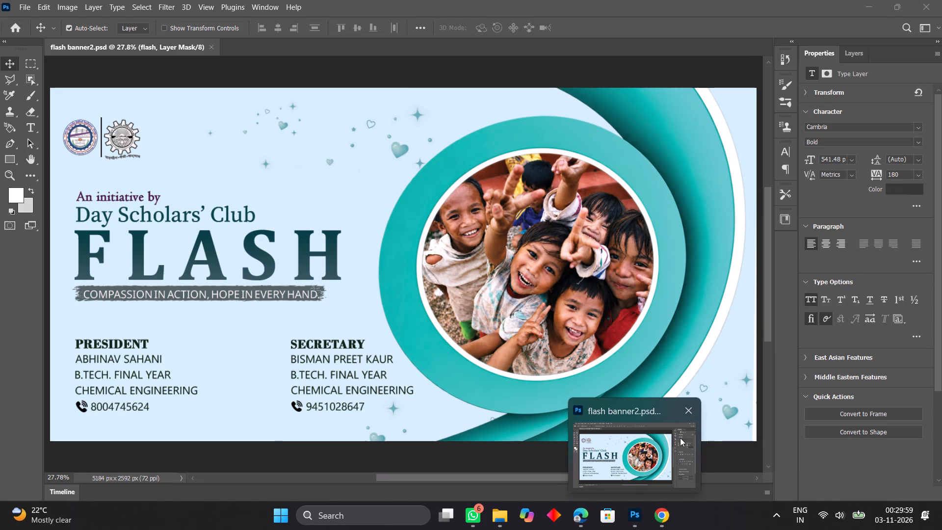